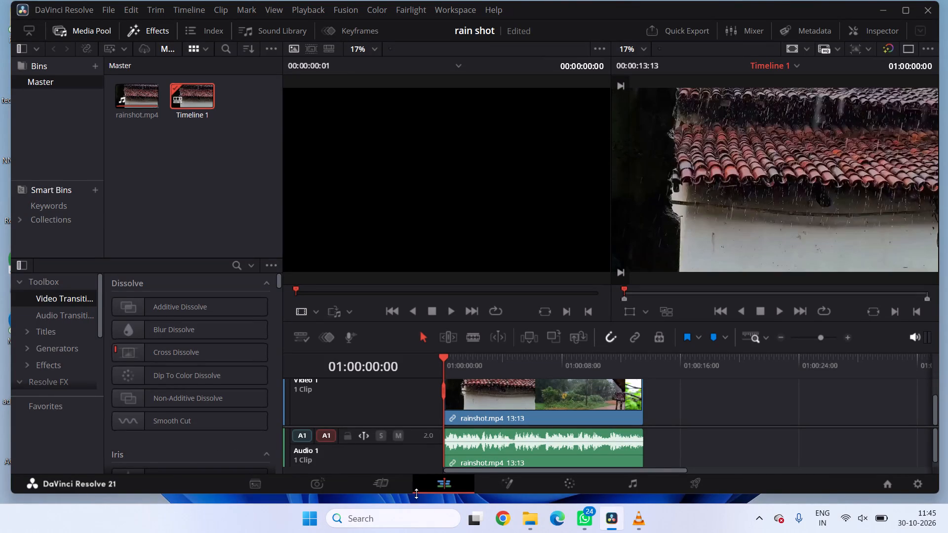
Switch the rain shot project to the Cut page.
{"action": "left_click", "coordinate": [384, 481]}
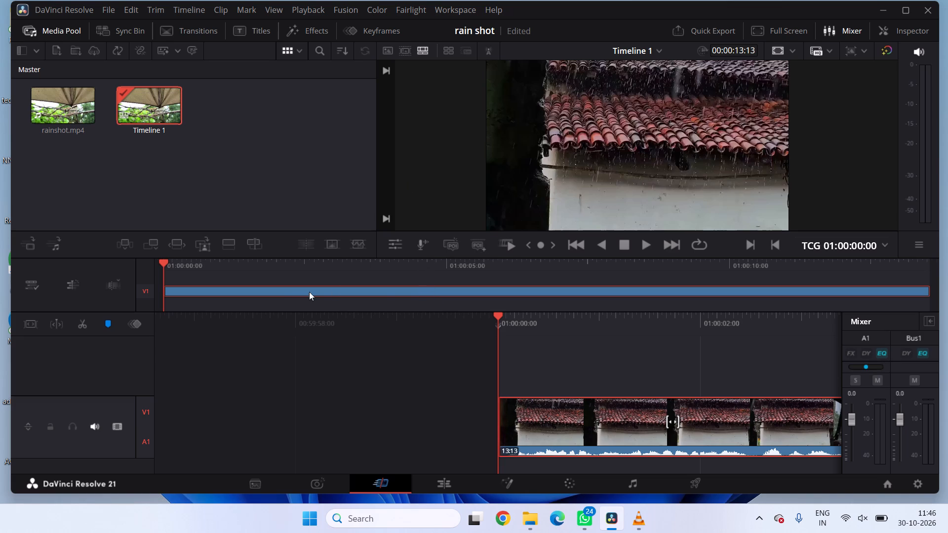
Scrub through the opening frames of Timeline 1 and return the playhead to 01:00:00:00.
{"action": "left_click_drag", "start_coordinate": [160, 265], "coordinate": [173, 265]}
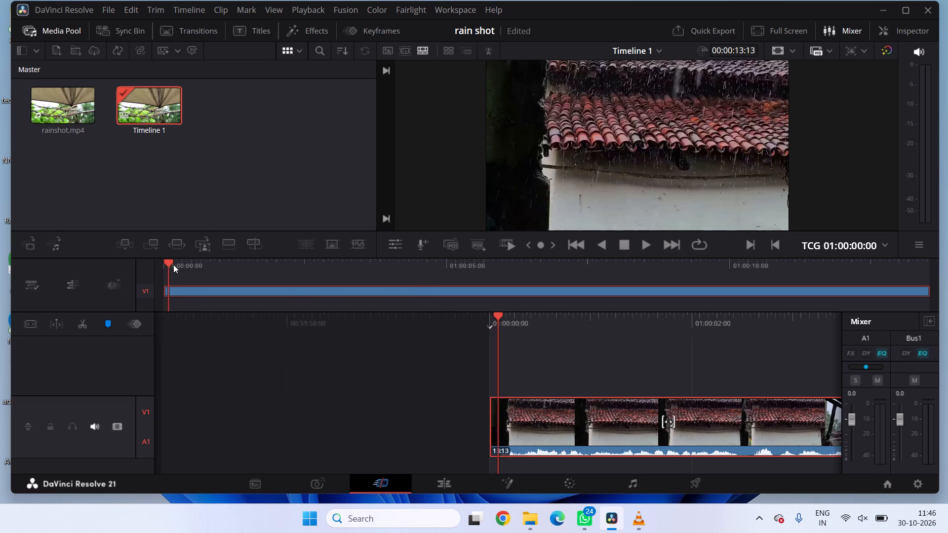
{"action": "left_click_drag", "start_coordinate": [173, 265], "coordinate": [136, 294]}
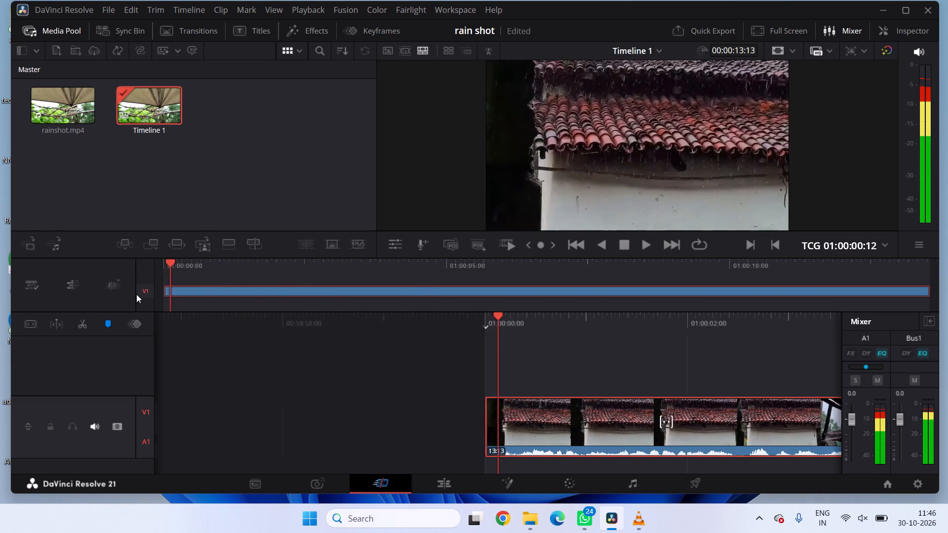
{"action": "left_click_drag", "start_coordinate": [136, 294], "coordinate": [69, 302]}
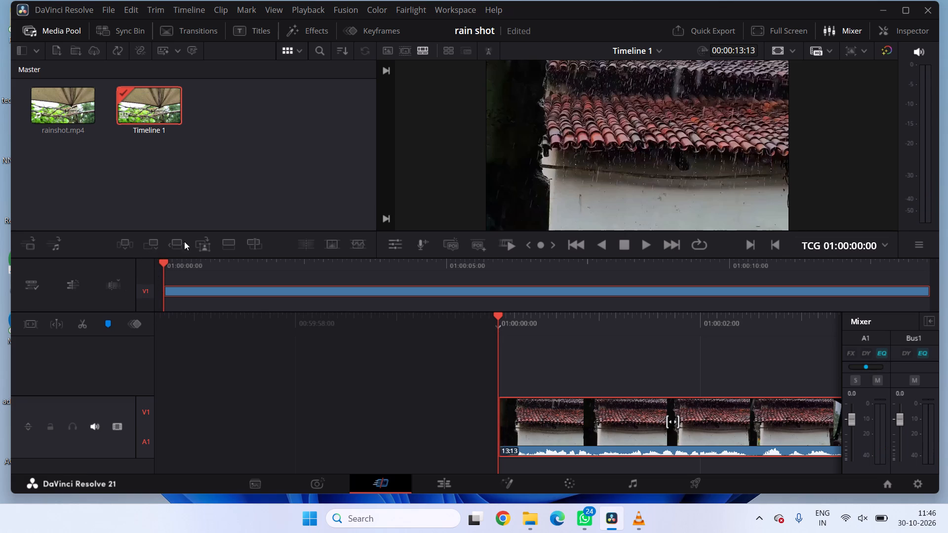
Resize the Cut page layout so the media pool is narrower and the viewer is taller above the timeline.
{"action": "left_click_drag", "start_coordinate": [375, 185], "coordinate": [171, 218]}
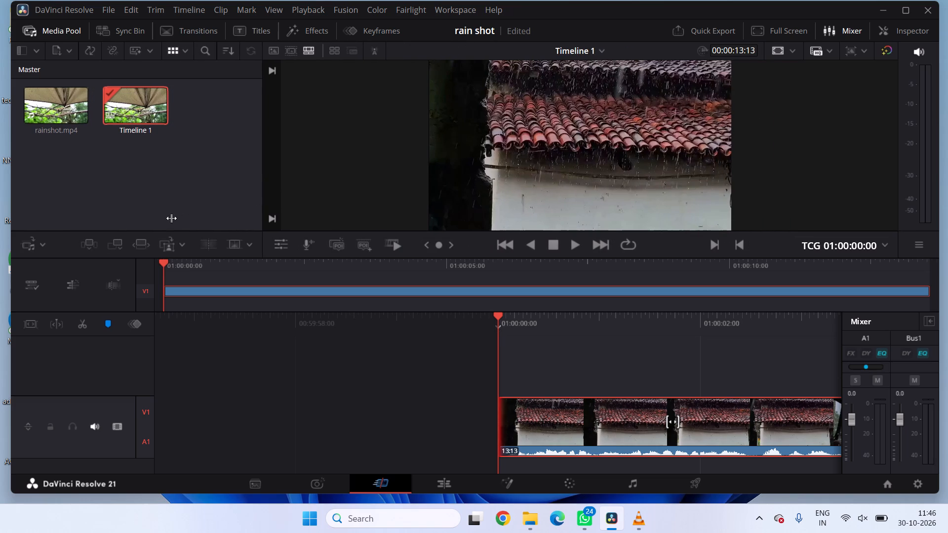
{"action": "left_click_drag", "start_coordinate": [171, 218], "coordinate": [168, 220]}
{"action": "left_click_drag", "start_coordinate": [364, 256], "coordinate": [335, 403]}
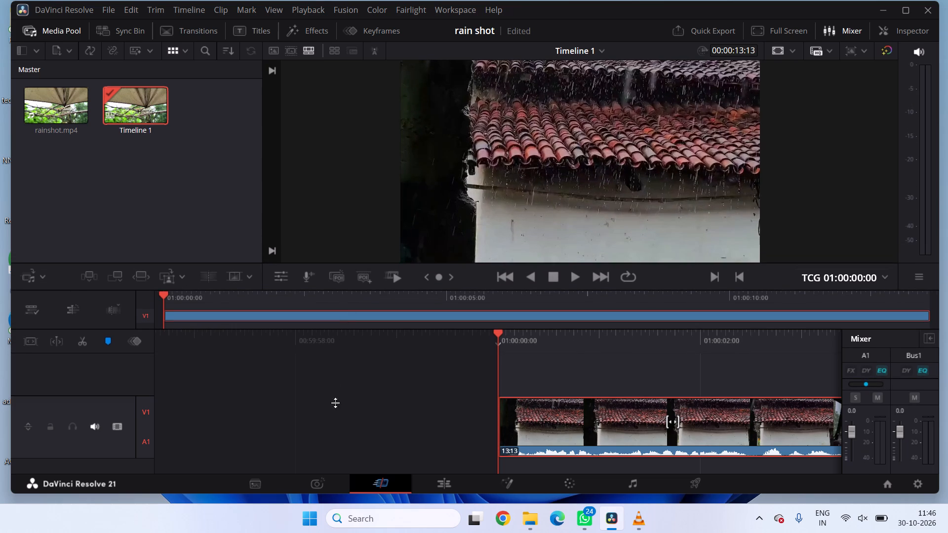
{"action": "left_click_drag", "start_coordinate": [335, 403], "coordinate": [334, 432]}
Open the insert mode choices for adding a clip's video, audio or both to the timeline.
{"action": "left_click", "coordinate": [39, 270]}
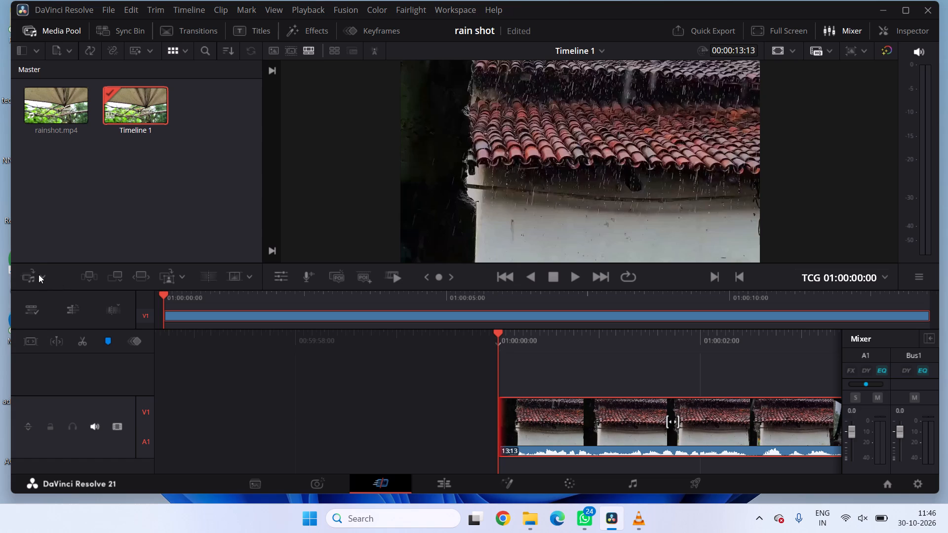
{"action": "left_click", "coordinate": [39, 274]}
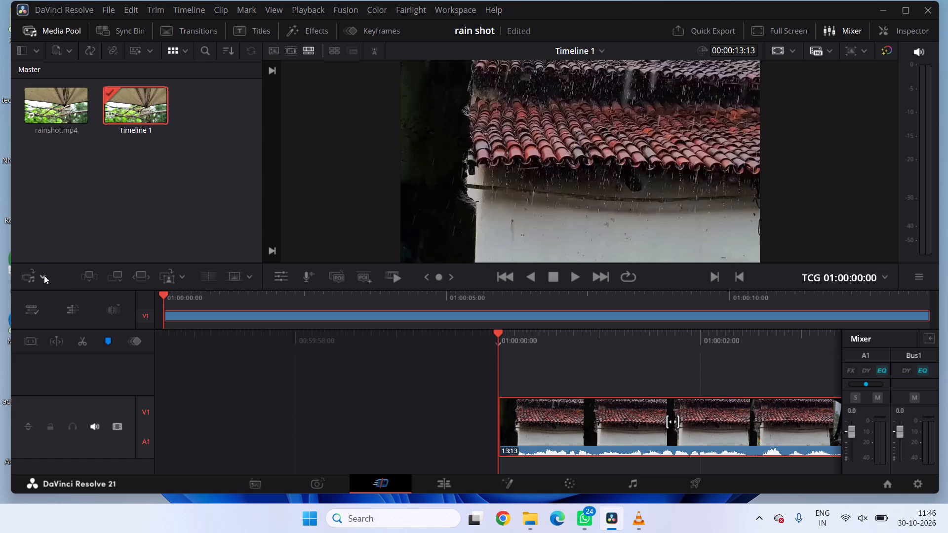
{"action": "left_click", "coordinate": [39, 276]}
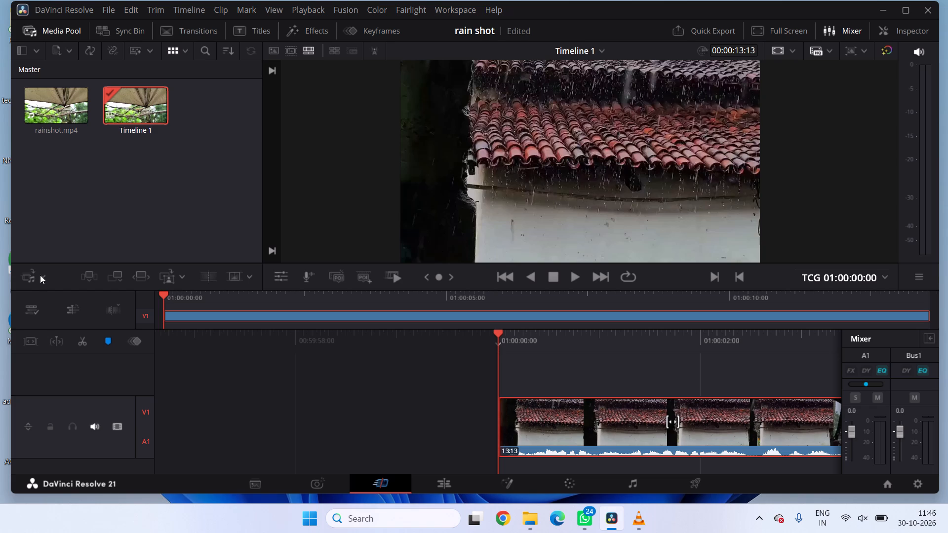
{"action": "left_click", "coordinate": [41, 273]}
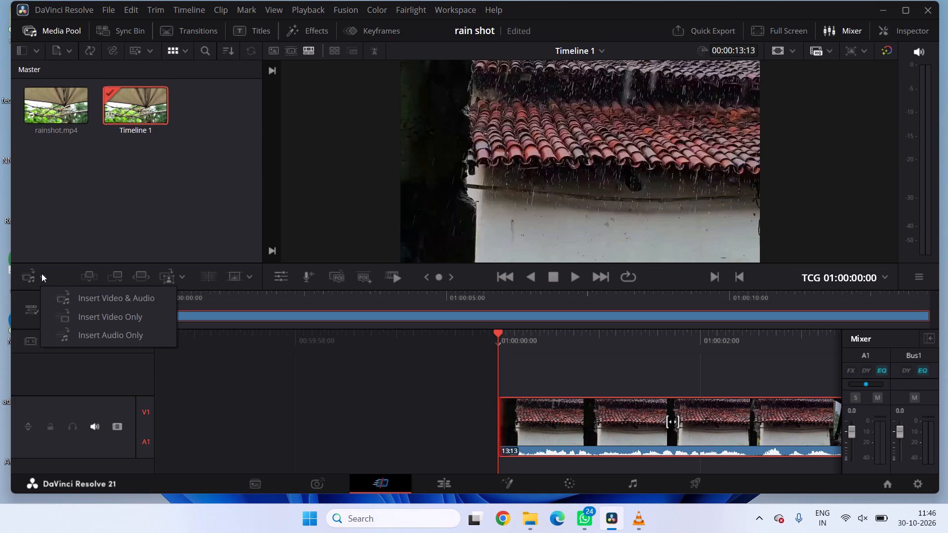
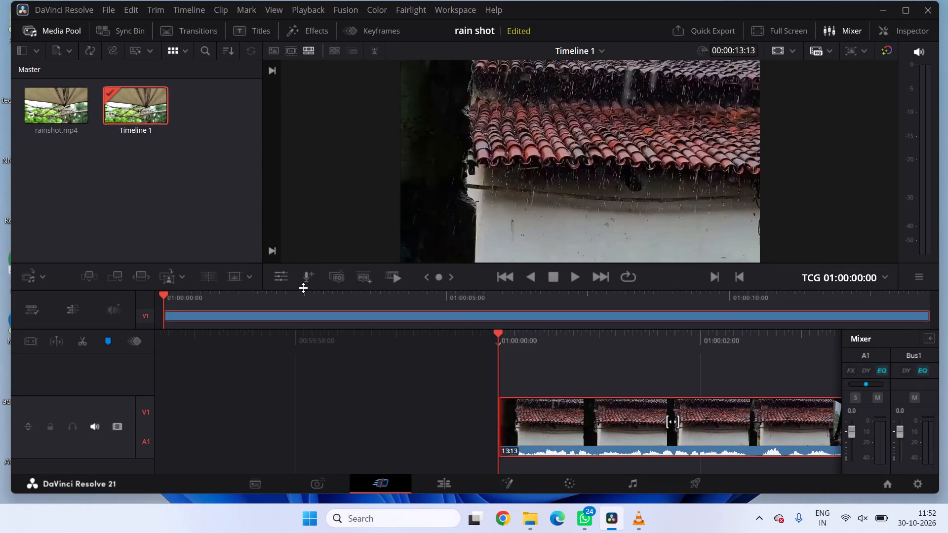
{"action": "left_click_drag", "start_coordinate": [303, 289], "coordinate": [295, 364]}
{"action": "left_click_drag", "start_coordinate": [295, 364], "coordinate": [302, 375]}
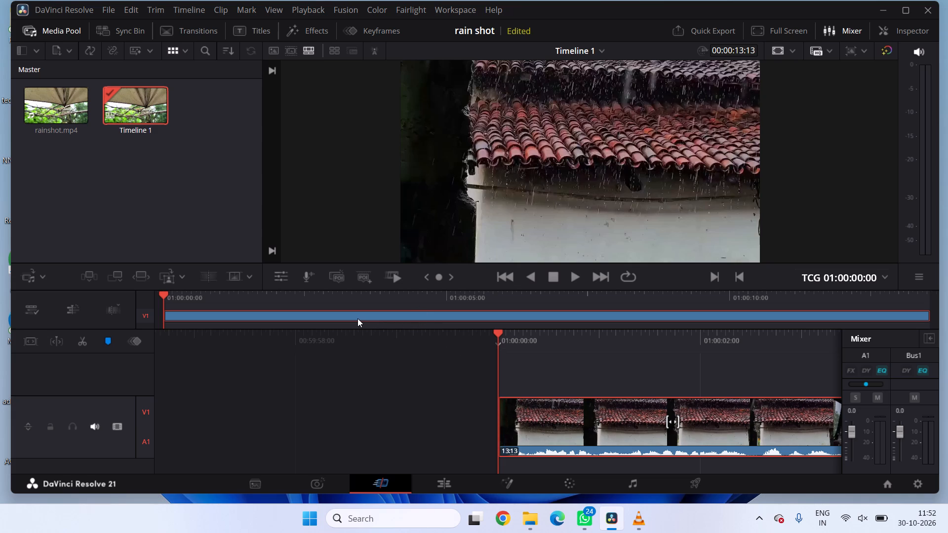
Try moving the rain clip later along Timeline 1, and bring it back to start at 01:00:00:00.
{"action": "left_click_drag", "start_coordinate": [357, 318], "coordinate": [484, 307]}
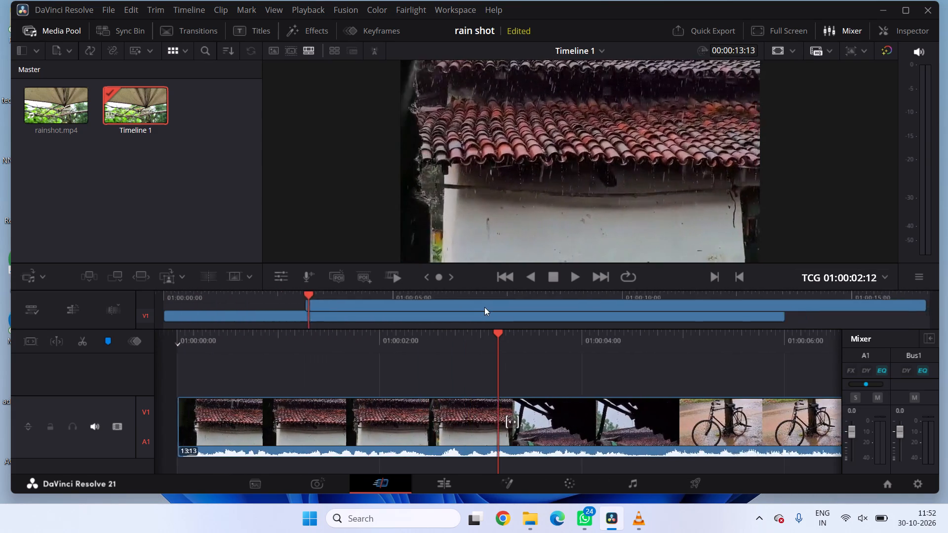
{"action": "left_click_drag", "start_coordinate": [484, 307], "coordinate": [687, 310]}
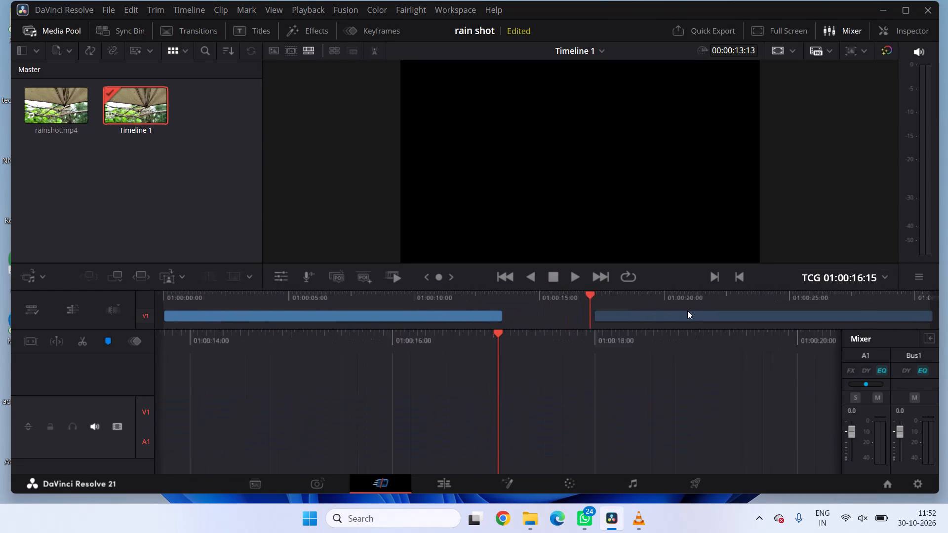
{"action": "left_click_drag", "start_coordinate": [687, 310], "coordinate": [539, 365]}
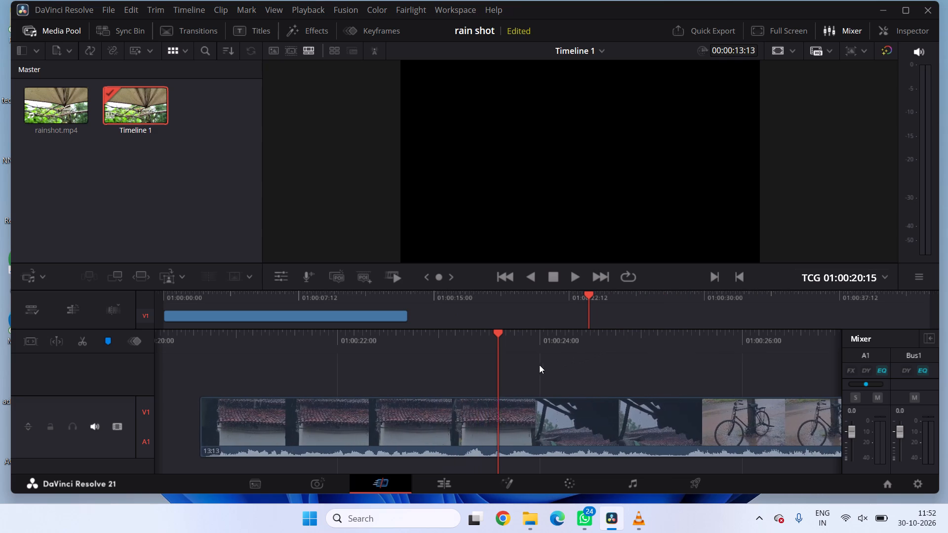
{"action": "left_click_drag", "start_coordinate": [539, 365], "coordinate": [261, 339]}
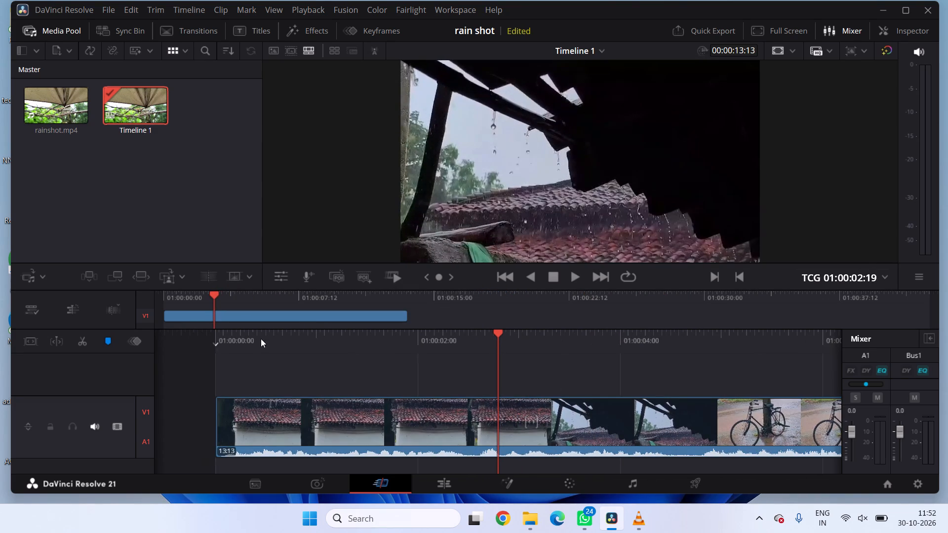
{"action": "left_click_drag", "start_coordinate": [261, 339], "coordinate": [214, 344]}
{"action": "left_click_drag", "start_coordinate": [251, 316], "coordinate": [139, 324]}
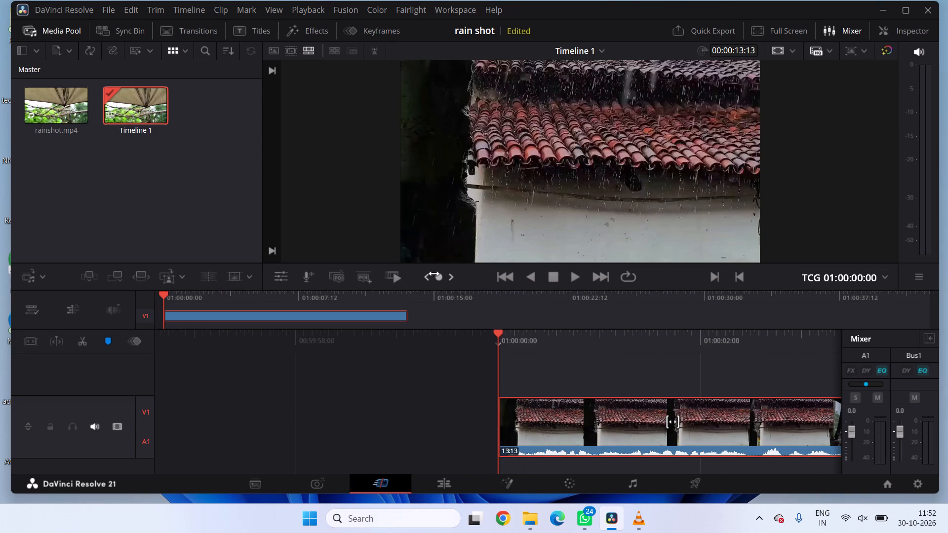
Play Timeline 1 through to its end and return the playhead to 01:00:00:00.
{"action": "left_click", "coordinate": [573, 278]}
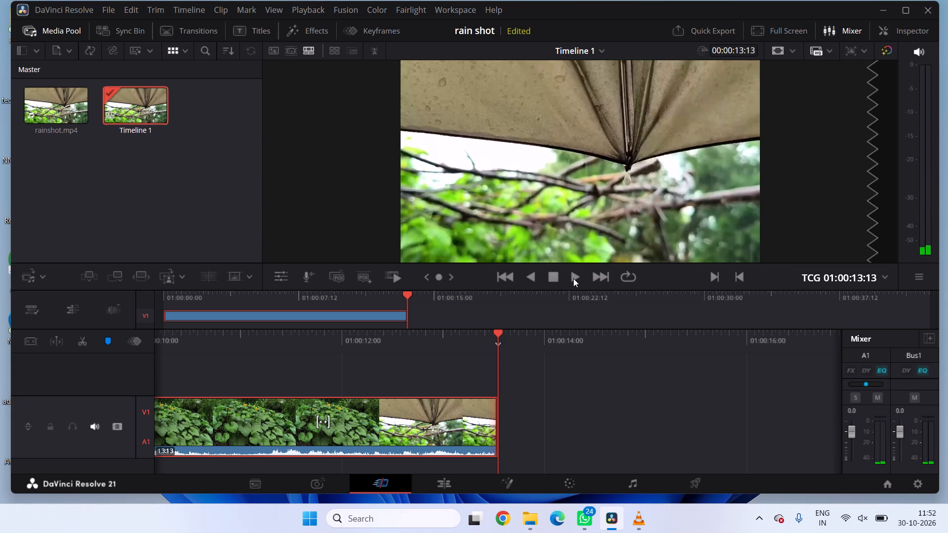
{"action": "left_click", "coordinate": [502, 280]}
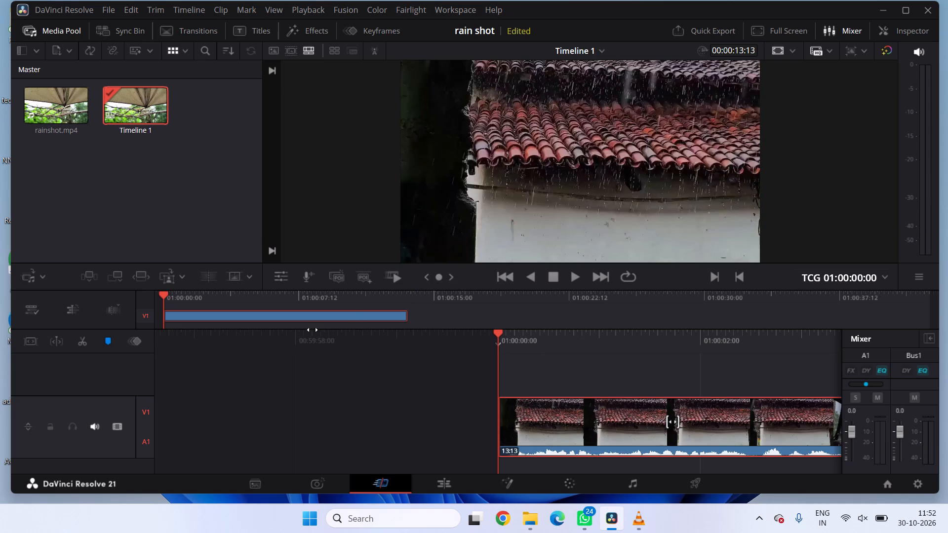
Mark an in point at the start of Timeline 1, at 01:00:00:00.
{"action": "left_click", "coordinate": [163, 314]}
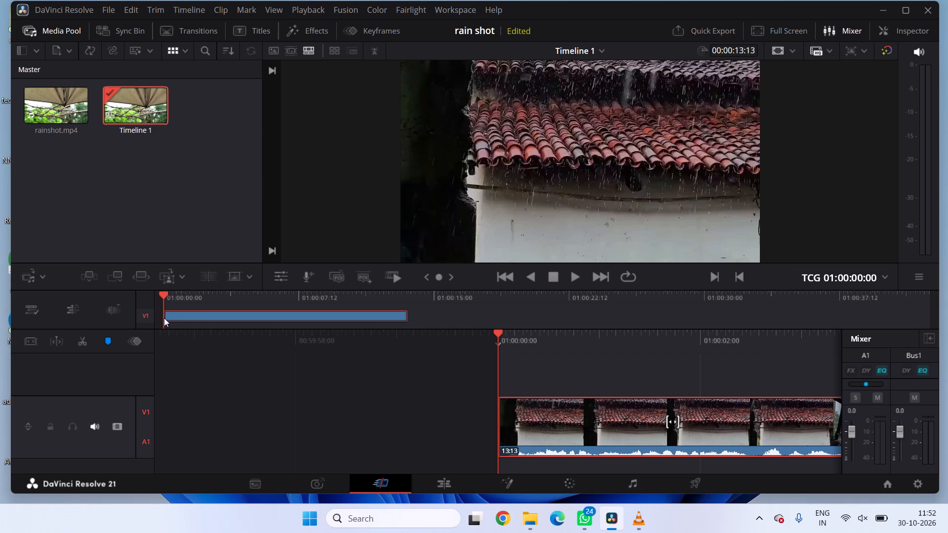
{"action": "left_click", "coordinate": [168, 314]}
{"action": "left_click_drag", "start_coordinate": [160, 295], "coordinate": [164, 293]}
{"action": "left_click_drag", "start_coordinate": [164, 293], "coordinate": [165, 296]}
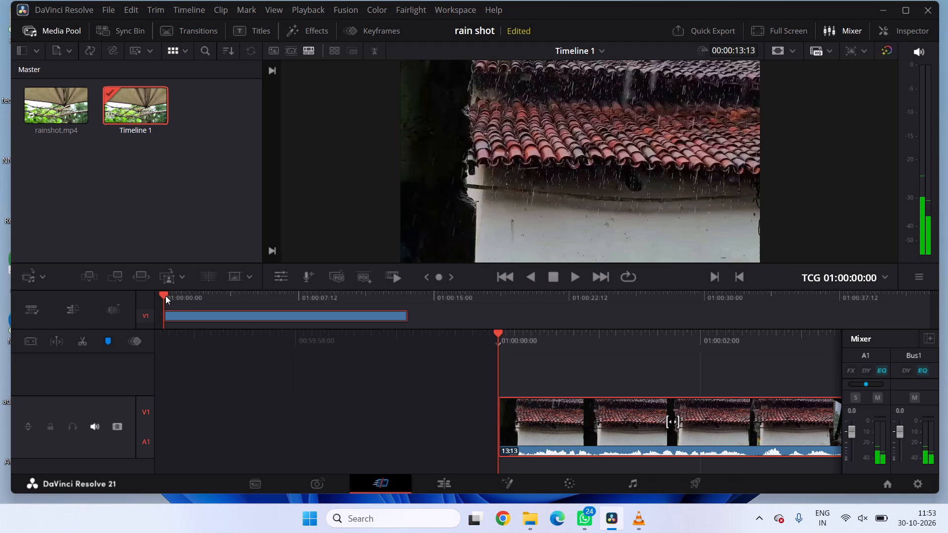
{"action": "key", "text": "i"}
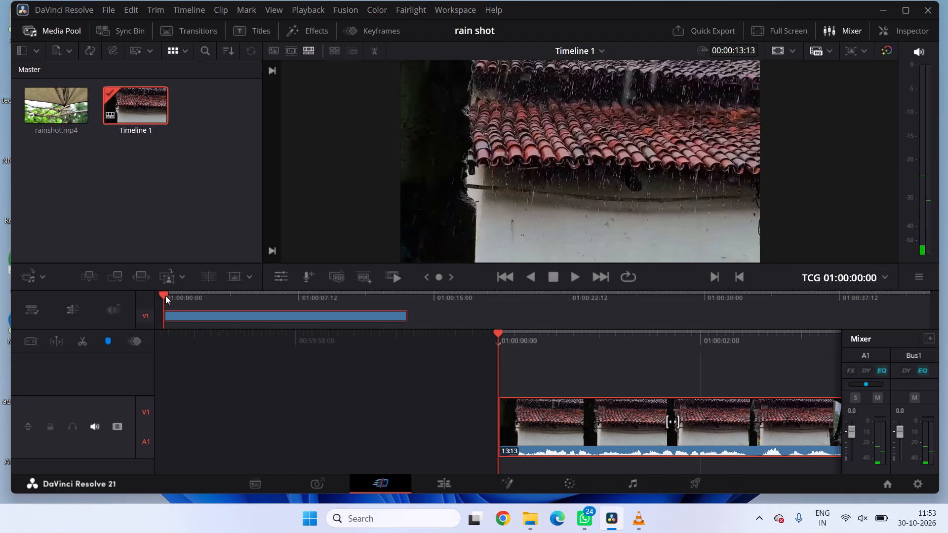
Advance frame by frame to the last frame of the opening tiled-roof shot, 01:00:02:11, and mark the out point there.
{"action": "left_click_drag", "start_coordinate": [203, 314], "coordinate": [187, 317]}
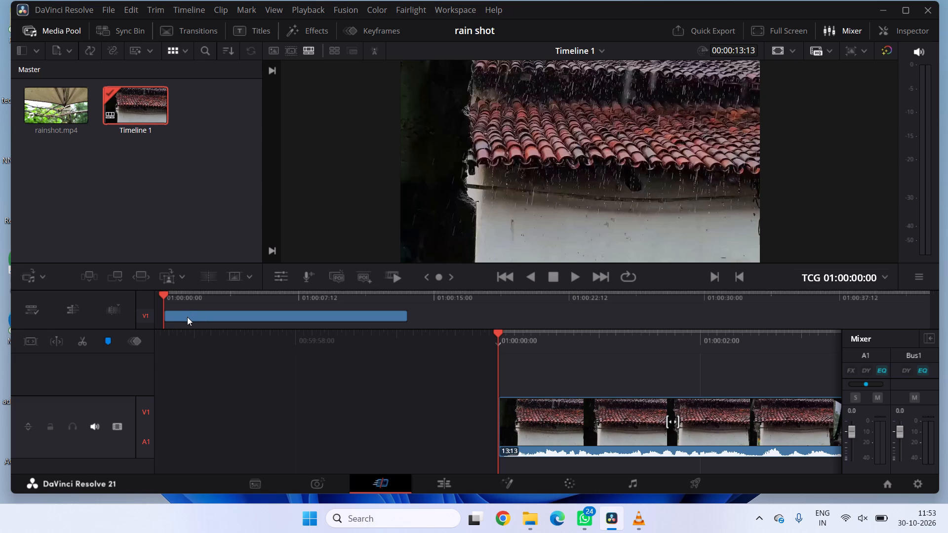
{"action": "left_click_drag", "start_coordinate": [187, 317], "coordinate": [176, 315]}
{"action": "key", "text": "Right"}
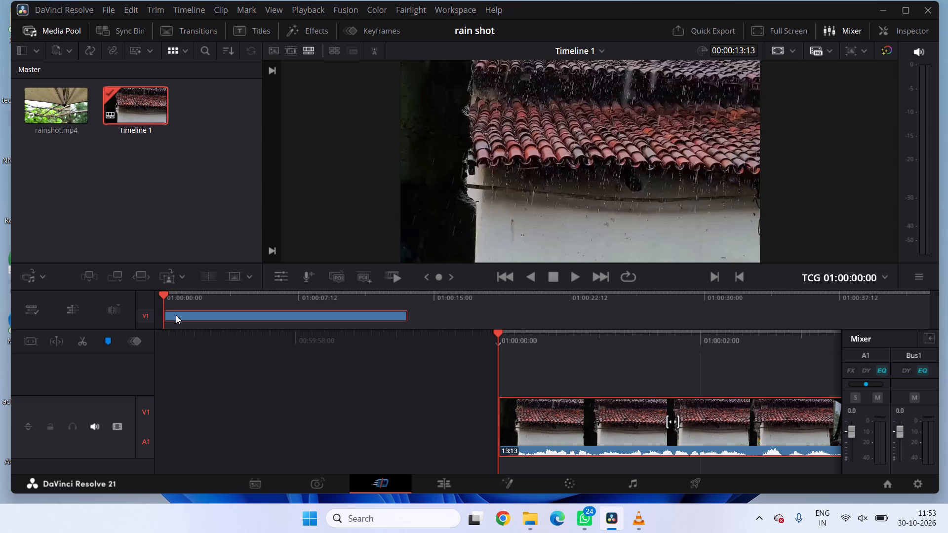
{"action": "key", "text": "Right"}
{"action": "key", "text": "Right"}
{"action": "key", "text": "Right"}
{"action": "key", "text": "Right"}
{"action": "key", "text": "Right"}
{"action": "key", "text": "Right"}
{"action": "key", "text": "Right"}
{"action": "key", "text": "Right"}
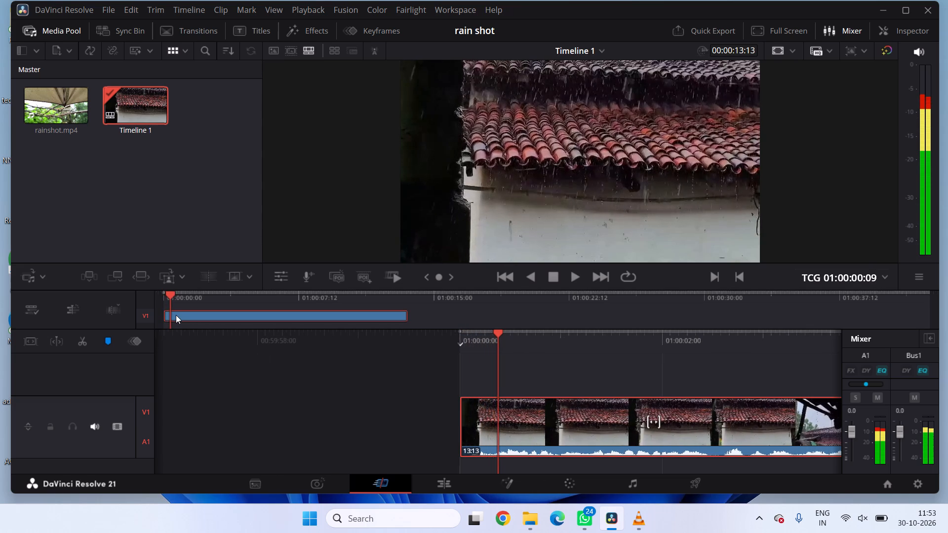
{"action": "key", "text": "Right"}
{"action": "key", "text": "Right"}
{"action": "key", "text": "Right"}
{"action": "key", "text": "Right"}
{"action": "key", "text": "Right"}
{"action": "key", "text": "Right"}
{"action": "key", "text": "Right"}
{"action": "key", "text": "Right"}
{"action": "key", "text": "Right"}
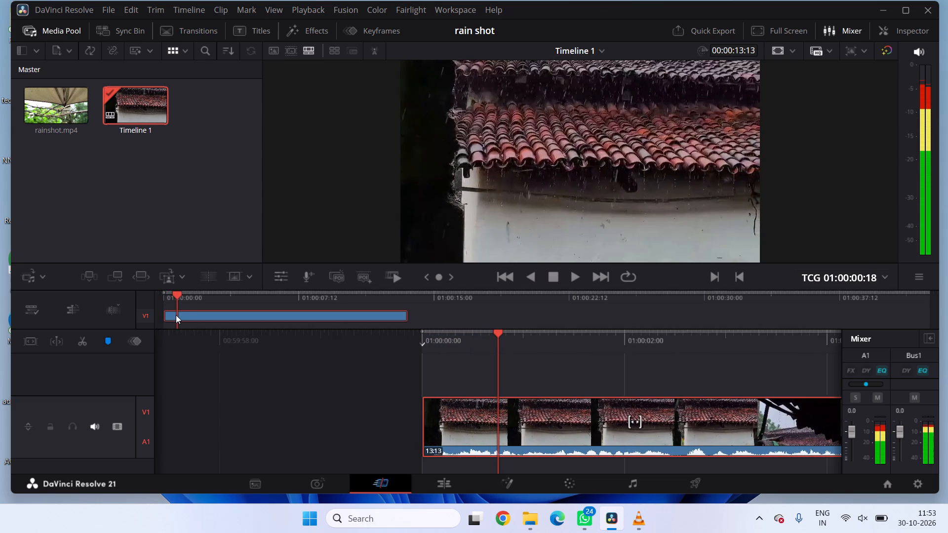
{"action": "key", "text": "Right"}
{"action": "key", "text": "Right"}
{"action": "key", "text": "Right"}
{"action": "key", "text": "Right"}
{"action": "key", "text": "Right"}
{"action": "key", "text": "Right"}
{"action": "key", "text": "Right"}
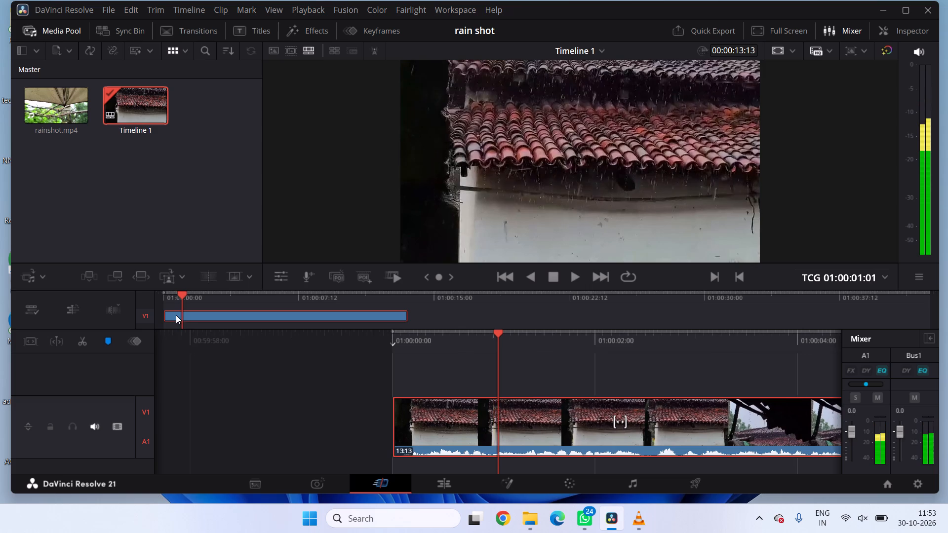
{"action": "key", "text": "Right"}
{"action": "key", "text": "Right"}
{"action": "key", "text": "Right"}
{"action": "key", "text": "Right"}
{"action": "key", "text": "Right"}
{"action": "key", "text": "Right"}
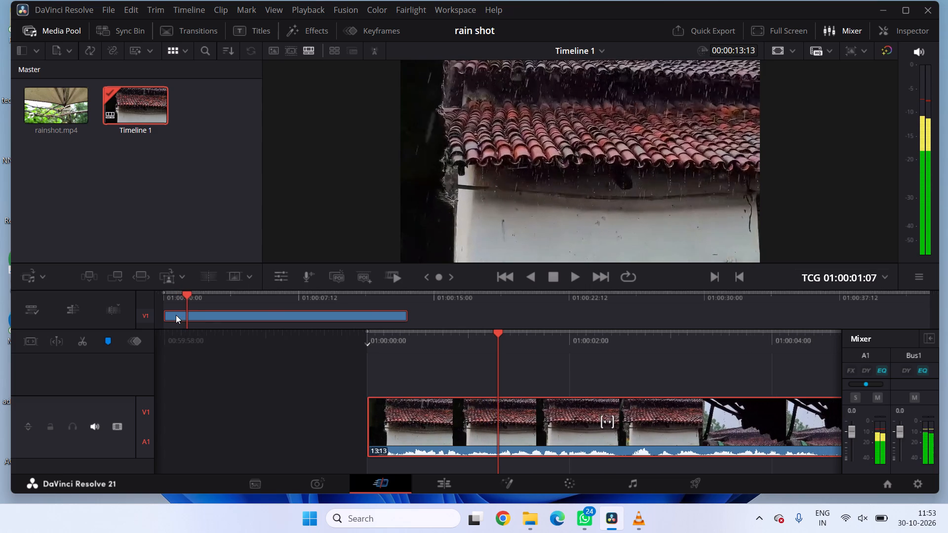
{"action": "key", "text": "Right"}
{"action": "key", "text": "Right"}
{"action": "key", "text": "Right"}
{"action": "key", "text": "Right"}
{"action": "key", "text": "Right"}
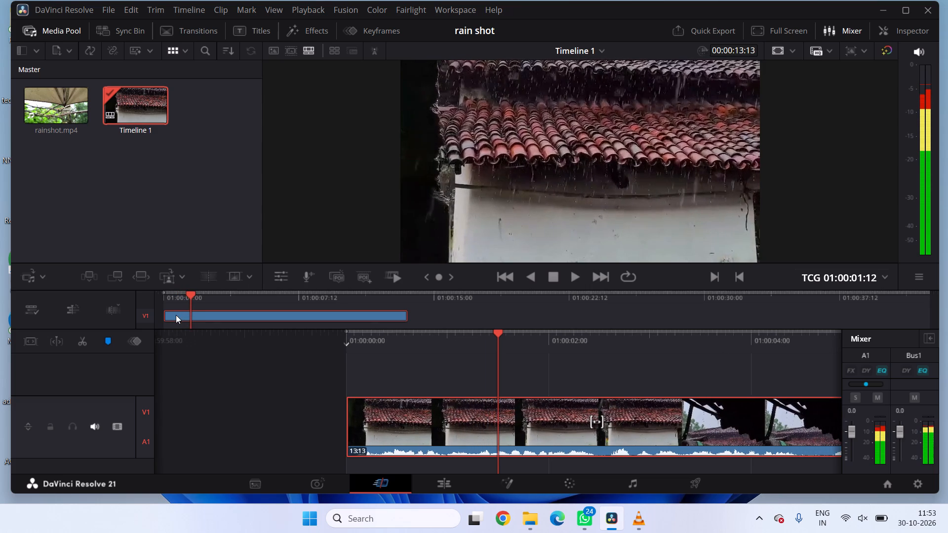
{"action": "key", "text": "Right"}
{"action": "key", "text": "Right"}
{"action": "key", "text": "Right"}
{"action": "key", "text": "Right"}
{"action": "key", "text": "Right"}
{"action": "key", "text": "Right"}
{"action": "key", "text": "Right"}
{"action": "key", "text": "Right"}
{"action": "key", "text": "Right"}
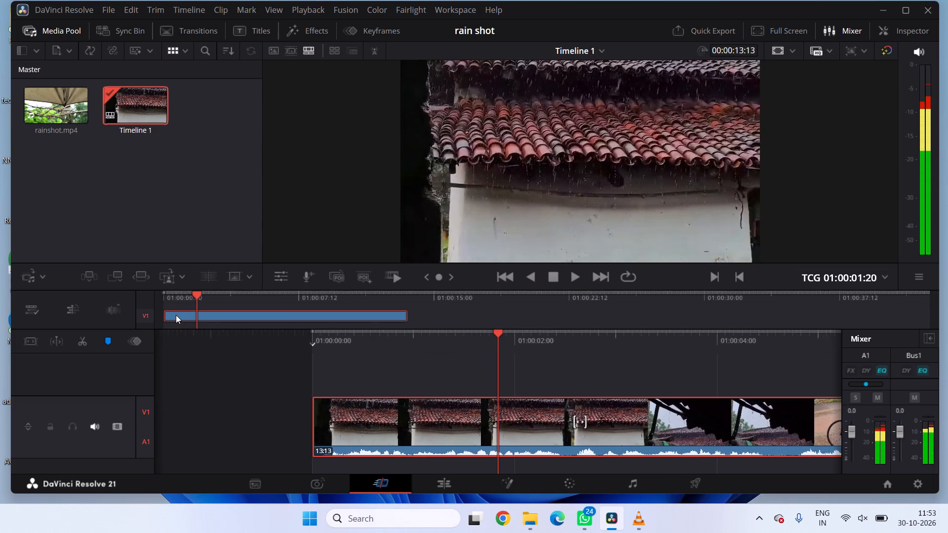
{"action": "key", "text": "Right"}
{"action": "key", "text": "Right"}
{"action": "key", "text": "Right"}
{"action": "key", "text": "Right"}
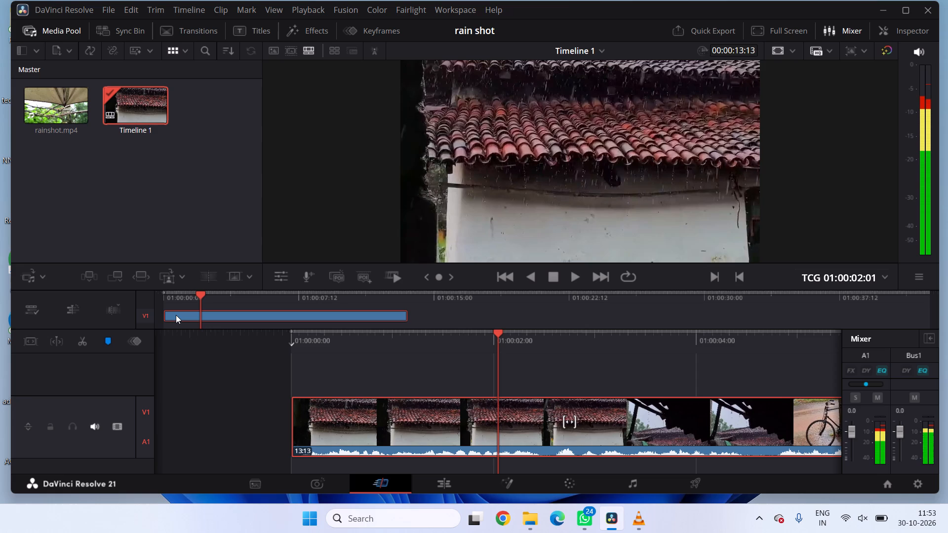
{"action": "key", "text": "Right"}
{"action": "key", "text": "Right"}
{"action": "key", "text": "Right"}
{"action": "key", "text": "Right"}
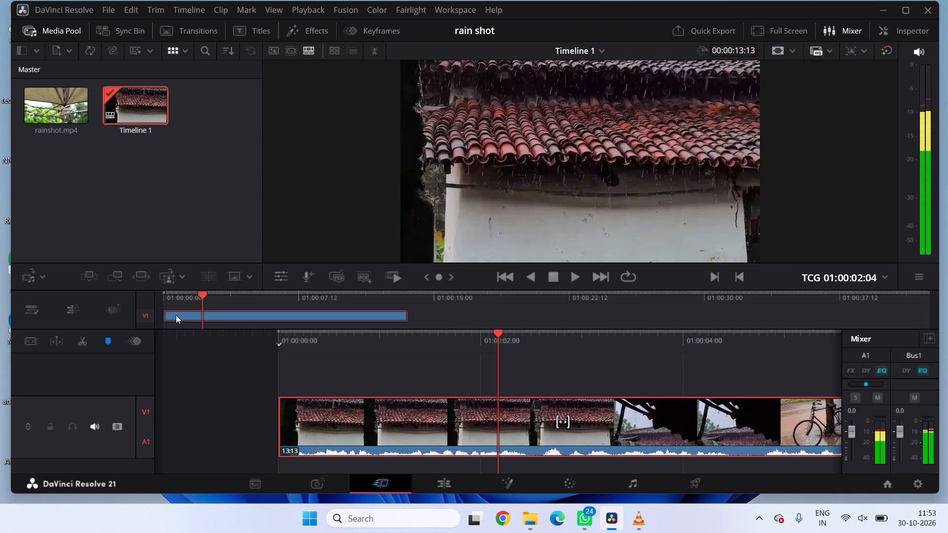
{"action": "key", "text": "Right"}
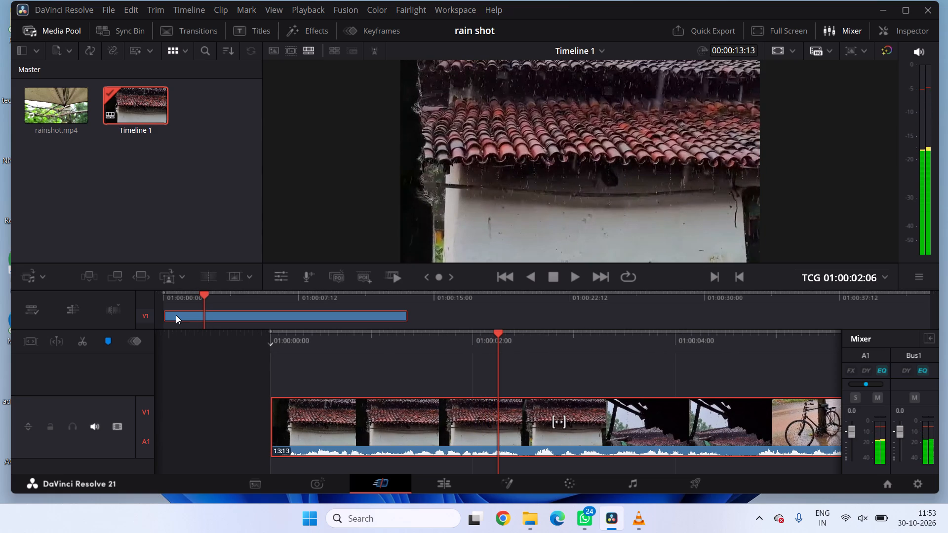
{"action": "key", "text": "Right"}
{"action": "key", "text": "Right"}
{"action": "key", "text": "Right"}
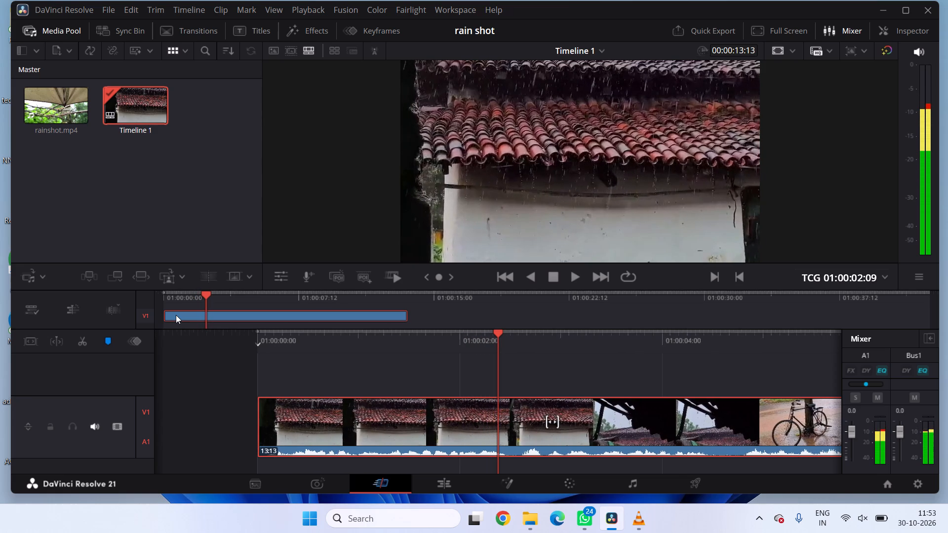
{"action": "key", "text": "Right"}
{"action": "key", "text": "Right"}
{"action": "key", "text": "Right"}
{"action": "key", "text": "Right"}
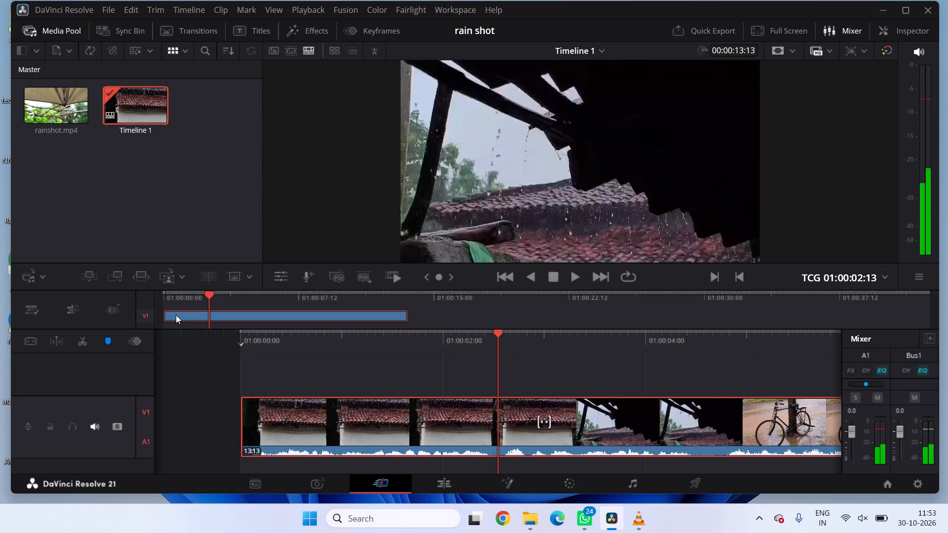
{"action": "key", "text": "Left"}
{"action": "key", "text": "Left"}
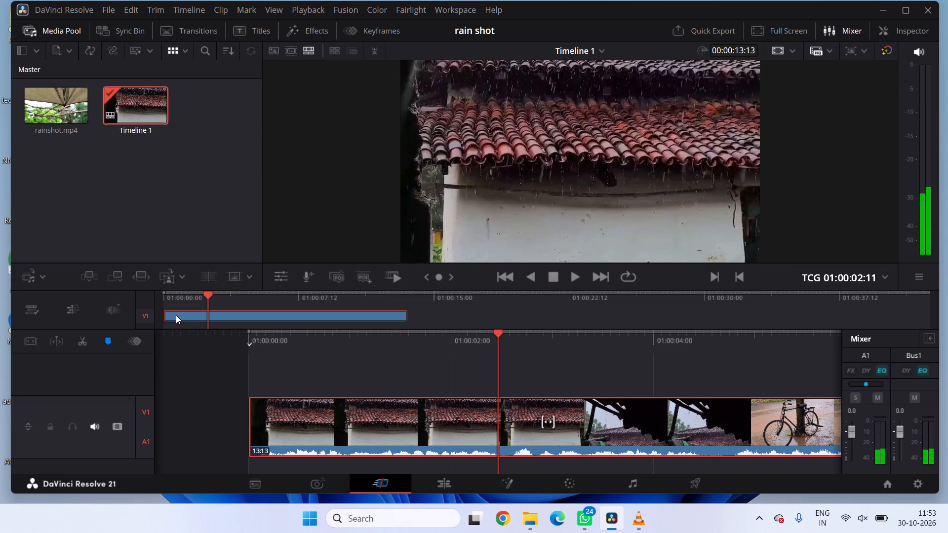
{"action": "key", "text": "Right"}
{"action": "key", "text": "Left"}
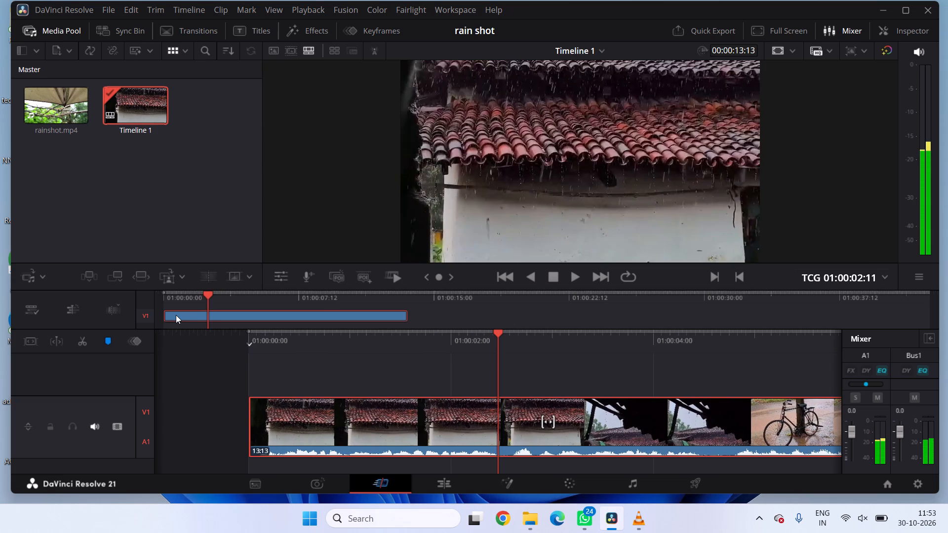
{"action": "key", "text": "o"}
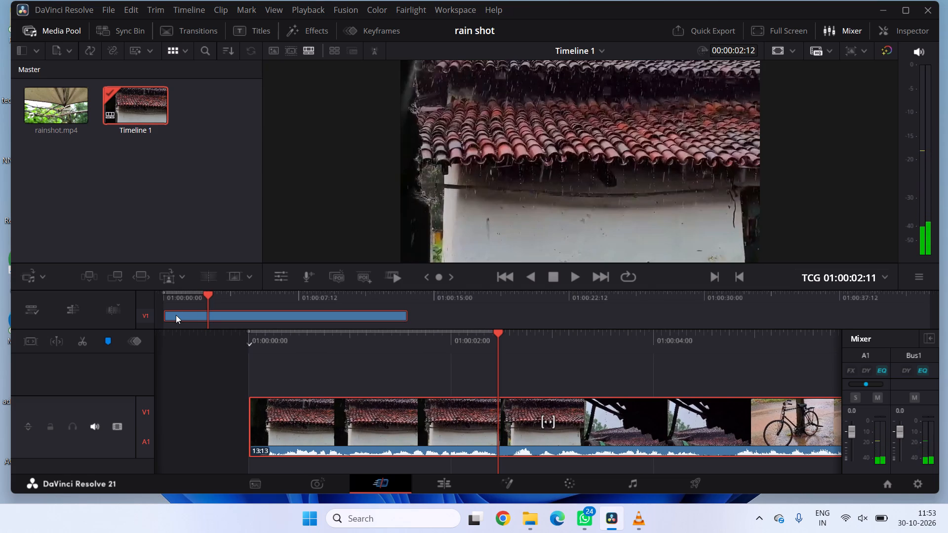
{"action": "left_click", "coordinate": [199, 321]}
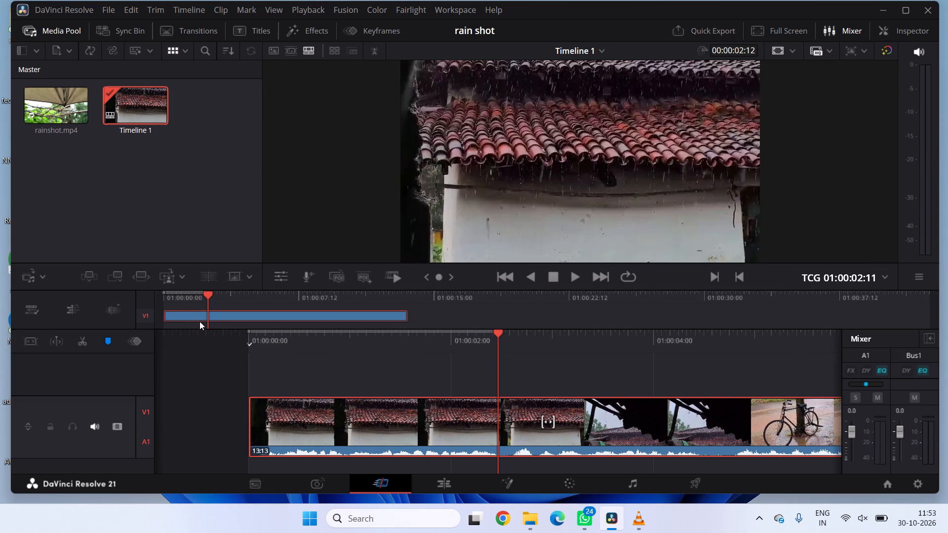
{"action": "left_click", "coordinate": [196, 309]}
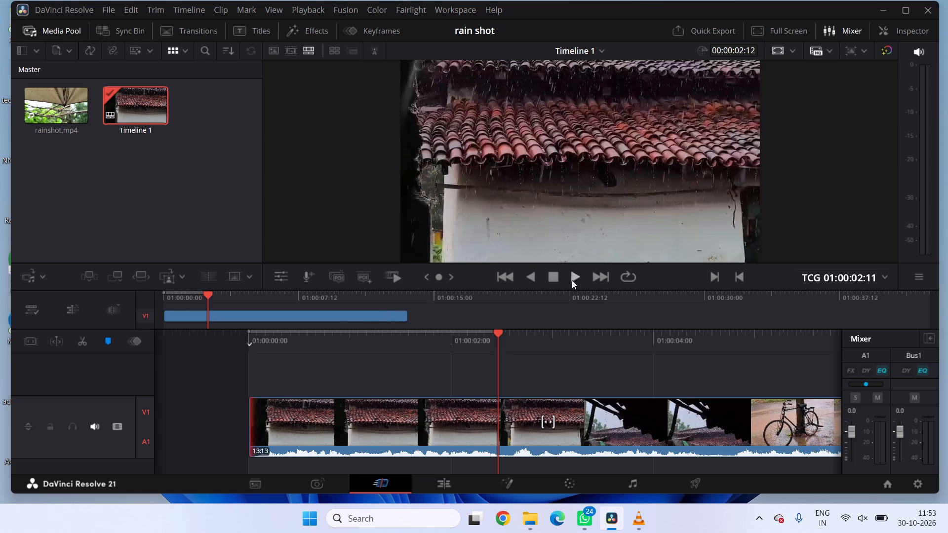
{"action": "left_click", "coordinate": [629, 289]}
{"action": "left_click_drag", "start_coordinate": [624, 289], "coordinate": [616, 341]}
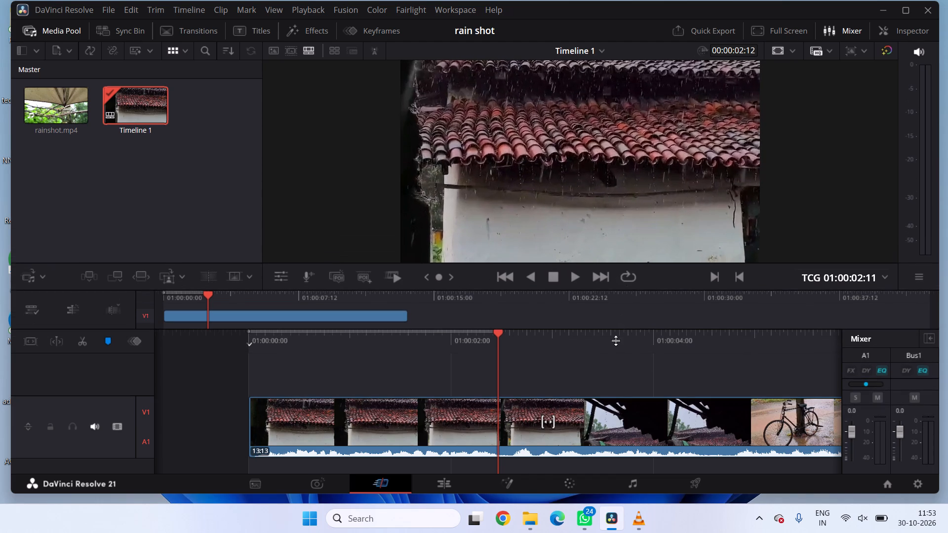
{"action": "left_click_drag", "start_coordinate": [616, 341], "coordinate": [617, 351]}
Run a fast review of Timeline 1 from the tiled-roof shot through to its end.
{"action": "left_click", "coordinate": [389, 273]}
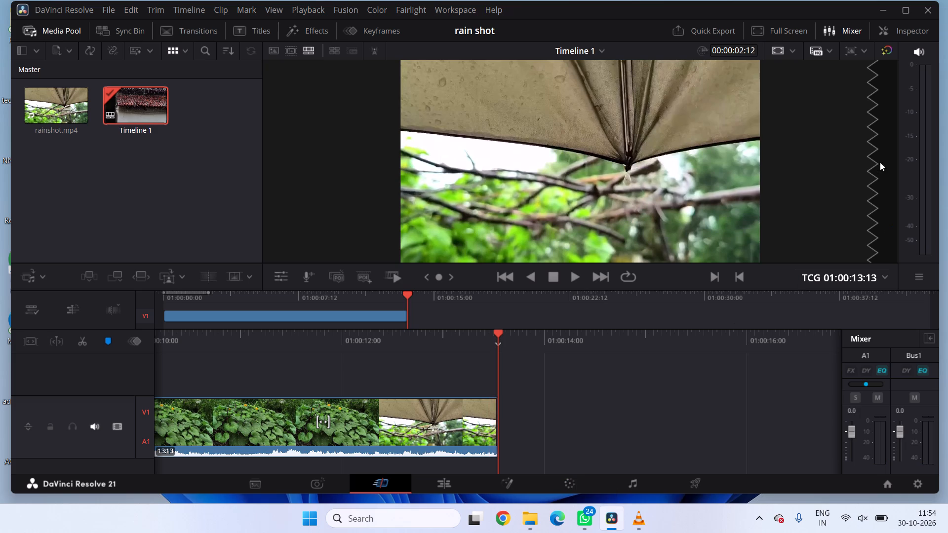
Mute the playback audio.
{"action": "left_click", "coordinate": [924, 50]}
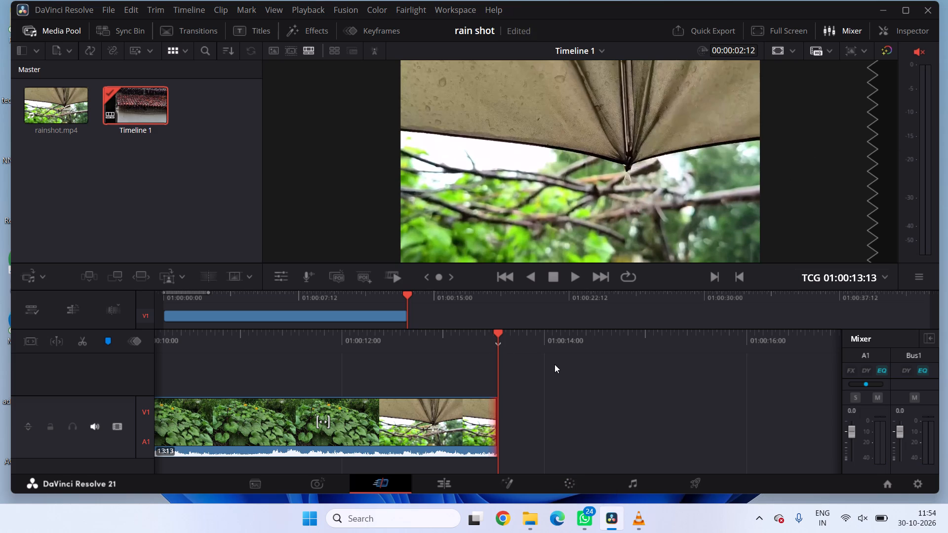
Return the playhead to 01:00:00:00 and select the start edge of the rain clip's audio for trimming.
{"action": "scroll", "coordinate": [373, 407], "scroll_direction": "right", "scroll_amount": 9}
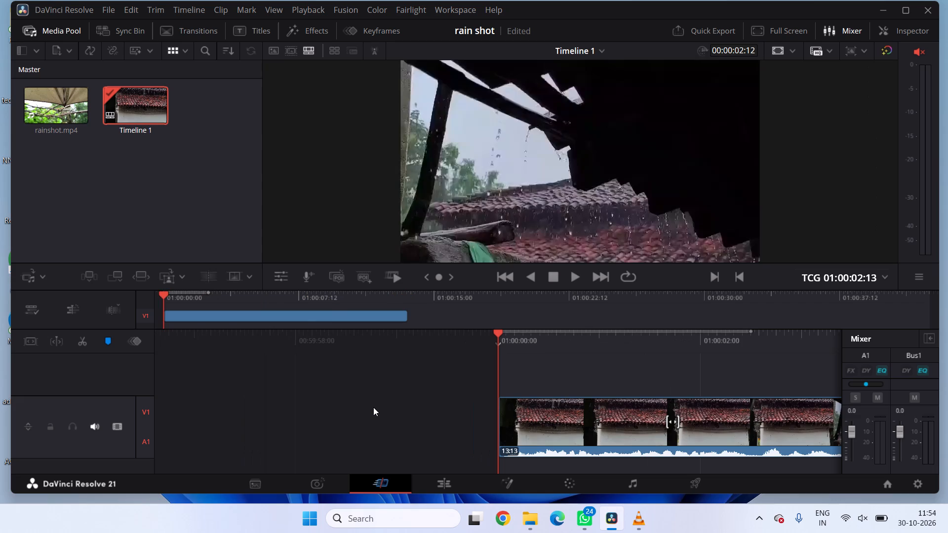
{"action": "scroll", "coordinate": [373, 407], "scroll_direction": "right", "scroll_amount": 9}
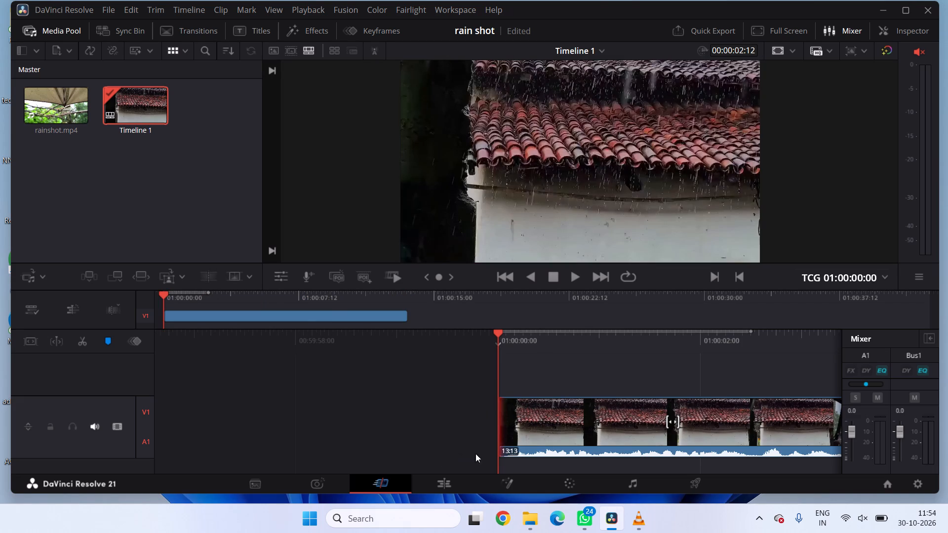
{"action": "left_click", "coordinate": [503, 451]}
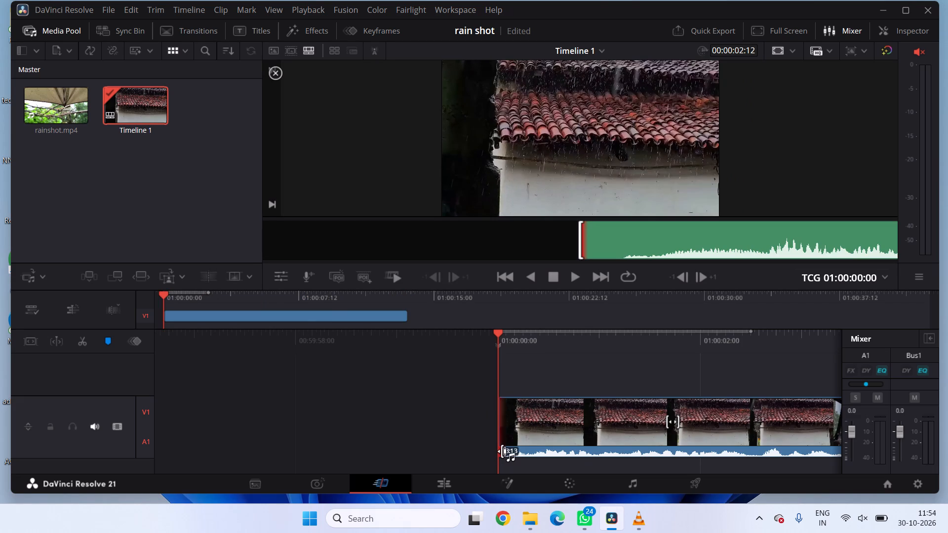
{"action": "left_click", "coordinate": [622, 248]}
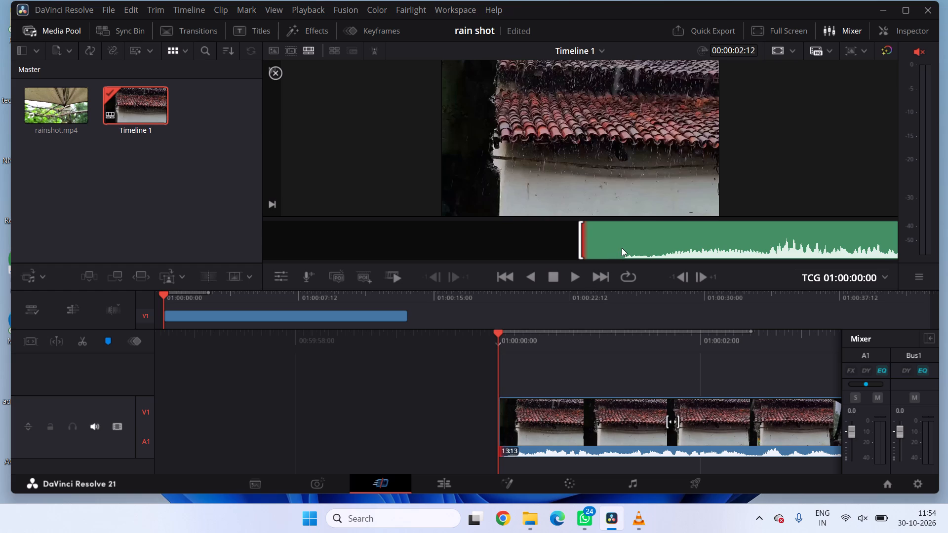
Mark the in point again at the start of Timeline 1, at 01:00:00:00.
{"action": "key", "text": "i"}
Scrub the playhead forward to 01:00:02:12, where the second roof shot begins, and mark the out point there.
{"action": "scroll", "coordinate": [611, 248], "scroll_direction": "left", "scroll_amount": 2}
{"action": "left_click_drag", "start_coordinate": [498, 331], "coordinate": [514, 331]}
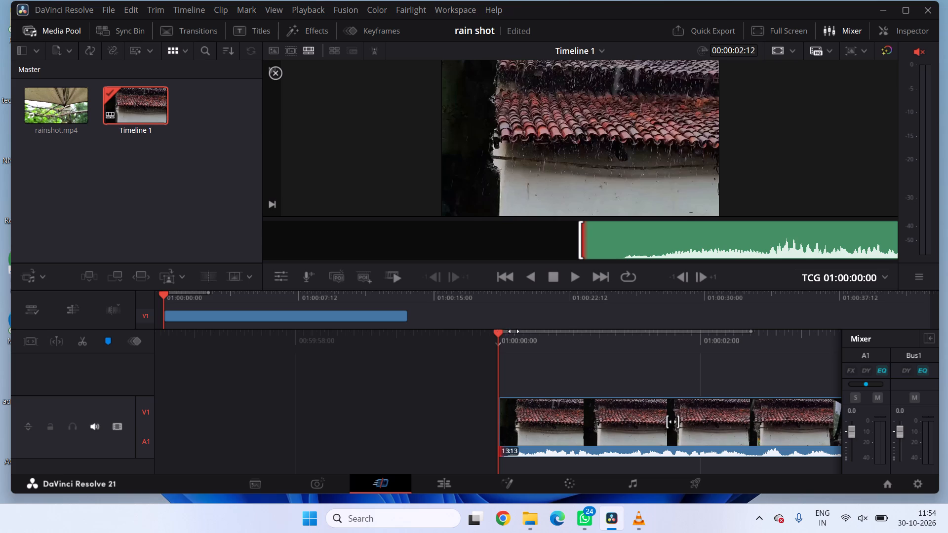
{"action": "left_click_drag", "start_coordinate": [514, 331], "coordinate": [469, 336]}
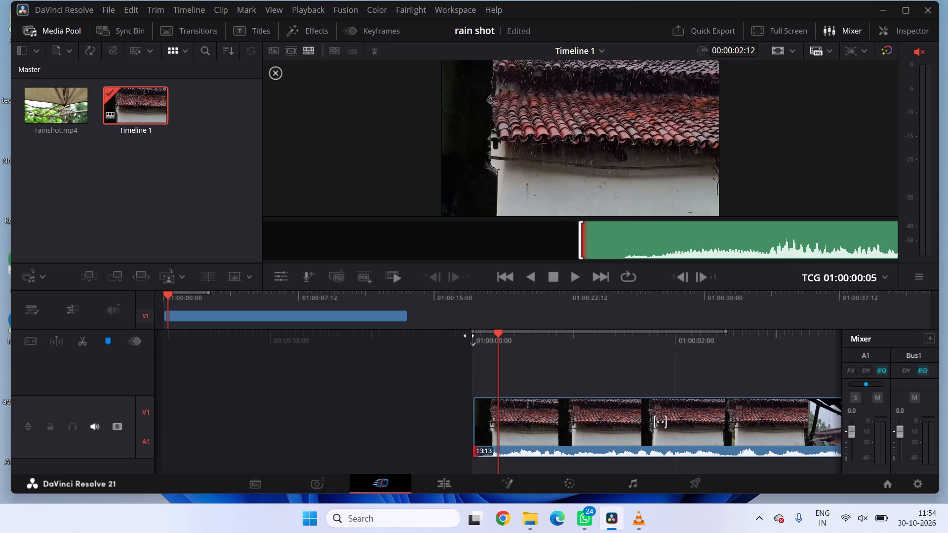
{"action": "left_click_drag", "start_coordinate": [469, 336], "coordinate": [410, 339]}
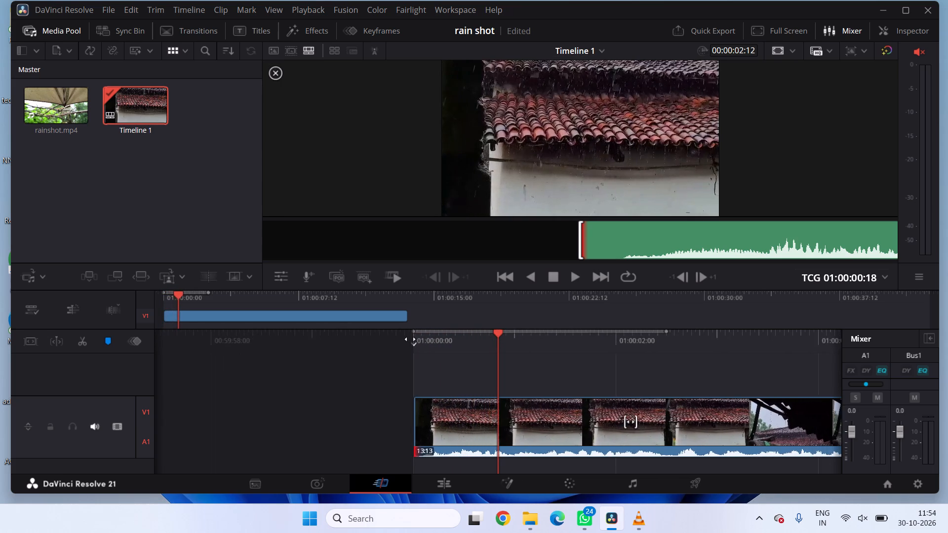
{"action": "left_click_drag", "start_coordinate": [410, 339], "coordinate": [348, 340]}
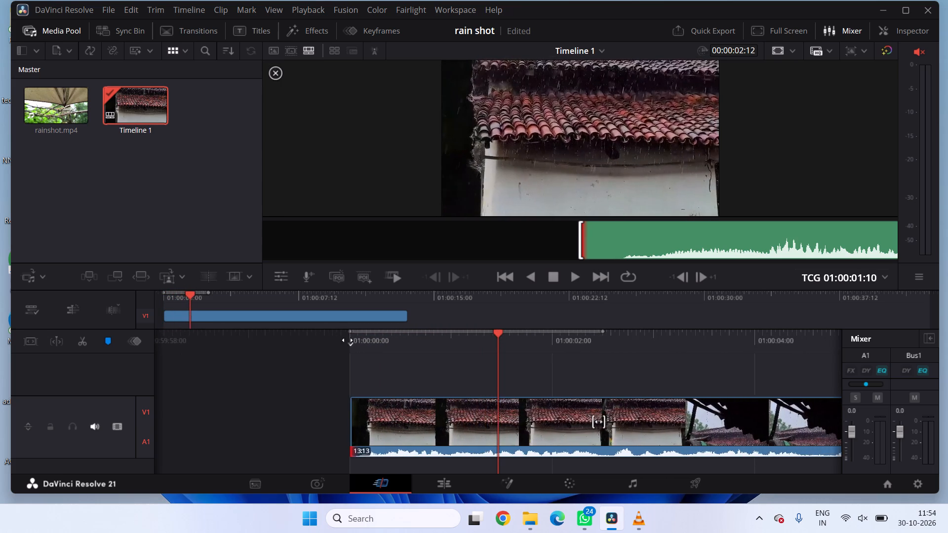
{"action": "left_click_drag", "start_coordinate": [348, 340], "coordinate": [306, 344]}
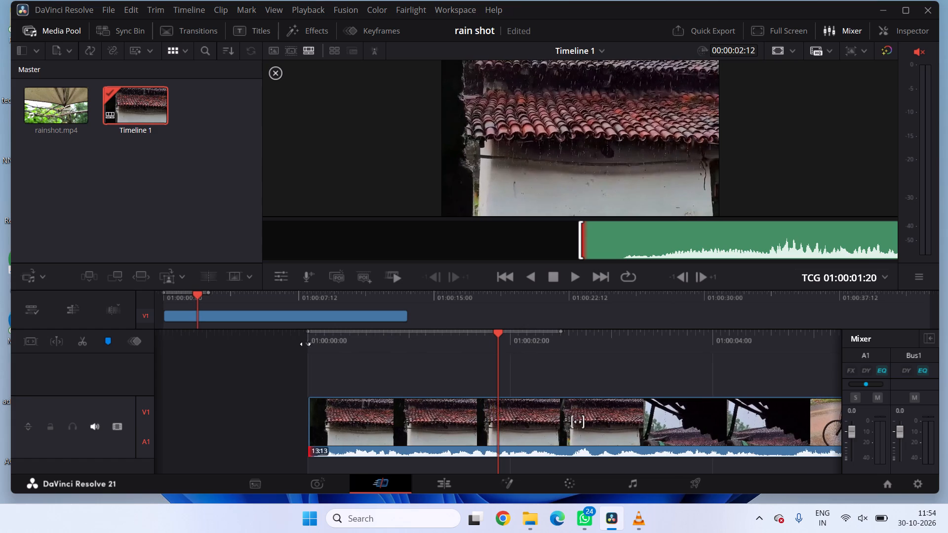
{"action": "left_click_drag", "start_coordinate": [306, 344], "coordinate": [286, 343]}
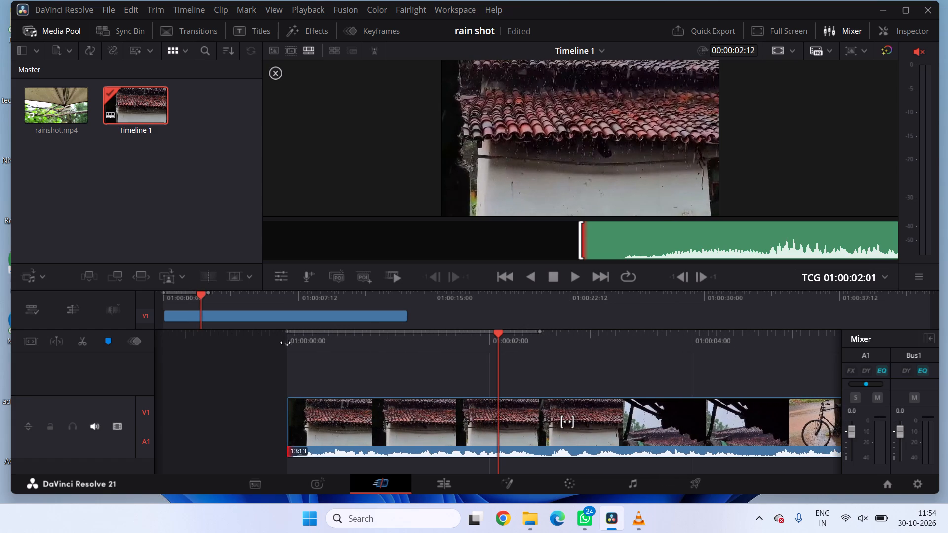
{"action": "left_click_drag", "start_coordinate": [286, 343], "coordinate": [286, 342]}
{"action": "left_click_drag", "start_coordinate": [286, 342], "coordinate": [265, 340]}
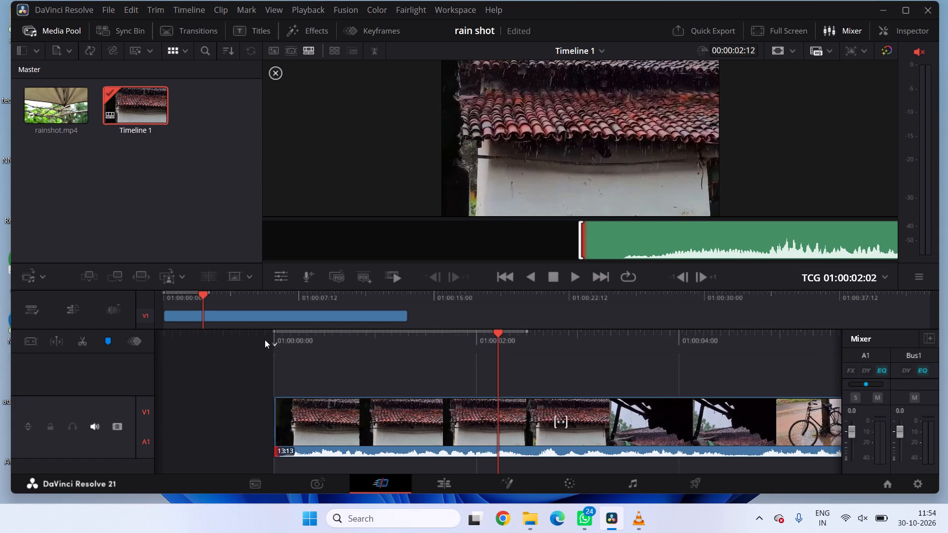
{"action": "left_click_drag", "start_coordinate": [265, 340], "coordinate": [231, 343]}
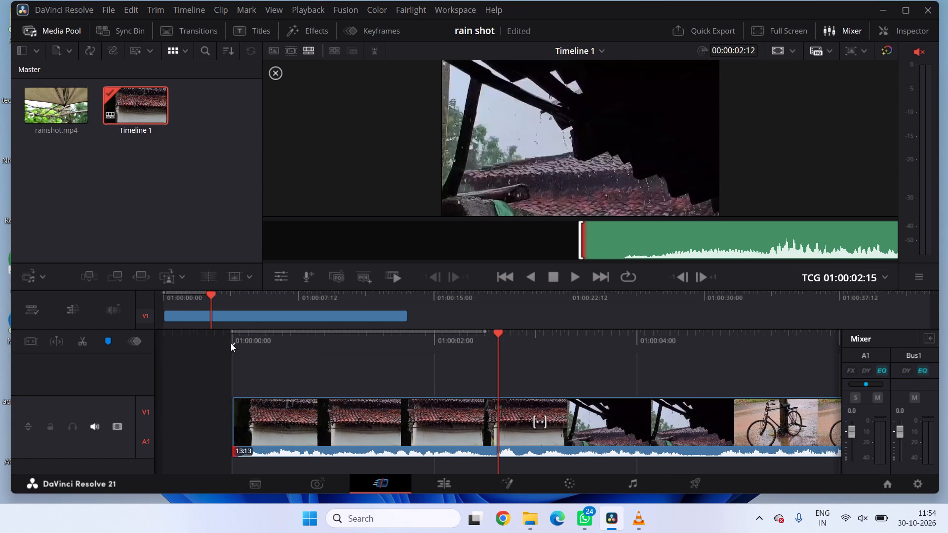
{"action": "left_click_drag", "start_coordinate": [231, 343], "coordinate": [240, 341]}
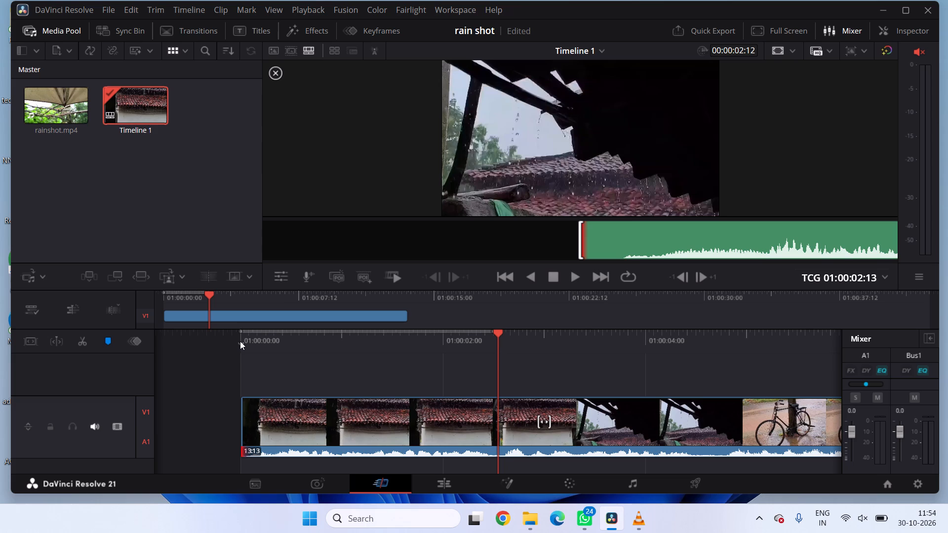
{"action": "left_click_drag", "start_coordinate": [240, 341], "coordinate": [240, 341]}
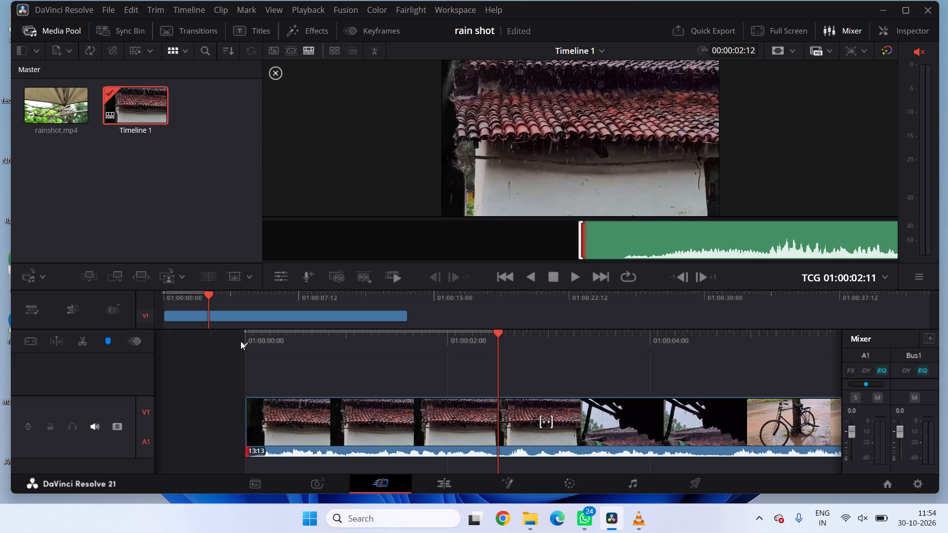
{"action": "left_click_drag", "start_coordinate": [240, 341], "coordinate": [240, 343]}
{"action": "key", "text": "o"}
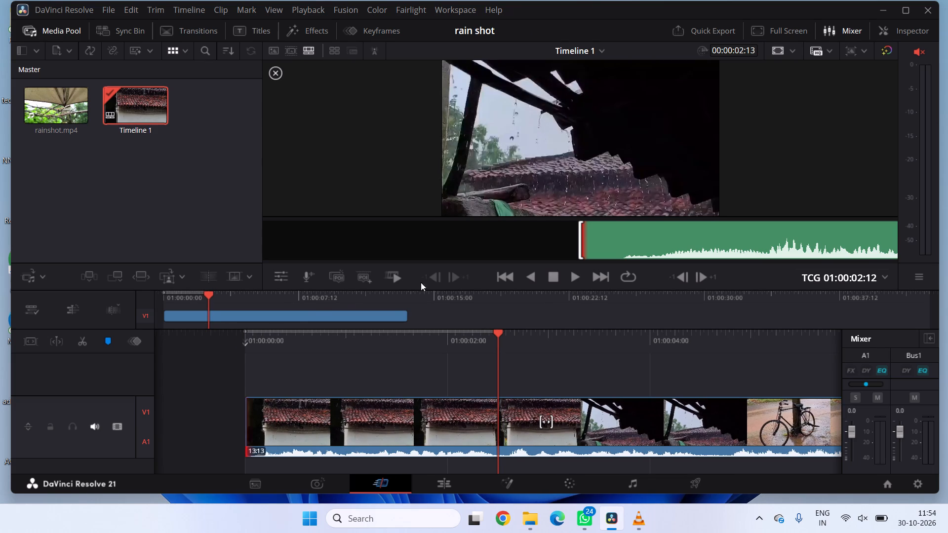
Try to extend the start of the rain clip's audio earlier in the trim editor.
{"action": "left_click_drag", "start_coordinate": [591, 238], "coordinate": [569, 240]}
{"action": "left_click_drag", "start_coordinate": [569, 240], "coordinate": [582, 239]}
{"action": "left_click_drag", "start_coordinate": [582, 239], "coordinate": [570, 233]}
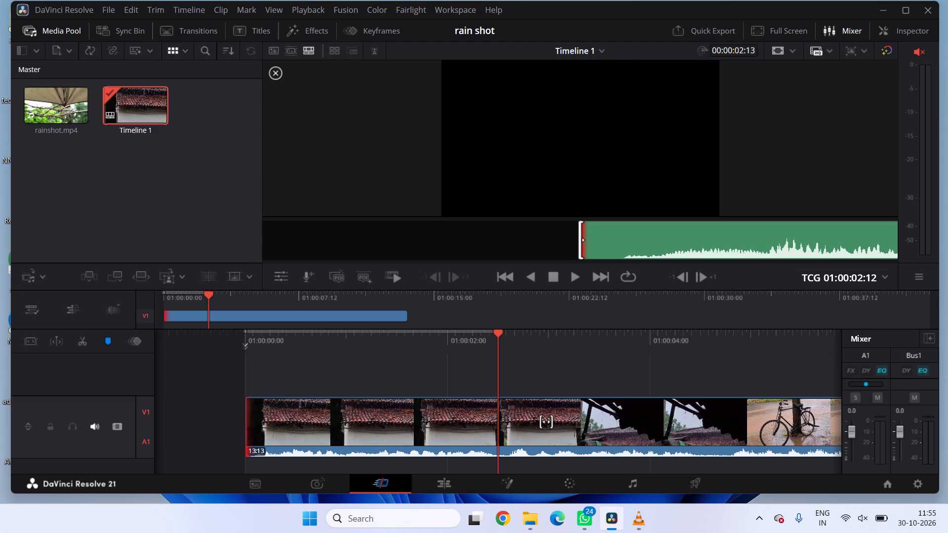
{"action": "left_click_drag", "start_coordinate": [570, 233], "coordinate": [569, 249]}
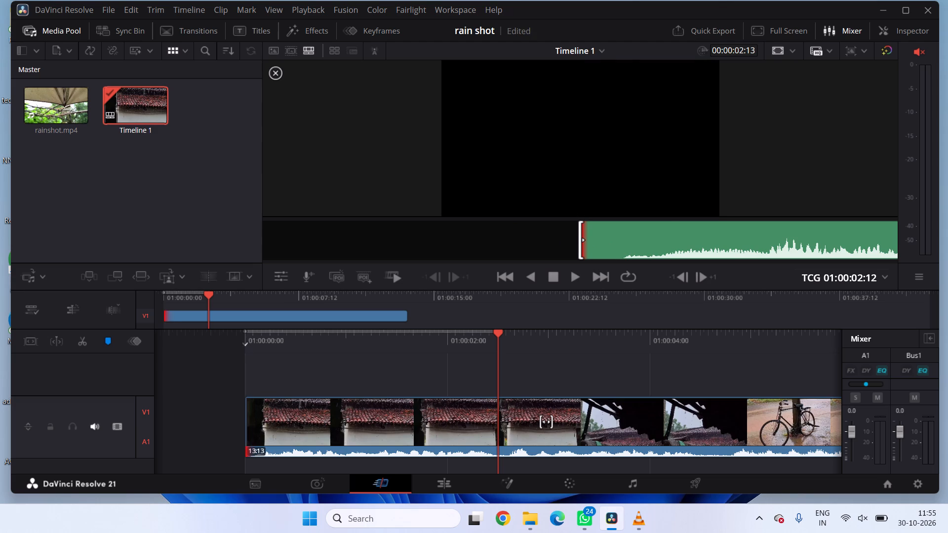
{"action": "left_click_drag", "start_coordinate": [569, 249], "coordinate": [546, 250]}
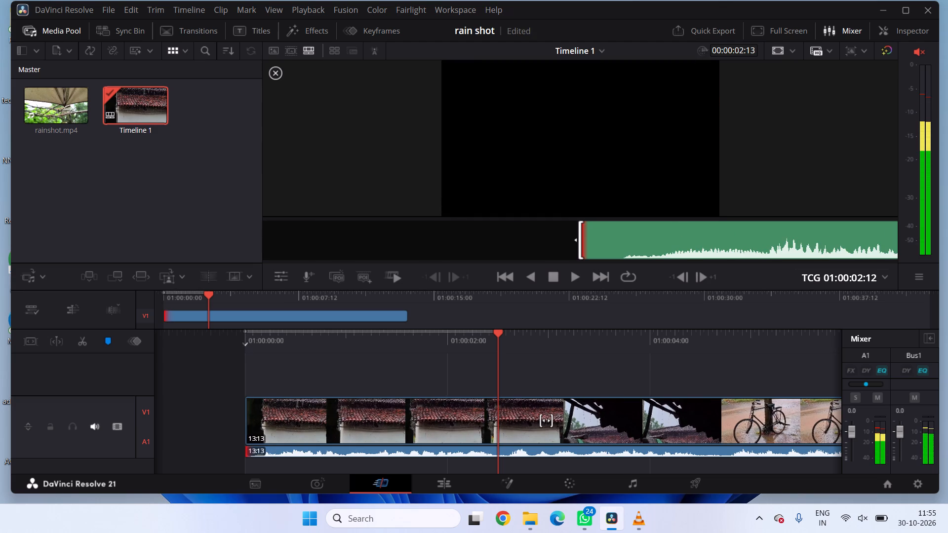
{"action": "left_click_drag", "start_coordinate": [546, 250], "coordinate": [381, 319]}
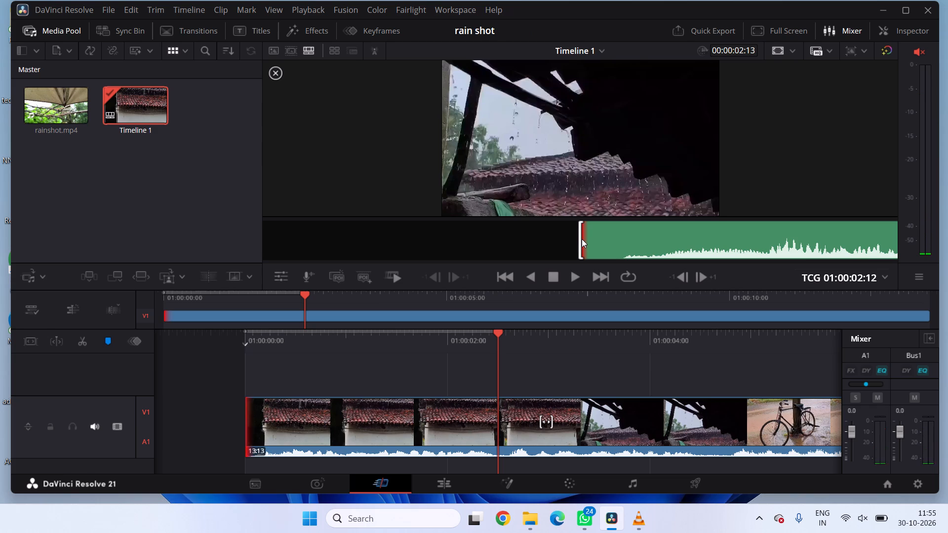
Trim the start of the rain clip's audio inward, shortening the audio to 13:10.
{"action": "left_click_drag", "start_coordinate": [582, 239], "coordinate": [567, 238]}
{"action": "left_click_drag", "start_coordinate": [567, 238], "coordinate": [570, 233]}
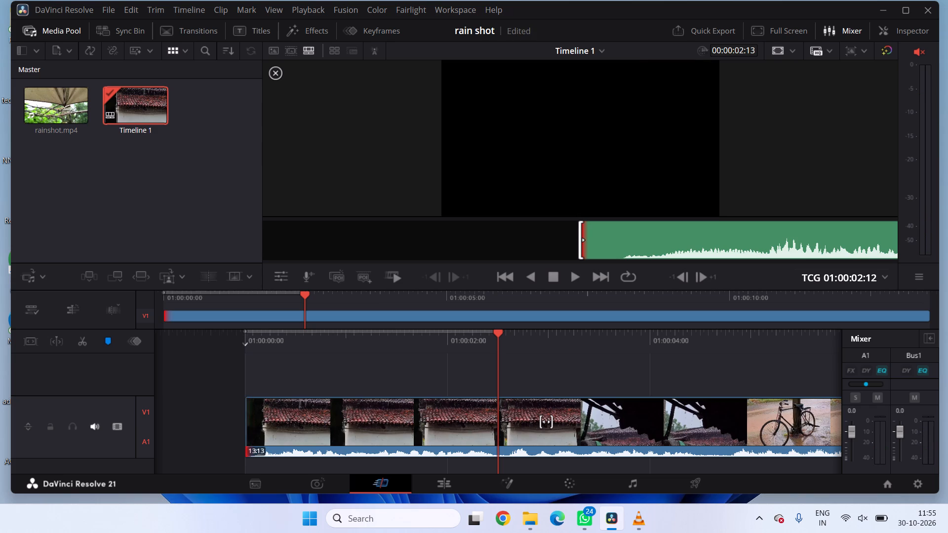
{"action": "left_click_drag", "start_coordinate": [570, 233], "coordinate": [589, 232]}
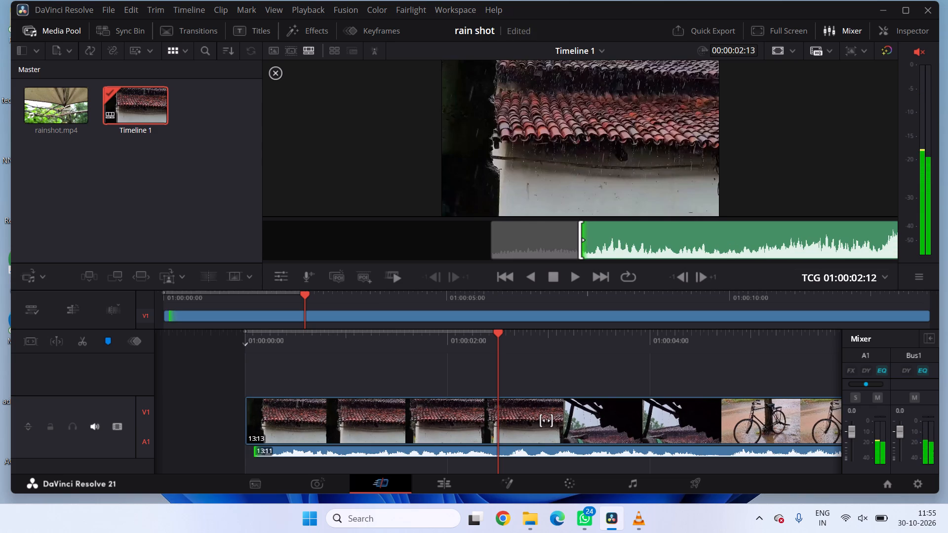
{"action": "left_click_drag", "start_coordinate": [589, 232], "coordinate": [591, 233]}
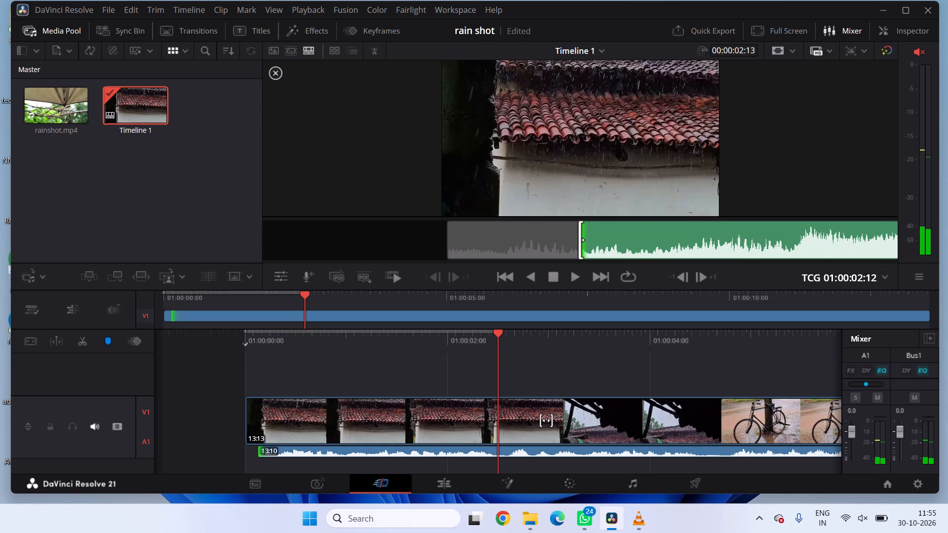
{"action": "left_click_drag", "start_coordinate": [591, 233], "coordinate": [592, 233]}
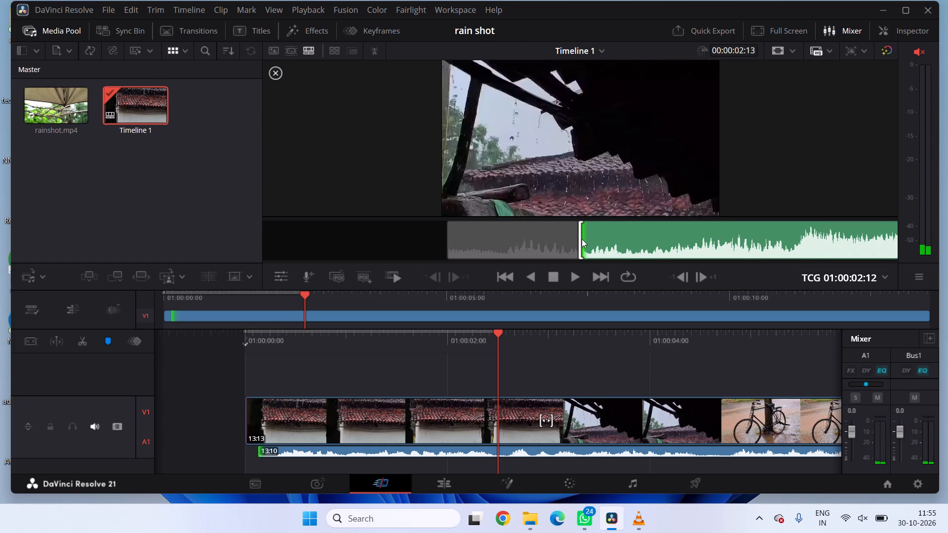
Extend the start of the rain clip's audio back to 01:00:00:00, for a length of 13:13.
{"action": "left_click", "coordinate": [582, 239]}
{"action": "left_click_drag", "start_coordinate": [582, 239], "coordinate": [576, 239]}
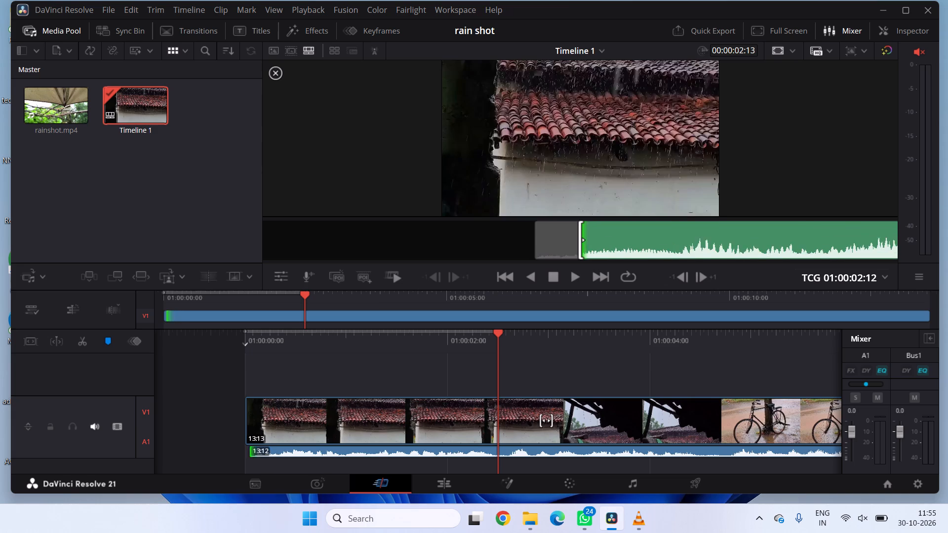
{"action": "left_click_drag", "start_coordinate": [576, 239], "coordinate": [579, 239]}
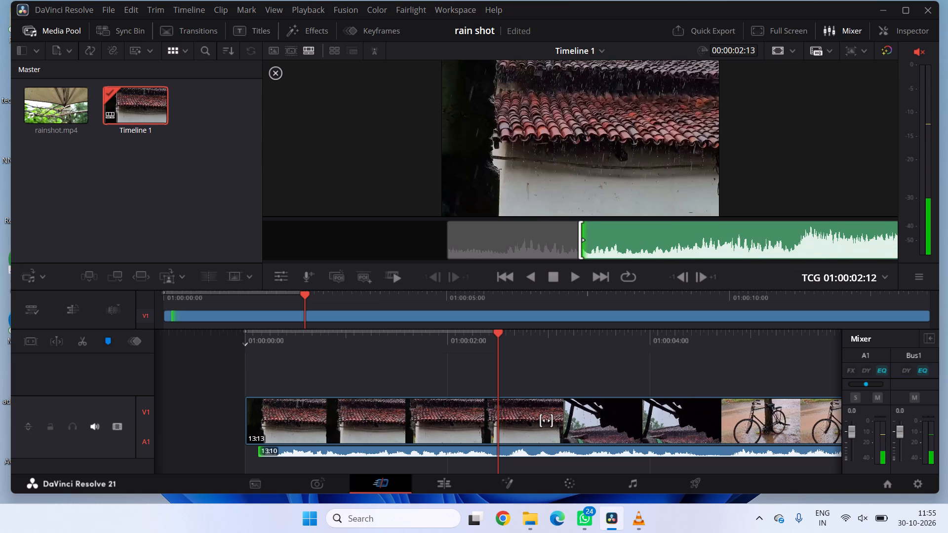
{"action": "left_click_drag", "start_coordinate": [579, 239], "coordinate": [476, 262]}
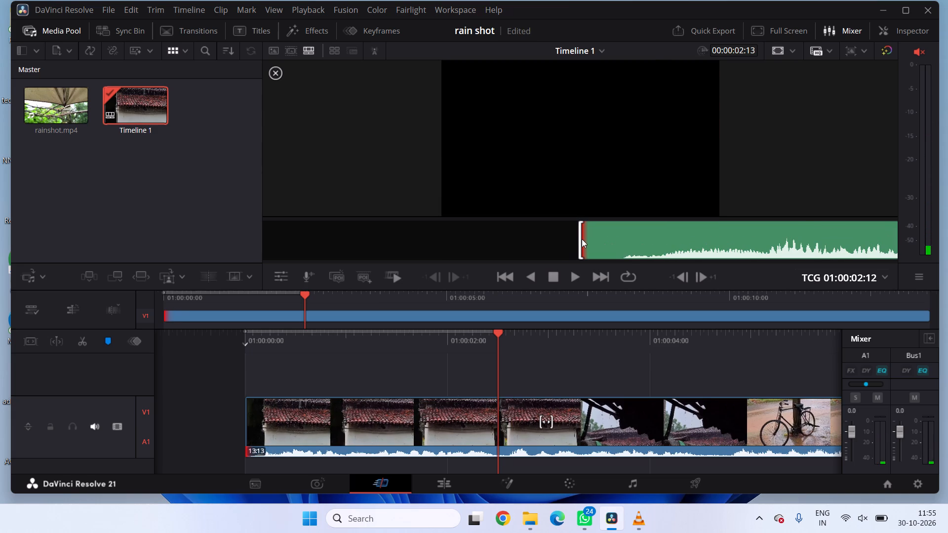
Mark the in point at the playhead position, 01:00:02:12, on the first frame of the second roof shot.
{"action": "key", "text": "i"}
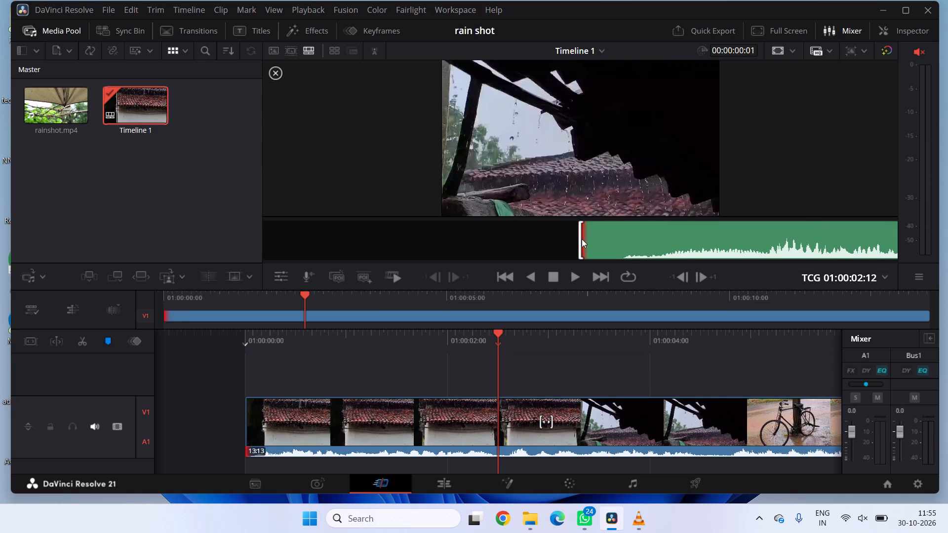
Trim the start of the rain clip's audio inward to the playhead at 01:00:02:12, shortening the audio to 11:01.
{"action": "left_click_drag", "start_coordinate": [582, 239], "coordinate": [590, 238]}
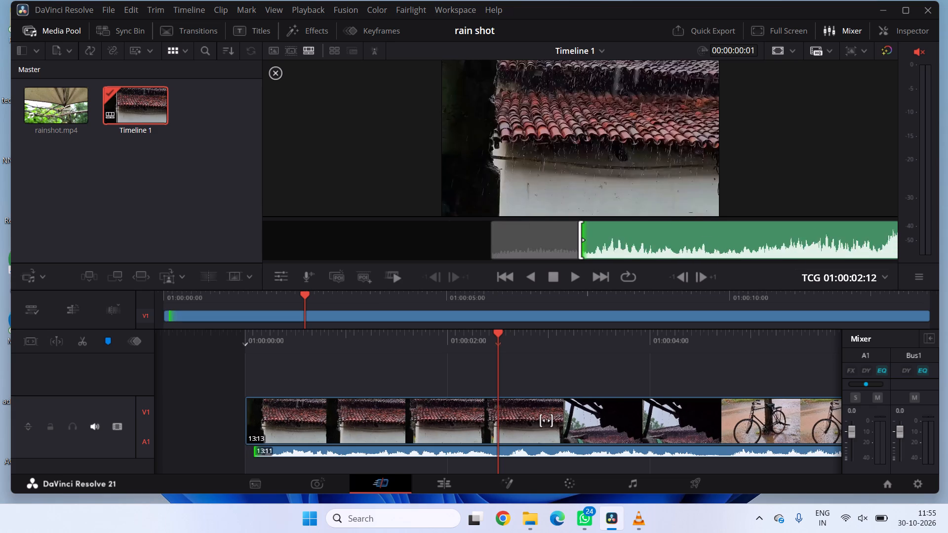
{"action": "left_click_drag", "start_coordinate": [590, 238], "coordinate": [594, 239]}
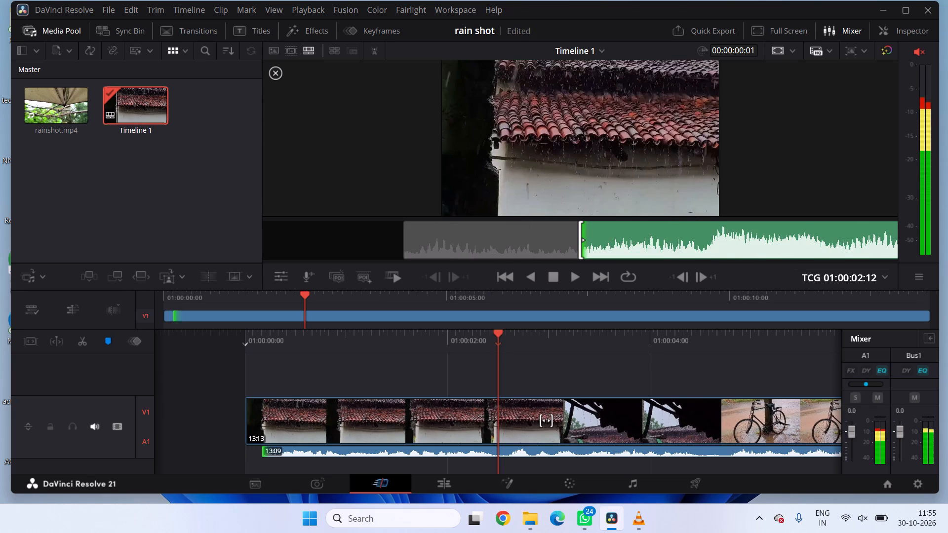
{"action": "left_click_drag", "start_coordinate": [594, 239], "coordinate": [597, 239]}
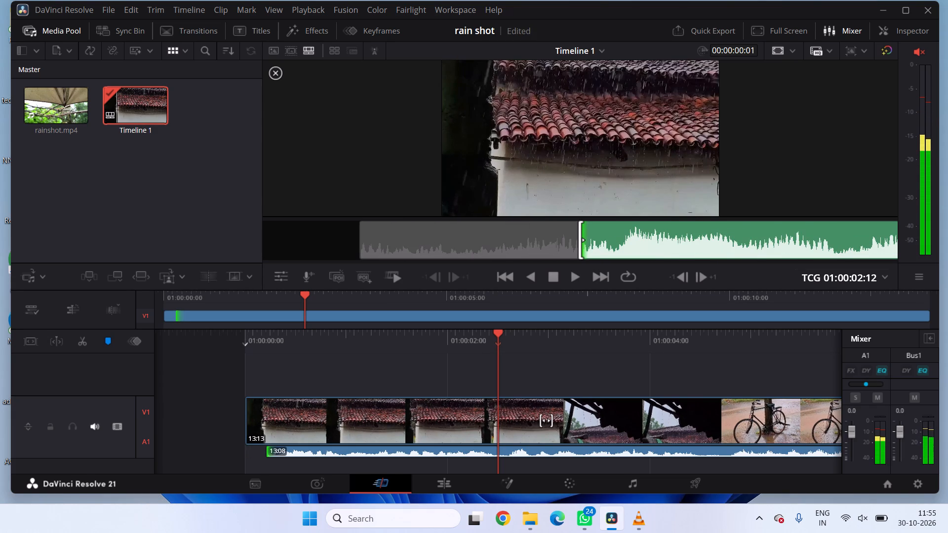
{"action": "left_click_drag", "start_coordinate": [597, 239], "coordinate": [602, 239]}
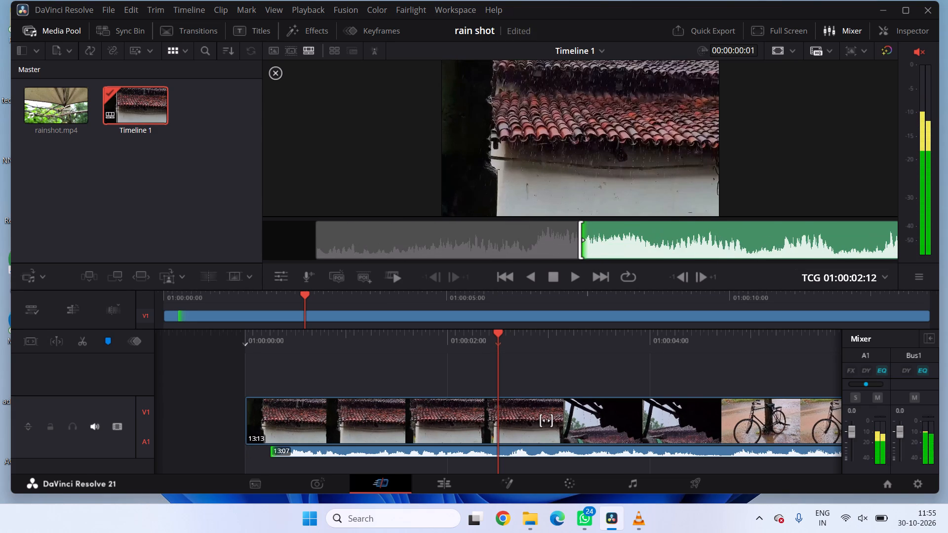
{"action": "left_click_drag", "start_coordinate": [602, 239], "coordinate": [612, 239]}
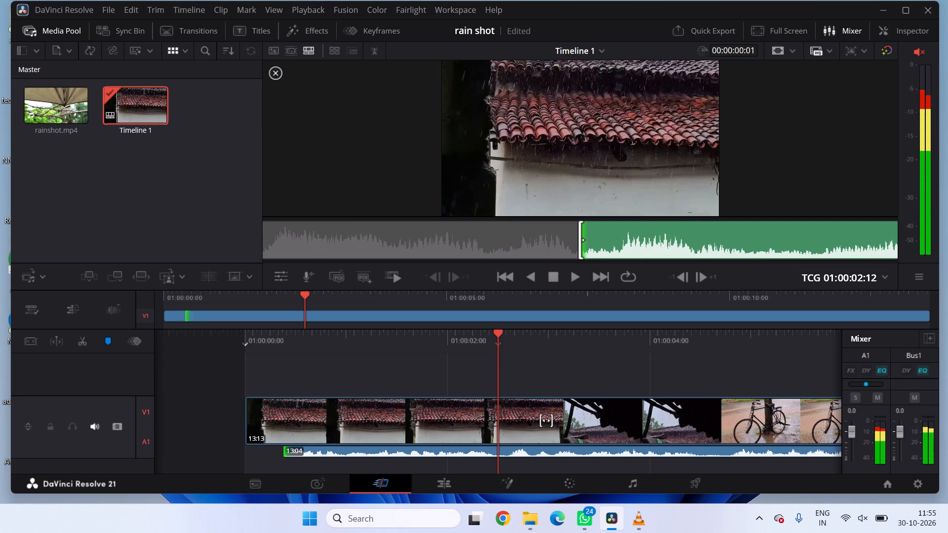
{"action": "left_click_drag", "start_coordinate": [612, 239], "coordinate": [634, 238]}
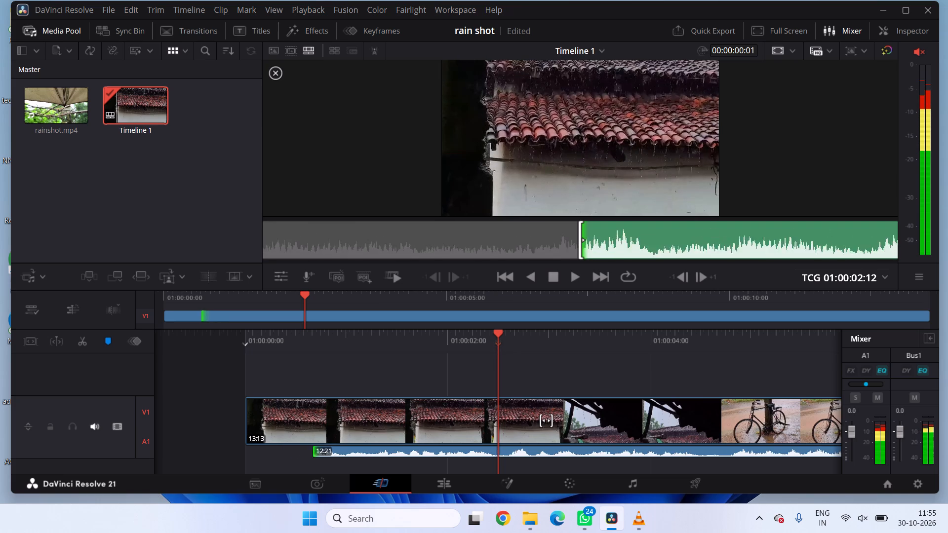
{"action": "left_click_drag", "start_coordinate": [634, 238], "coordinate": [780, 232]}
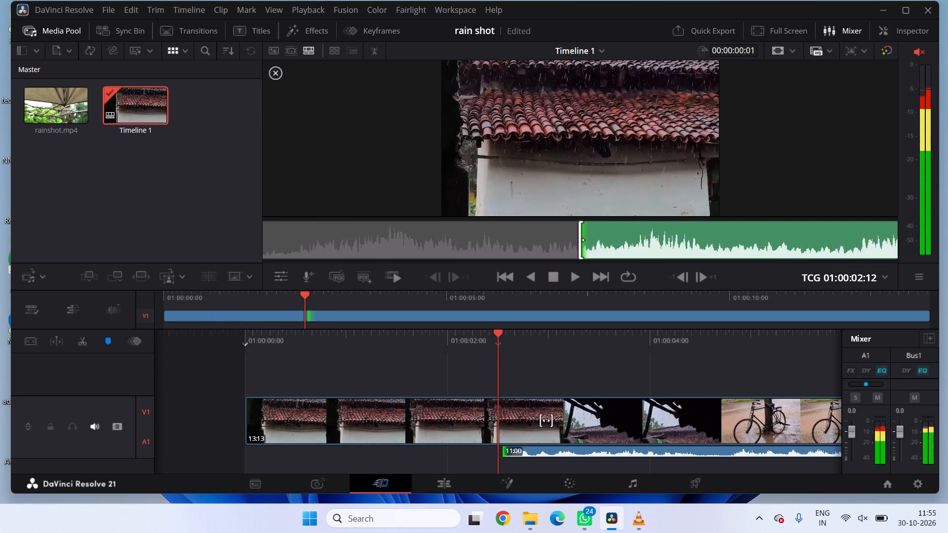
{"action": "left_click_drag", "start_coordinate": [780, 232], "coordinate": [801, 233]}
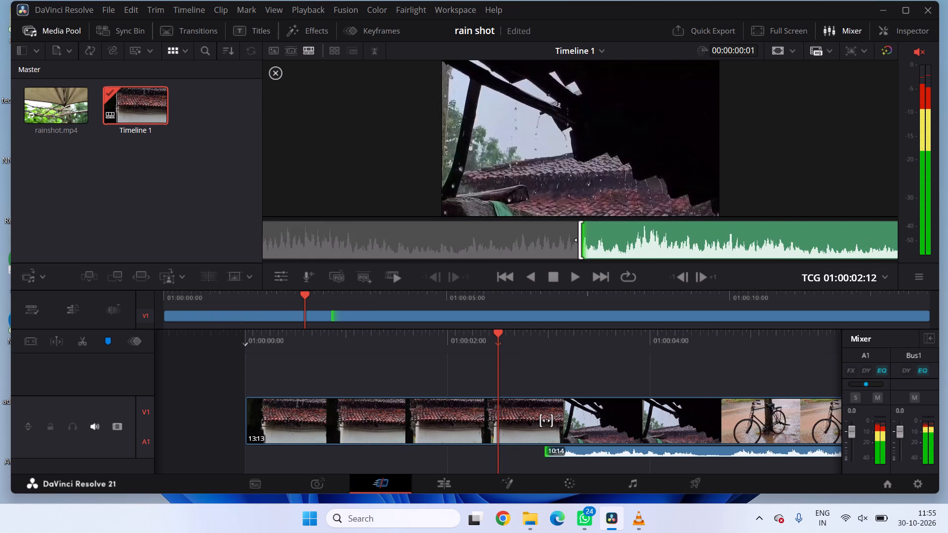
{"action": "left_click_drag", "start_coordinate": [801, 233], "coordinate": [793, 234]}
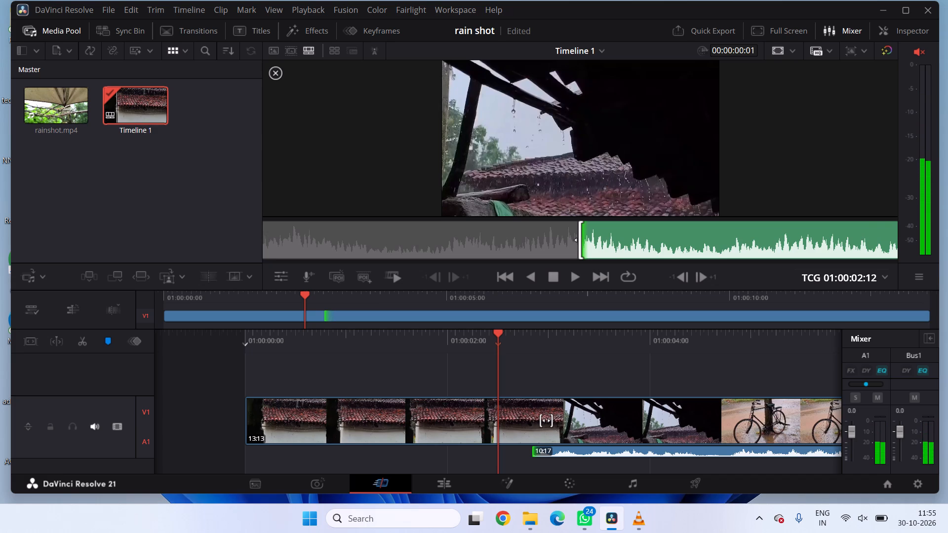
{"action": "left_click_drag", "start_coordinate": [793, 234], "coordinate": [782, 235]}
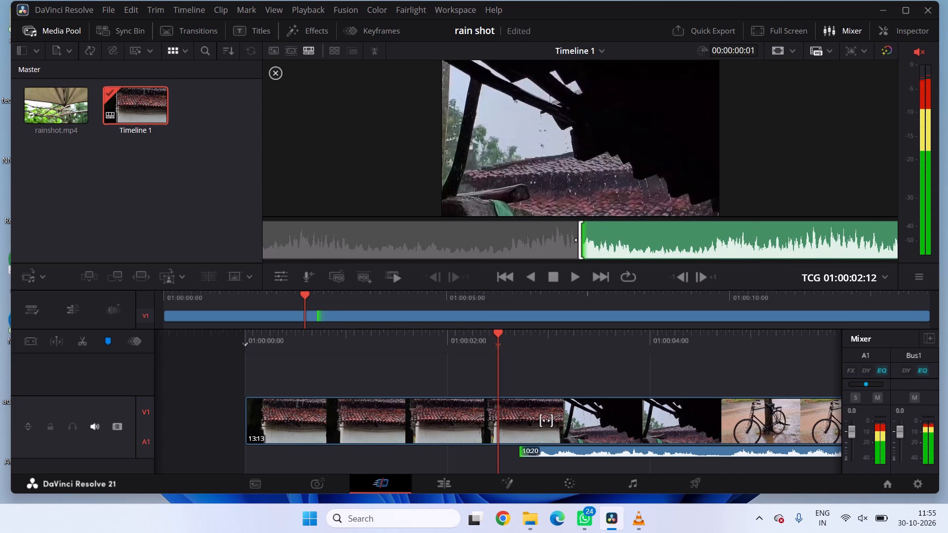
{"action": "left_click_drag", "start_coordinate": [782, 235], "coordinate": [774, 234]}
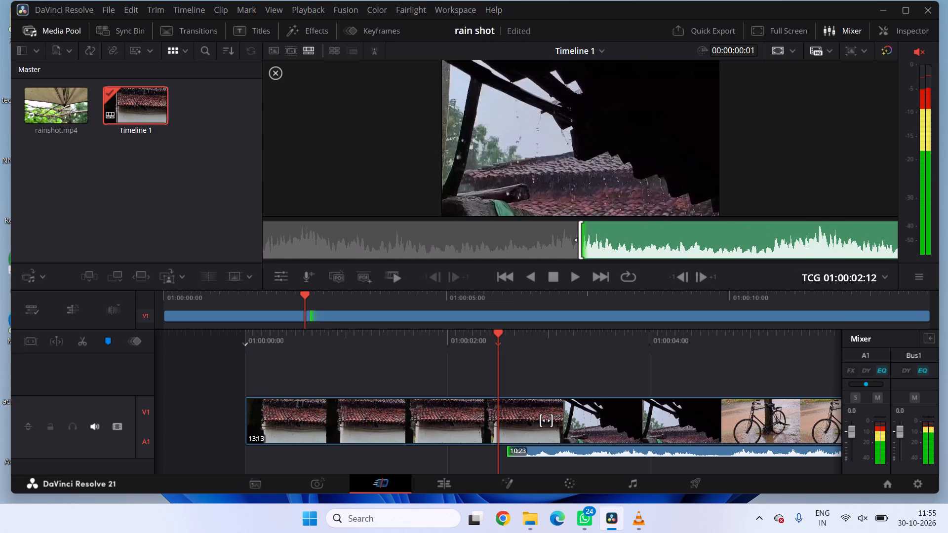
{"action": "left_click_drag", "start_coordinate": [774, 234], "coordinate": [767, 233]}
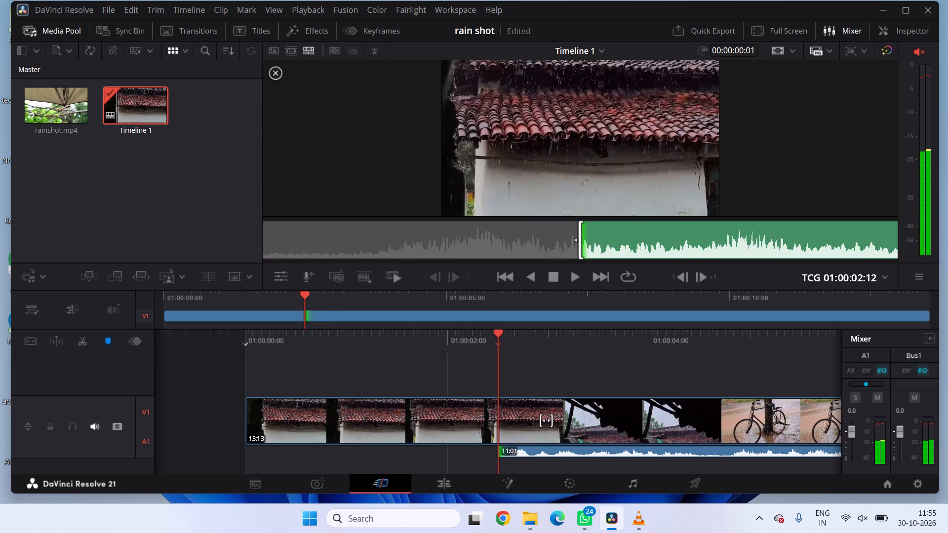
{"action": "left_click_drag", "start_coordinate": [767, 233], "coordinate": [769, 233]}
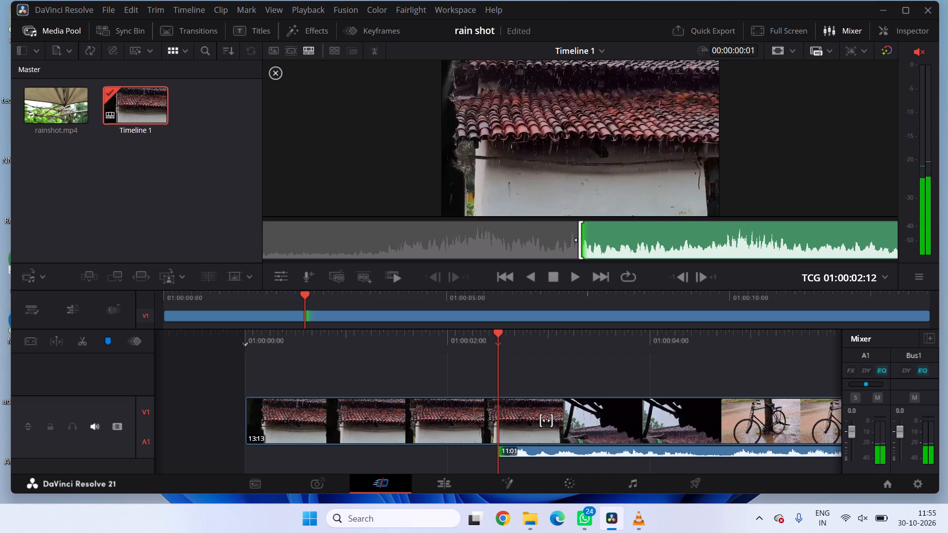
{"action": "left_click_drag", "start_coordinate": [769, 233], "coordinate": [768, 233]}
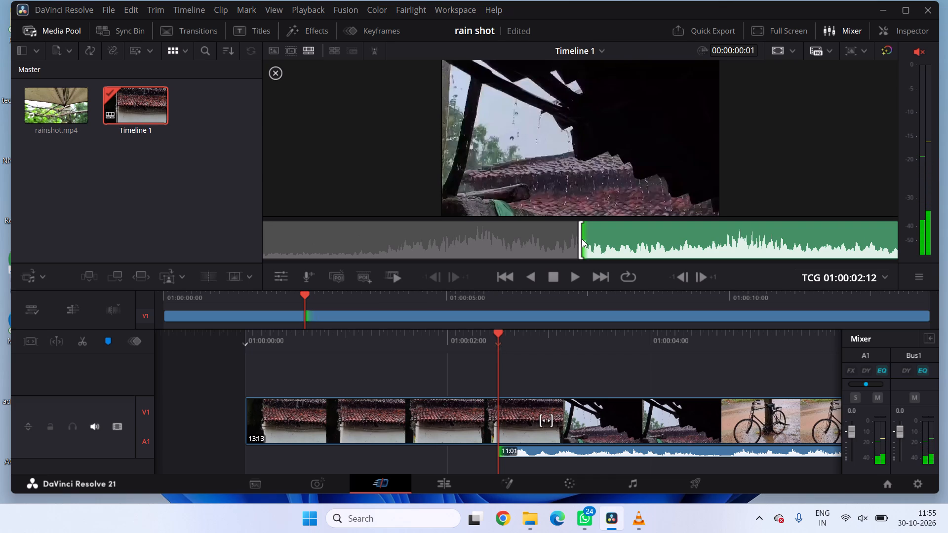
Mark the out point at the playhead position, 01:00:02:12.
{"action": "key", "text": "o"}
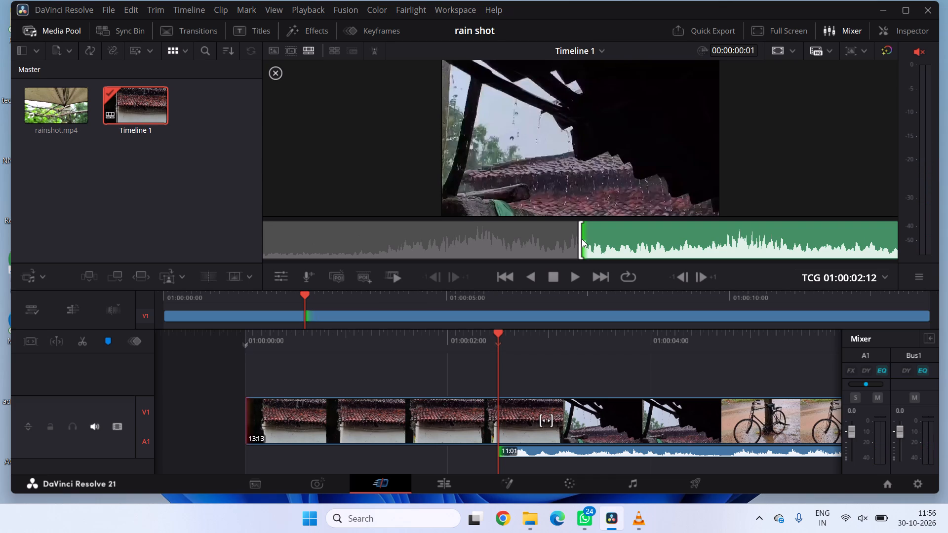
{"action": "right_click", "coordinate": [582, 239]}
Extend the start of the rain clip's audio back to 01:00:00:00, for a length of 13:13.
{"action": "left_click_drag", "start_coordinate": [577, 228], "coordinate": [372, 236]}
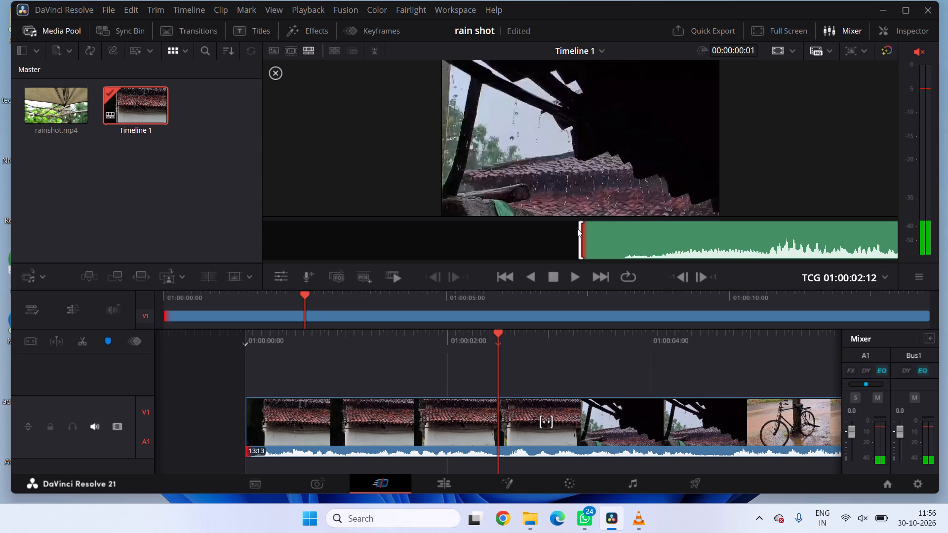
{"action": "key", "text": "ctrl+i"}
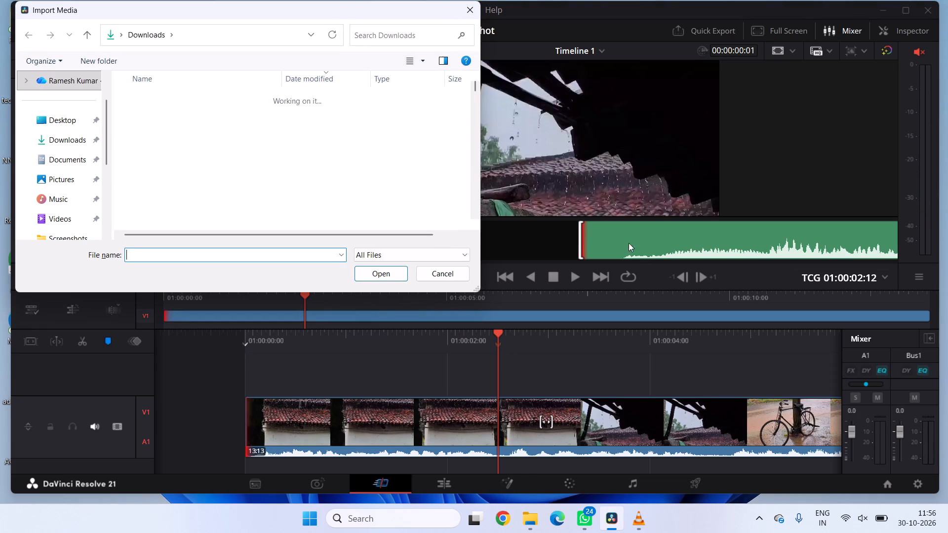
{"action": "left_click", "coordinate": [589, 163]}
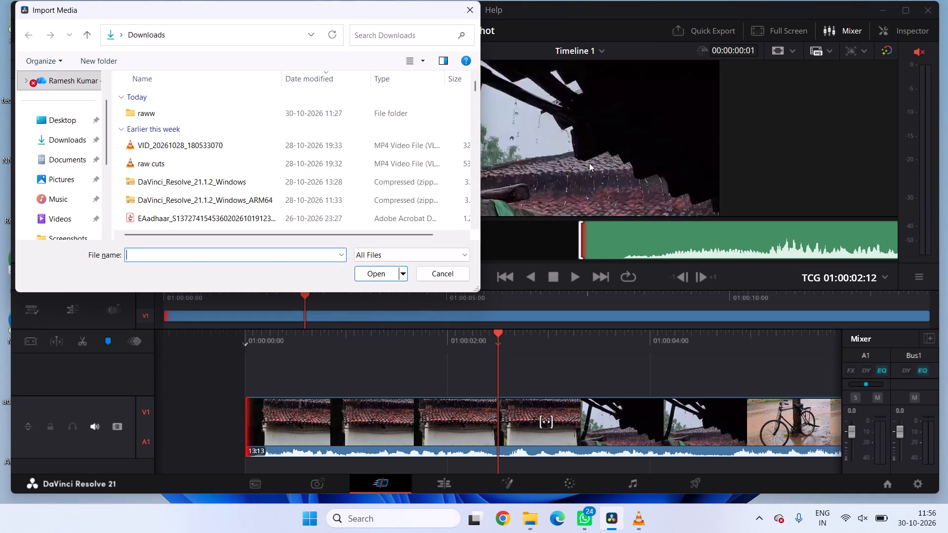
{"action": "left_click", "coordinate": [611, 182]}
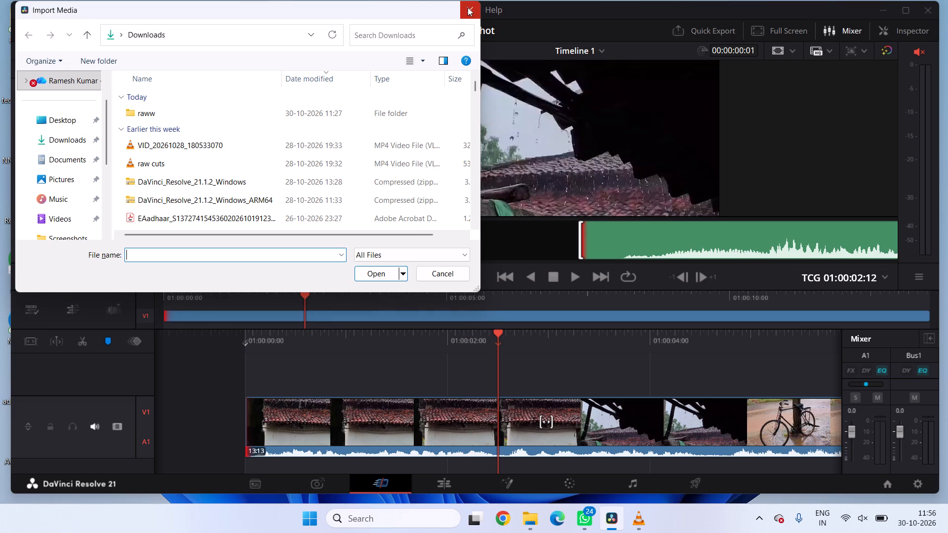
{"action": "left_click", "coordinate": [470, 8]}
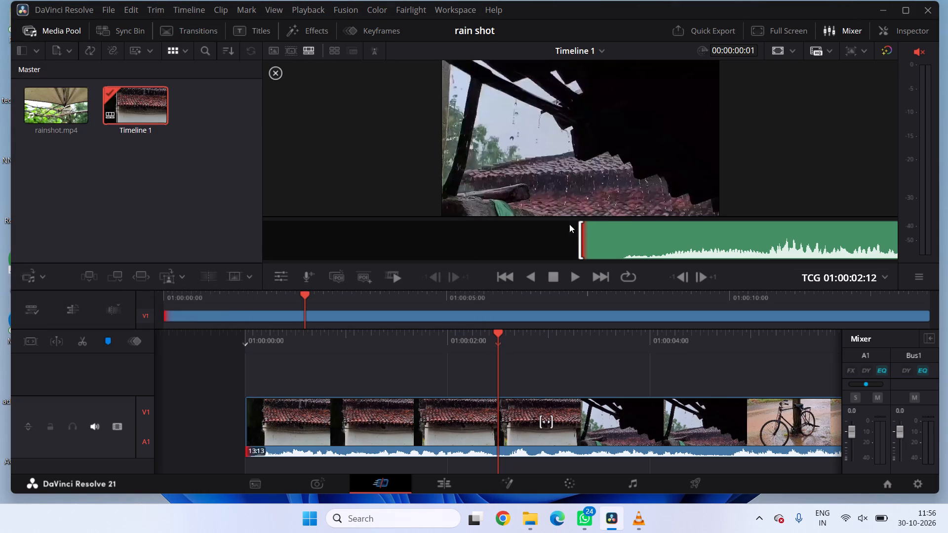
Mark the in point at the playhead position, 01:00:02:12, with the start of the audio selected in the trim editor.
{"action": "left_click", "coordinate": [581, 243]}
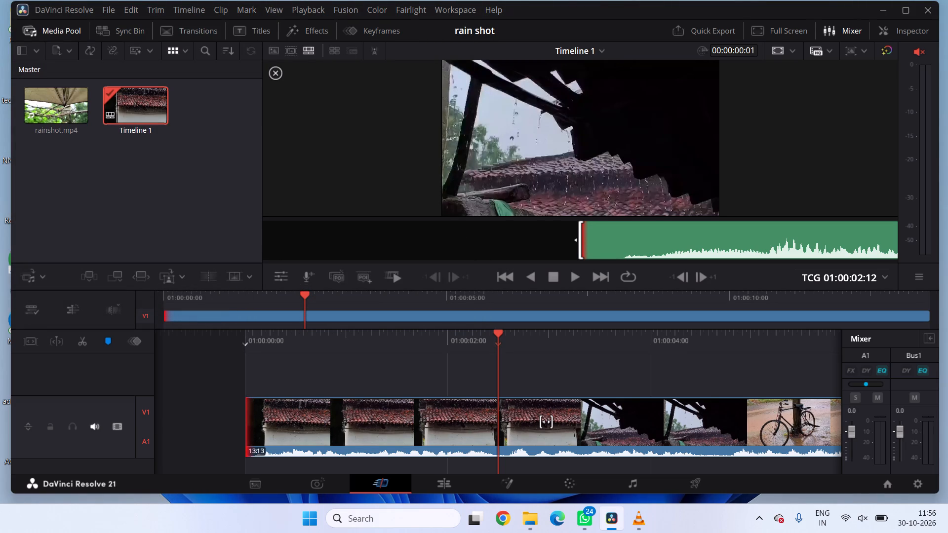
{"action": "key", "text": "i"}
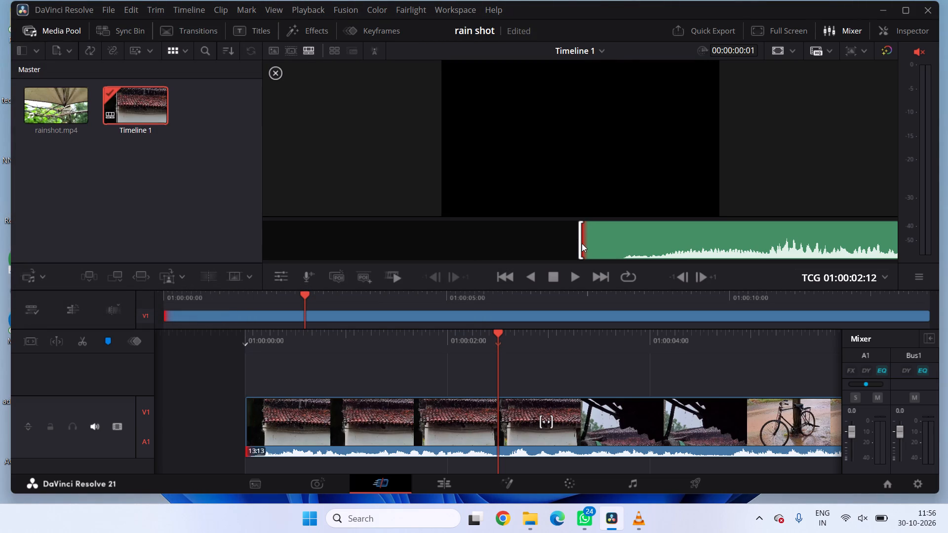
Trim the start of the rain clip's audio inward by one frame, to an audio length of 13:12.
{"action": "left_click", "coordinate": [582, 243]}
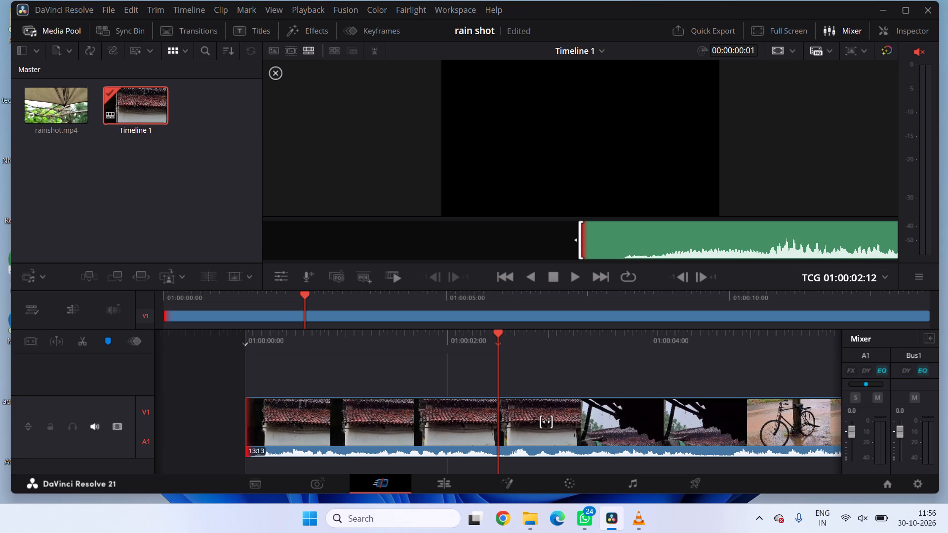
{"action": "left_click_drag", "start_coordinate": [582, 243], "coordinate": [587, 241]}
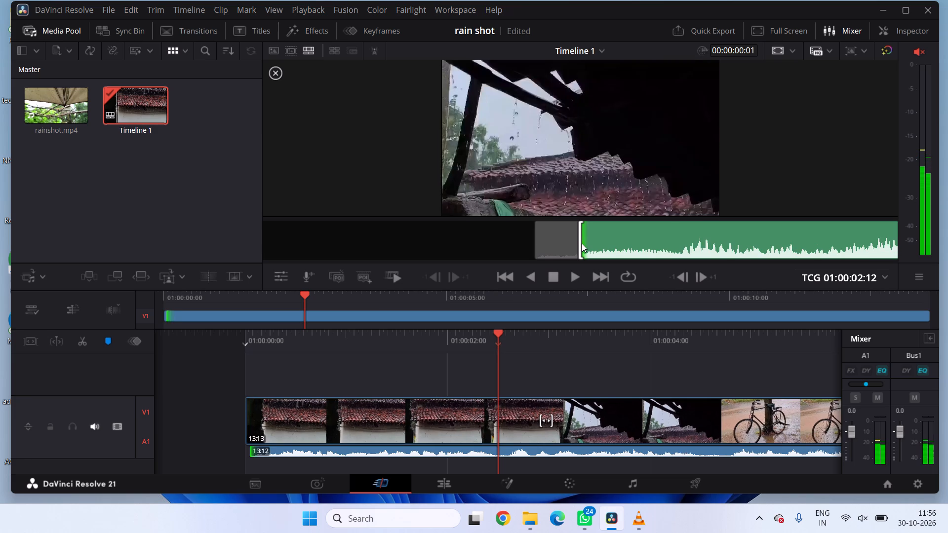
Mark the in point again at the playhead position, 01:00:02:12.
{"action": "key", "text": "i"}
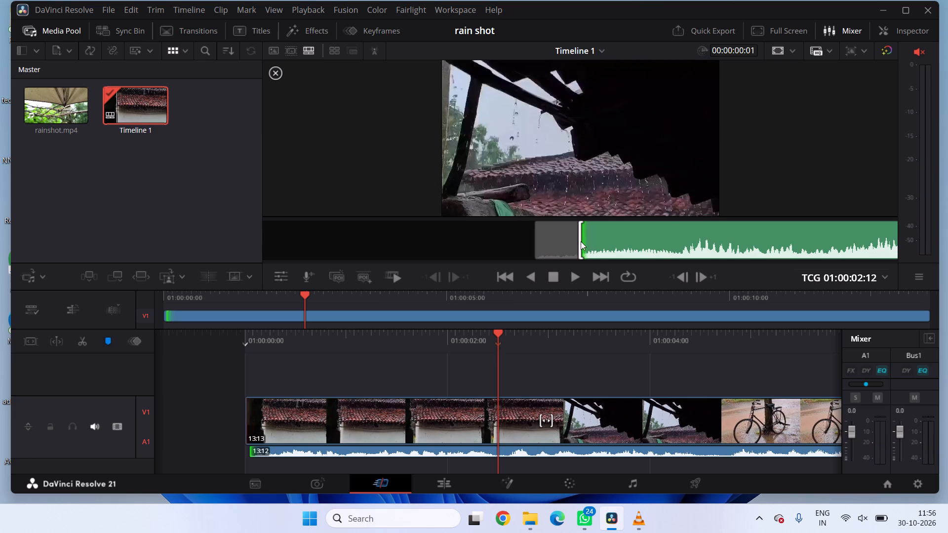
{"action": "key", "text": "i"}
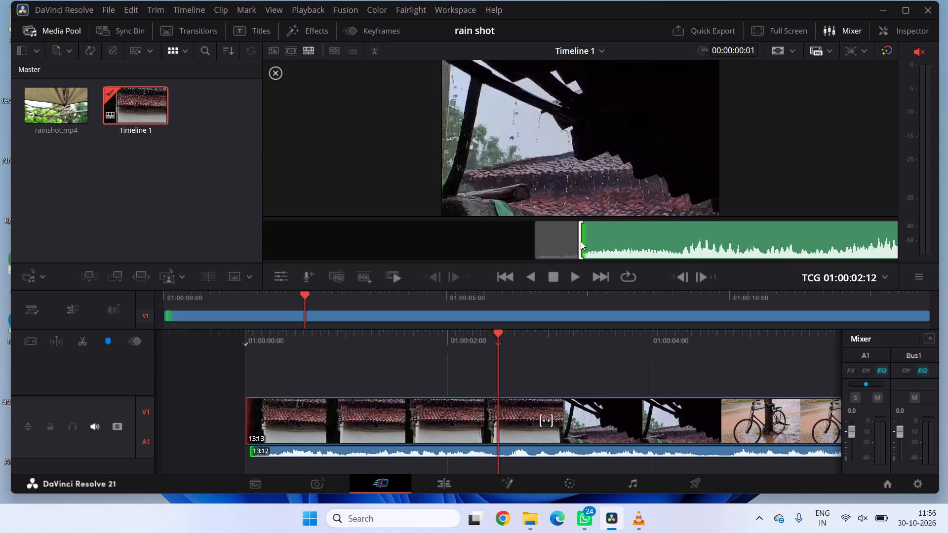
Trim the start of the rain clip's audio inward to just past the playhead, for an audio length of 11:00.
{"action": "left_click_drag", "start_coordinate": [581, 241], "coordinate": [606, 237]}
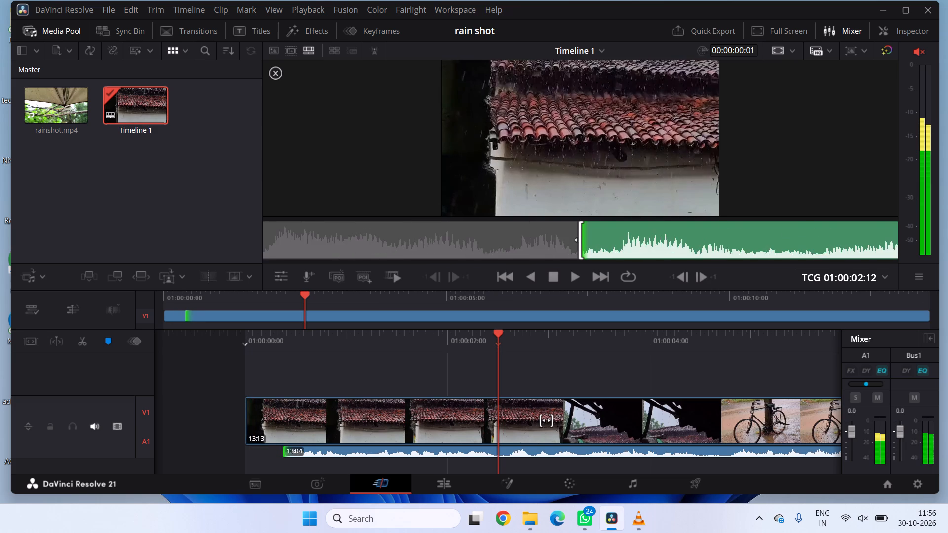
{"action": "left_click_drag", "start_coordinate": [606, 237], "coordinate": [618, 237]}
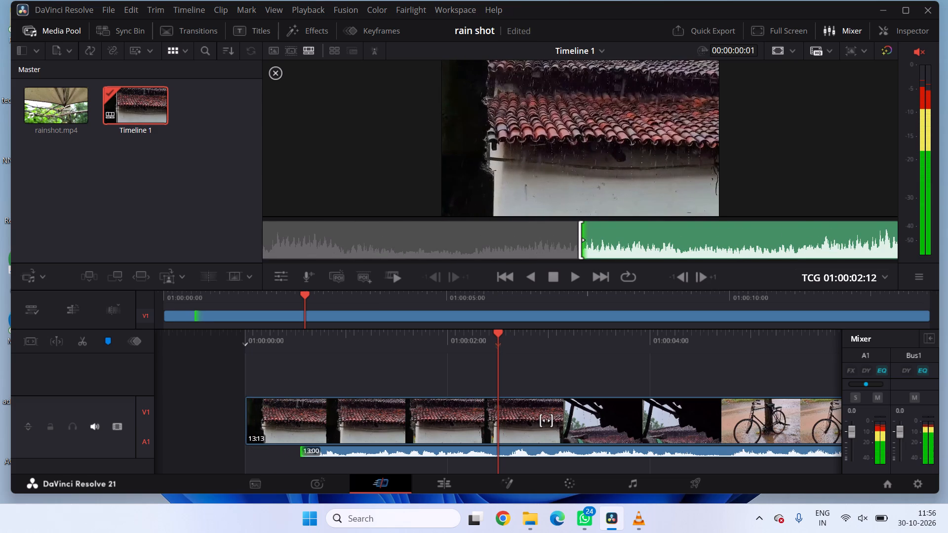
{"action": "left_click_drag", "start_coordinate": [618, 237], "coordinate": [629, 236]}
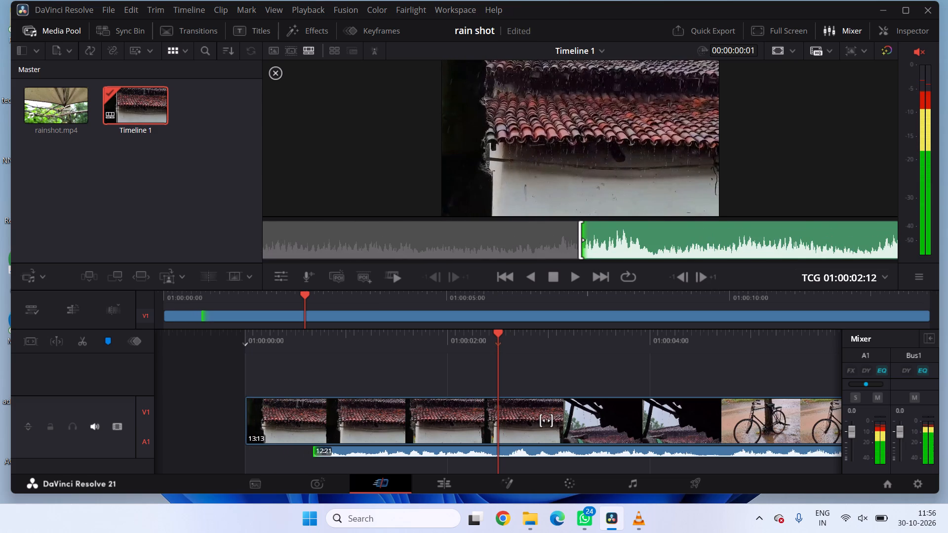
{"action": "left_click_drag", "start_coordinate": [629, 236], "coordinate": [641, 234]}
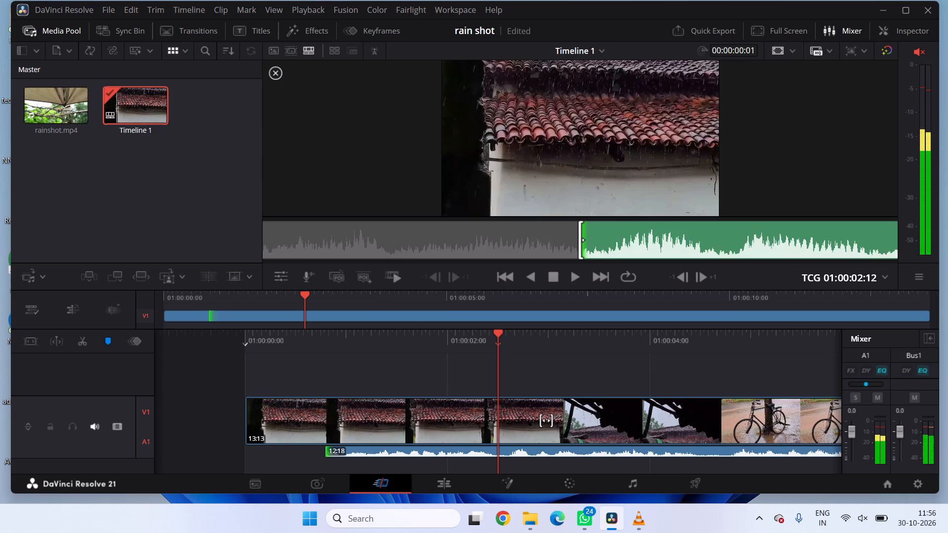
{"action": "left_click_drag", "start_coordinate": [641, 234], "coordinate": [686, 232]}
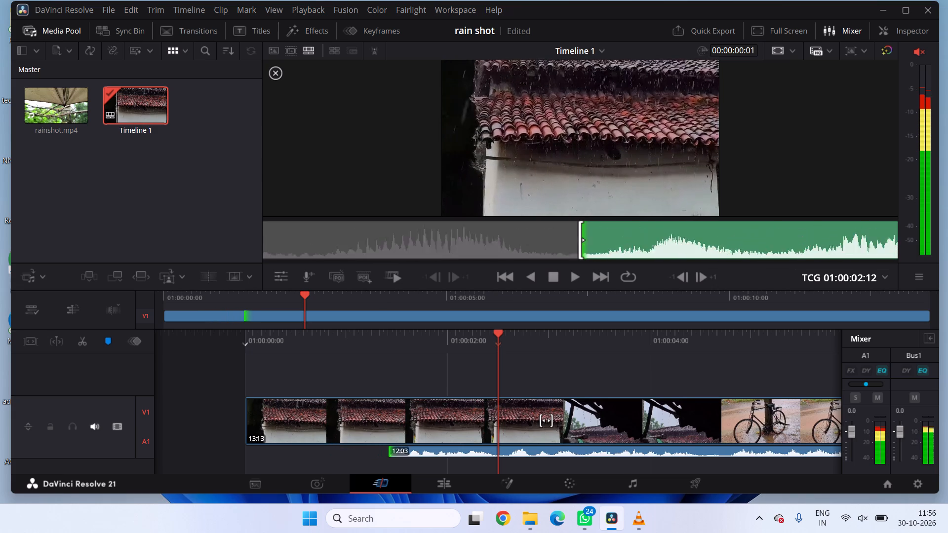
{"action": "left_click_drag", "start_coordinate": [686, 232], "coordinate": [749, 232]}
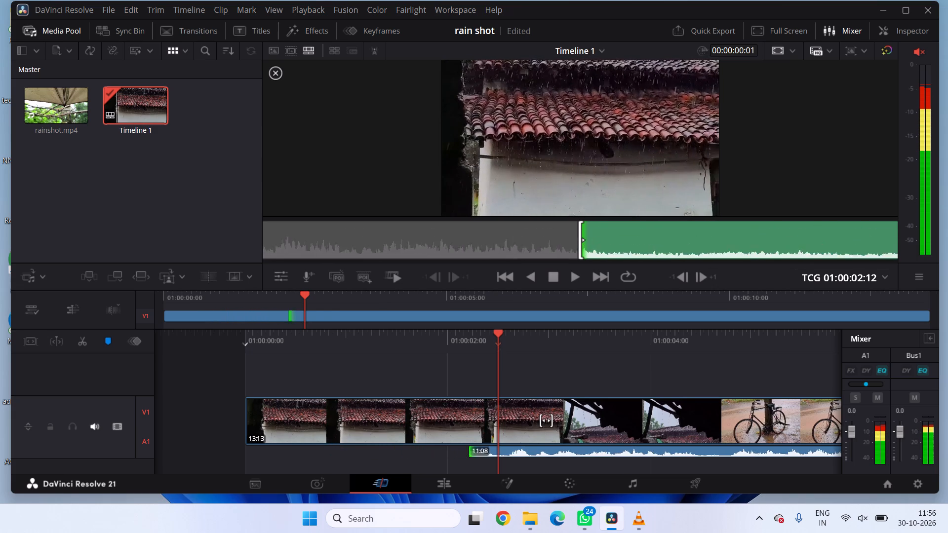
{"action": "left_click_drag", "start_coordinate": [749, 232], "coordinate": [822, 236]}
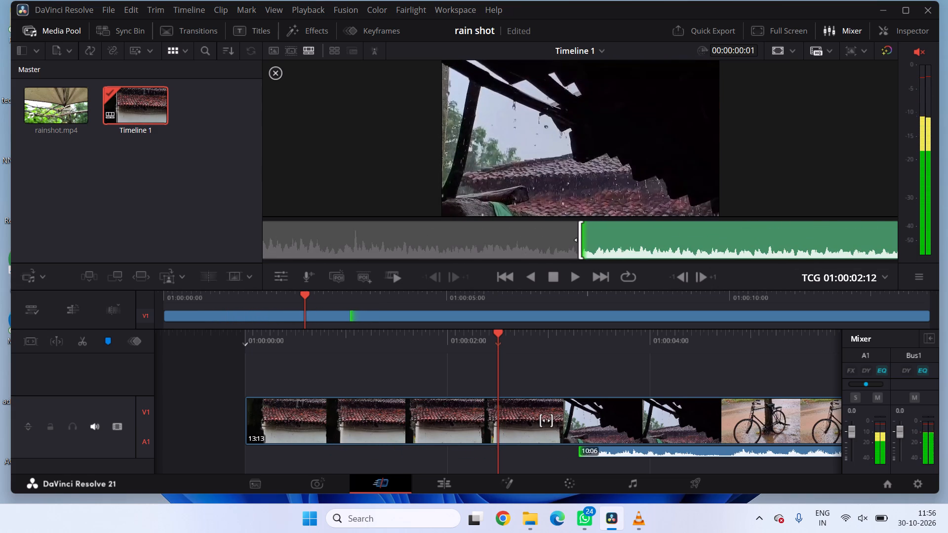
{"action": "left_click_drag", "start_coordinate": [822, 236], "coordinate": [811, 238]}
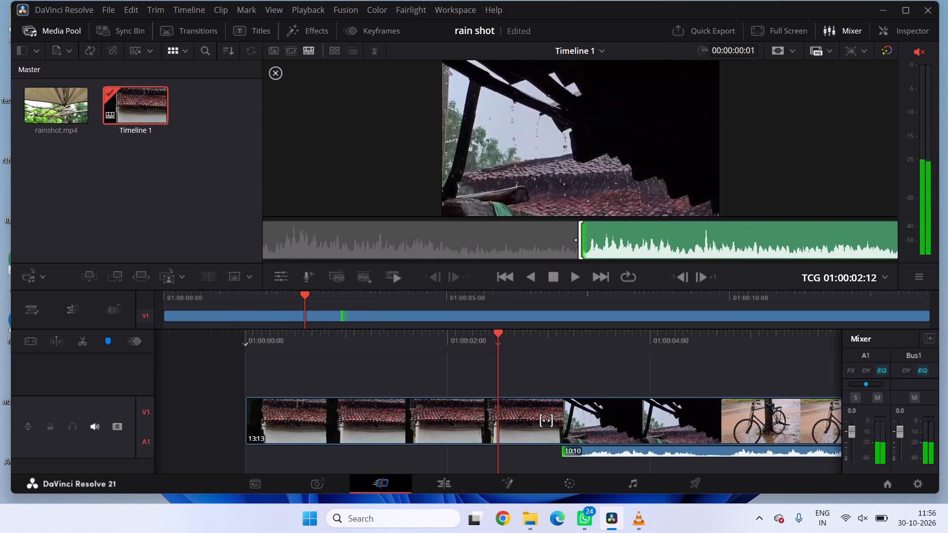
{"action": "left_click_drag", "start_coordinate": [811, 238], "coordinate": [798, 241]}
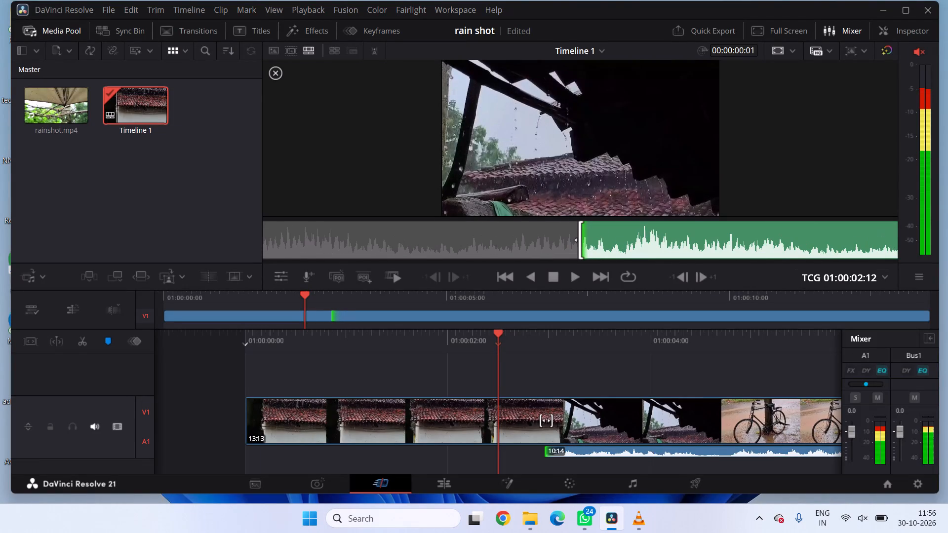
{"action": "left_click_drag", "start_coordinate": [798, 241], "coordinate": [783, 244]}
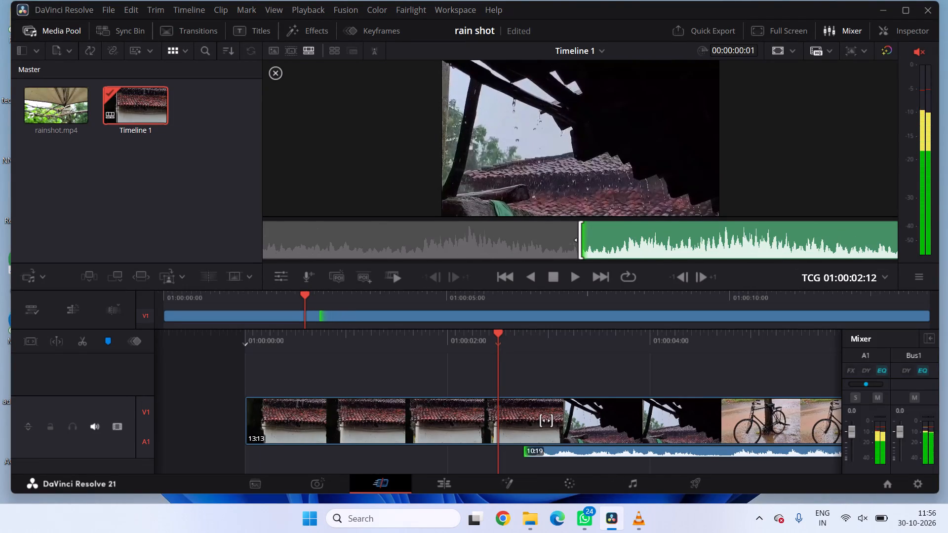
{"action": "left_click_drag", "start_coordinate": [783, 244], "coordinate": [771, 245]}
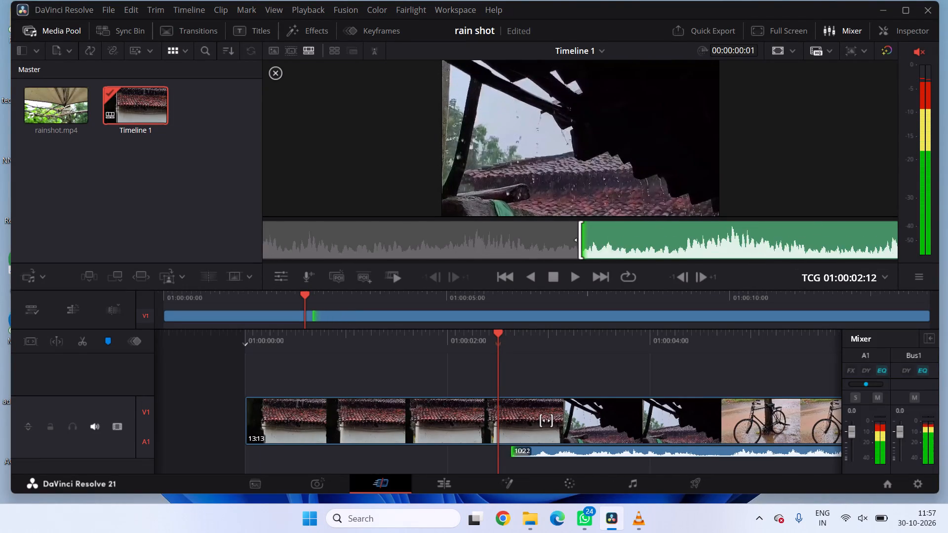
{"action": "left_click_drag", "start_coordinate": [771, 245], "coordinate": [765, 248]}
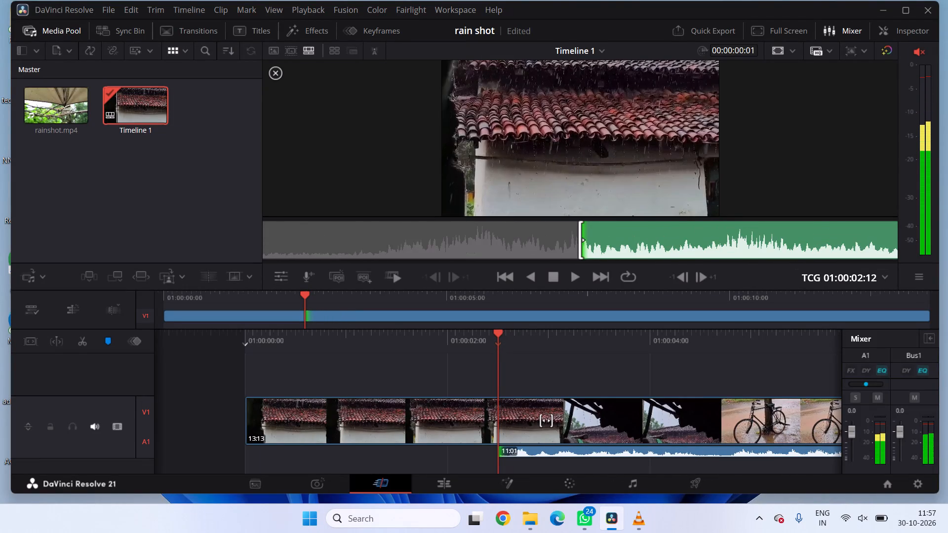
{"action": "left_click_drag", "start_coordinate": [765, 248], "coordinate": [767, 248]}
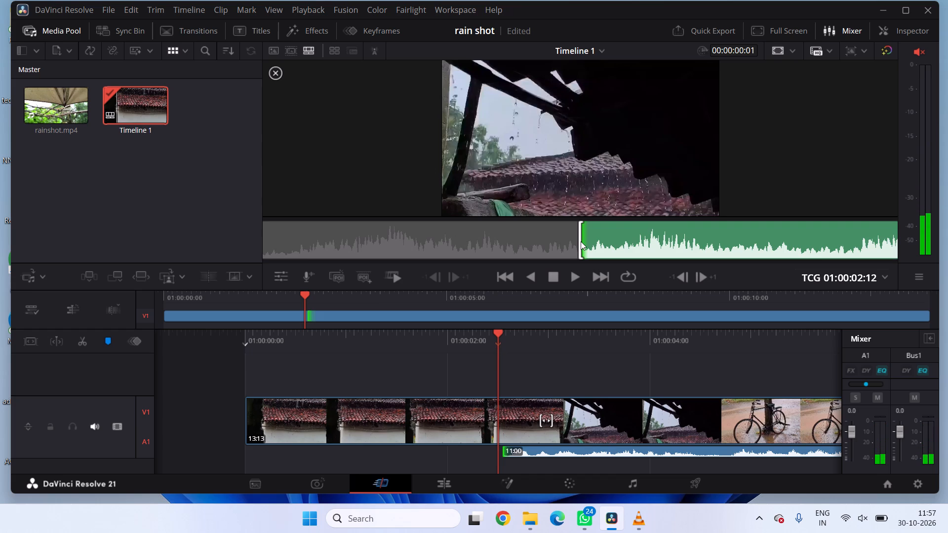
Mark the out point at the playhead position, 01:00:02:12.
{"action": "key", "text": "o"}
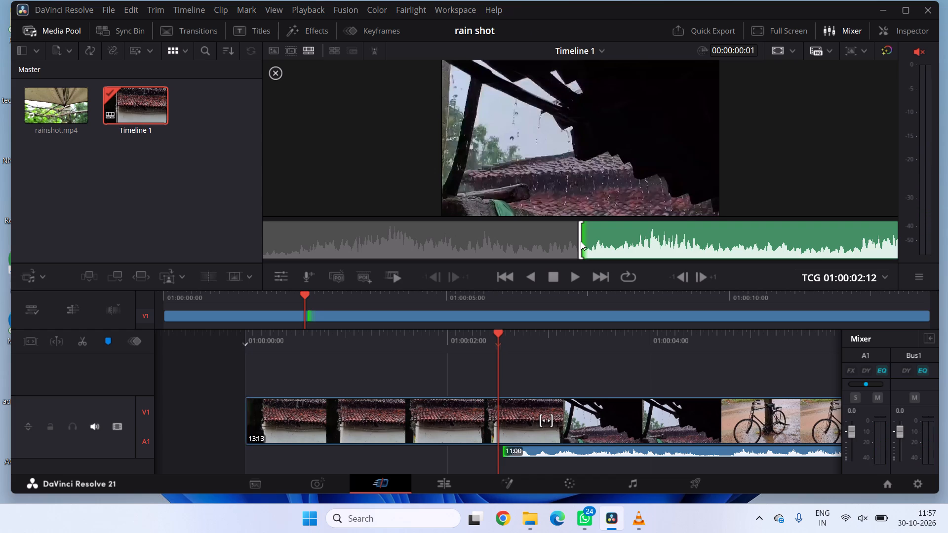
{"action": "right_click", "coordinate": [581, 241]}
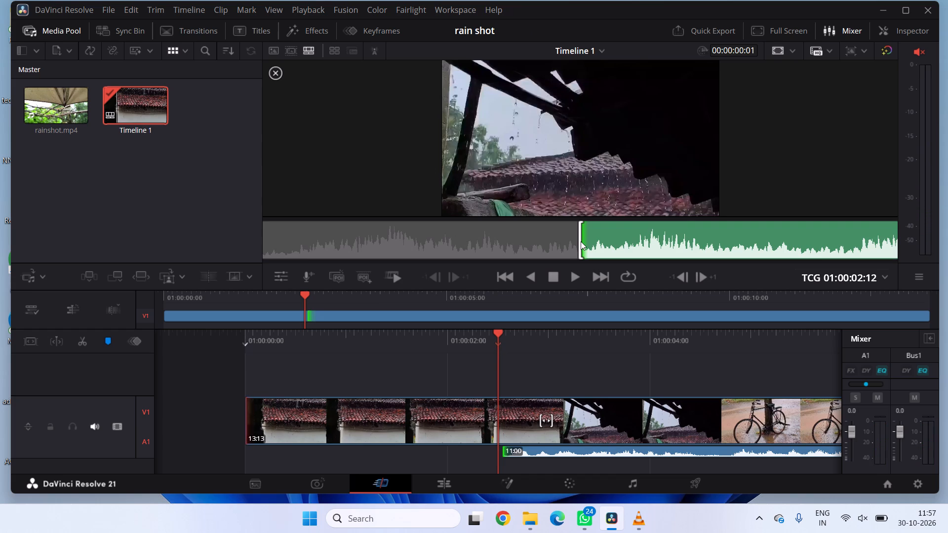
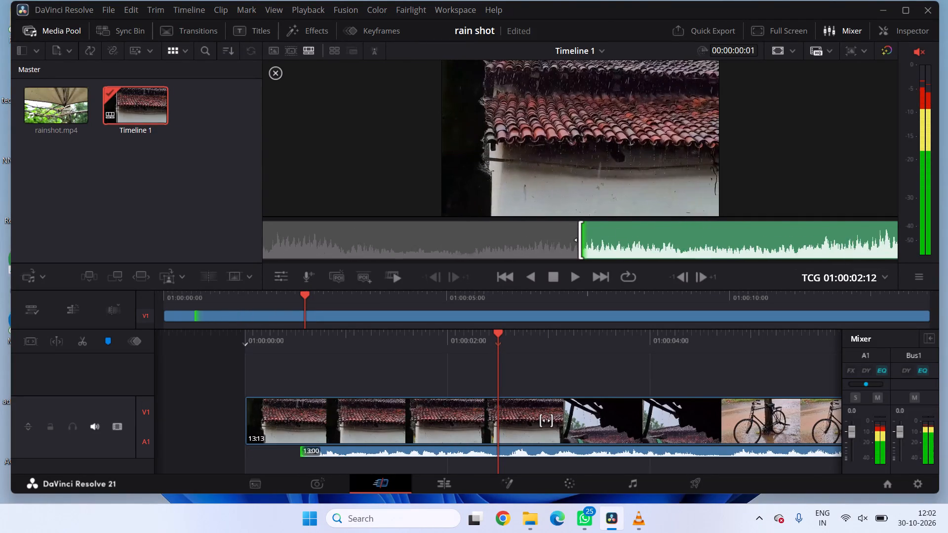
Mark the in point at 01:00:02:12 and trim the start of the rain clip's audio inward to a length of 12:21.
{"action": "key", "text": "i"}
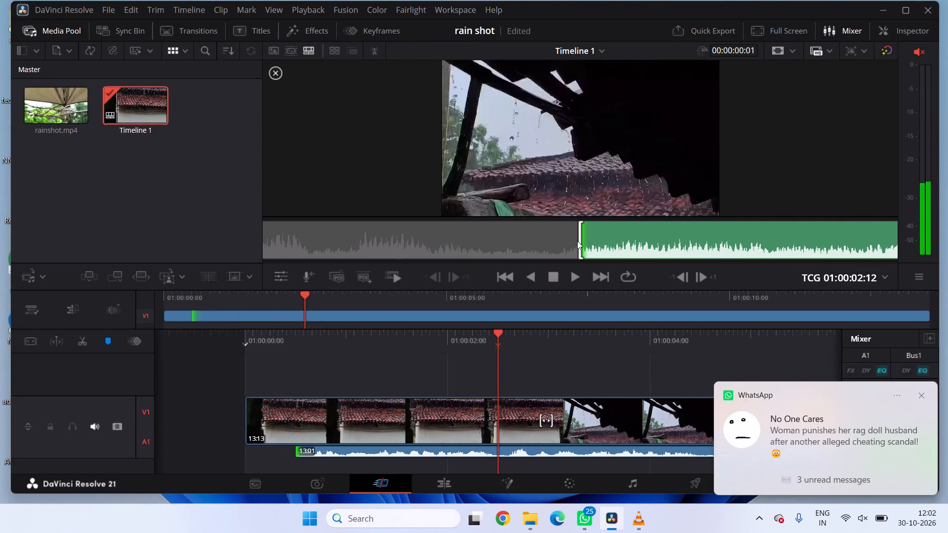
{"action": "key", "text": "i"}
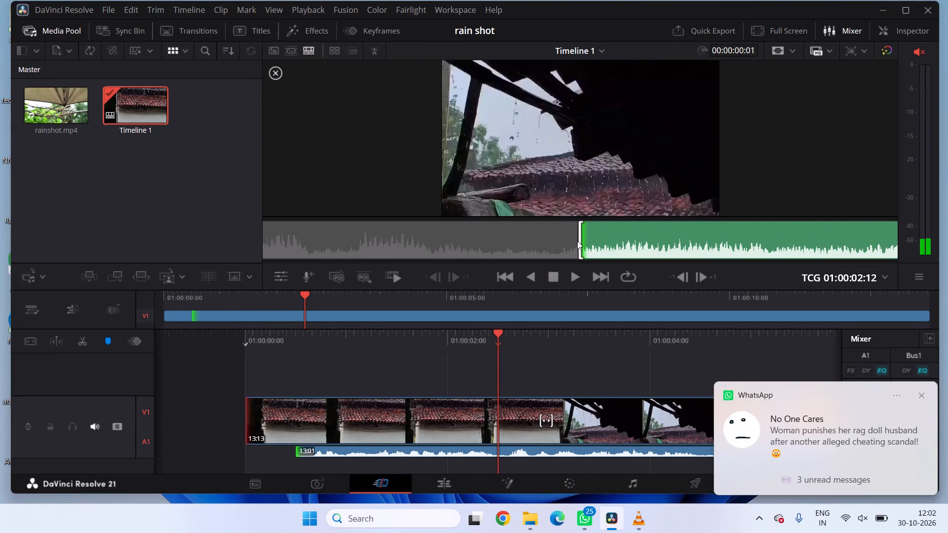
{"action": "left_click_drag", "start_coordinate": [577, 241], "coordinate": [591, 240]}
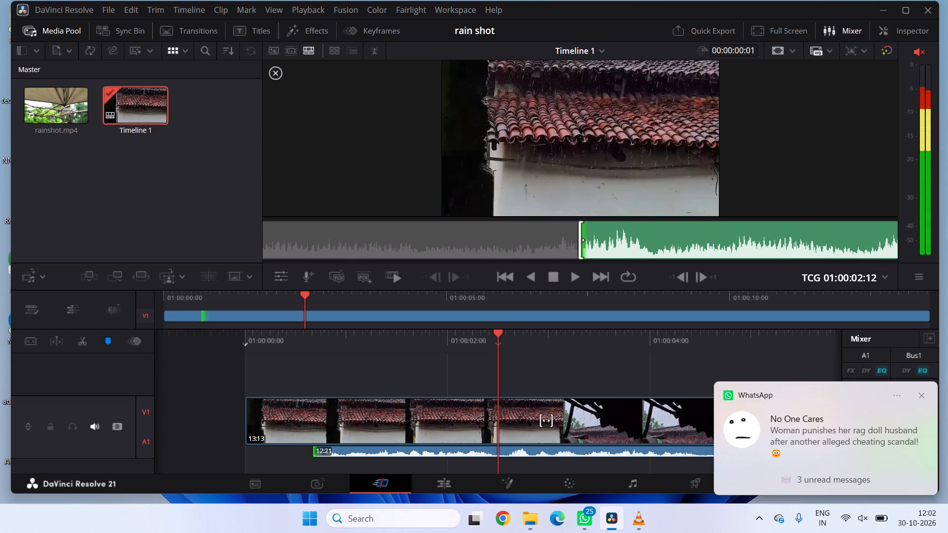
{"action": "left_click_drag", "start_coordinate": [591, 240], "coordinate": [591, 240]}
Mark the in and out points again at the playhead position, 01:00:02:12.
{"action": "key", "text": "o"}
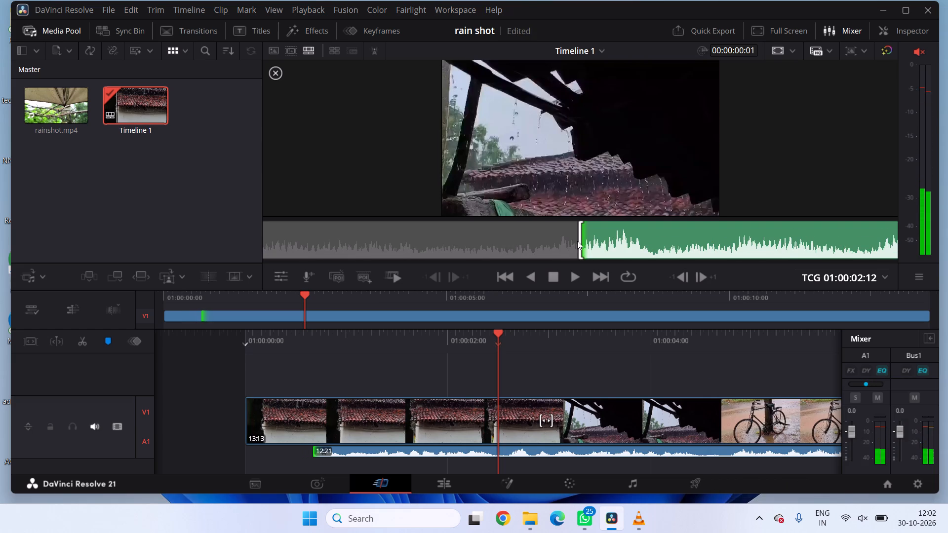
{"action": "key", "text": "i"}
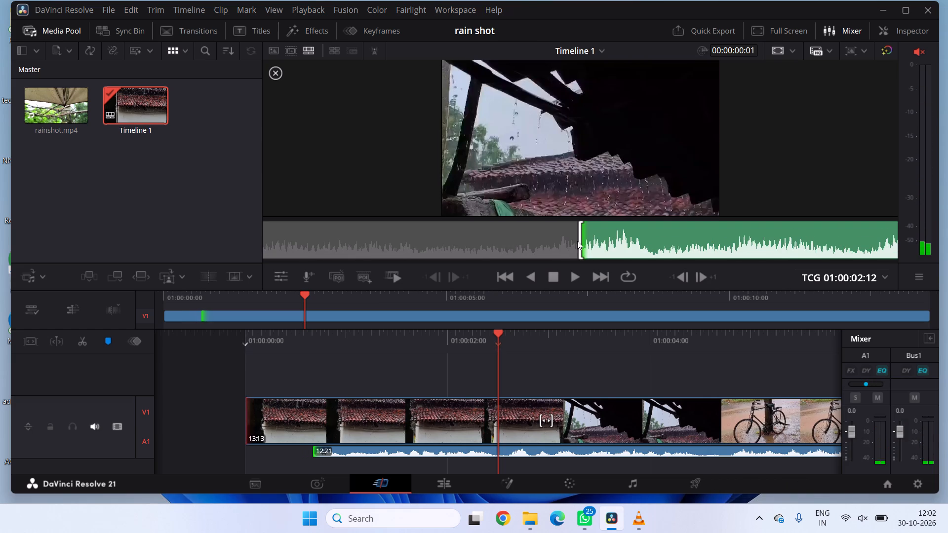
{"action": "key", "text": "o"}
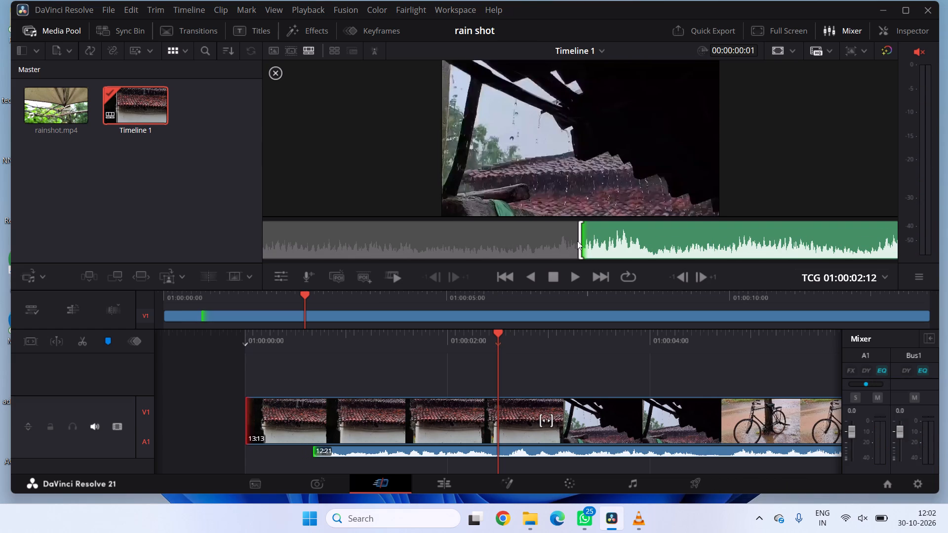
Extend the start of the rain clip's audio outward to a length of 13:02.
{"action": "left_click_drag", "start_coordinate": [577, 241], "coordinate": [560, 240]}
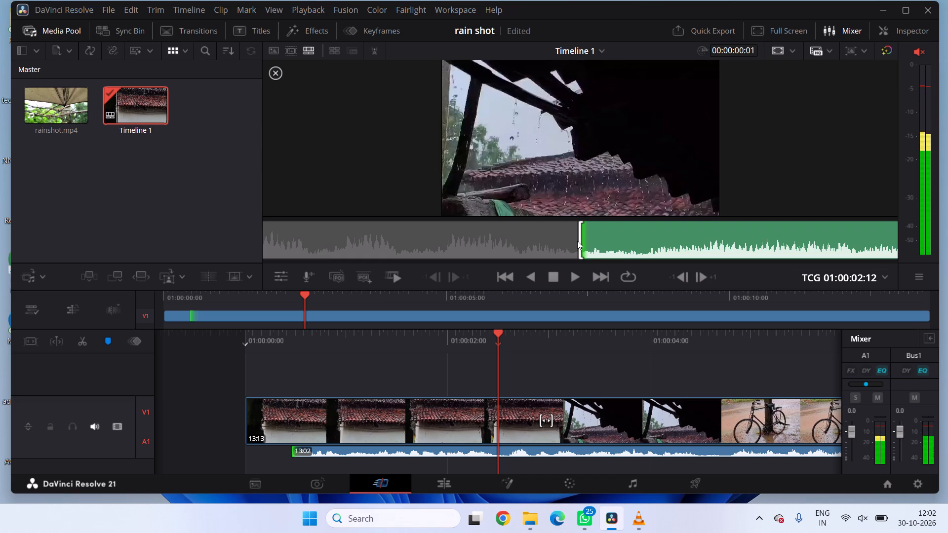
Trim the start of the rain clip's audio inward to a length of 12:16, marking in and out points at 01:00:02:12.
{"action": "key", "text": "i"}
{"action": "left_click_drag", "start_coordinate": [577, 241], "coordinate": [608, 245]}
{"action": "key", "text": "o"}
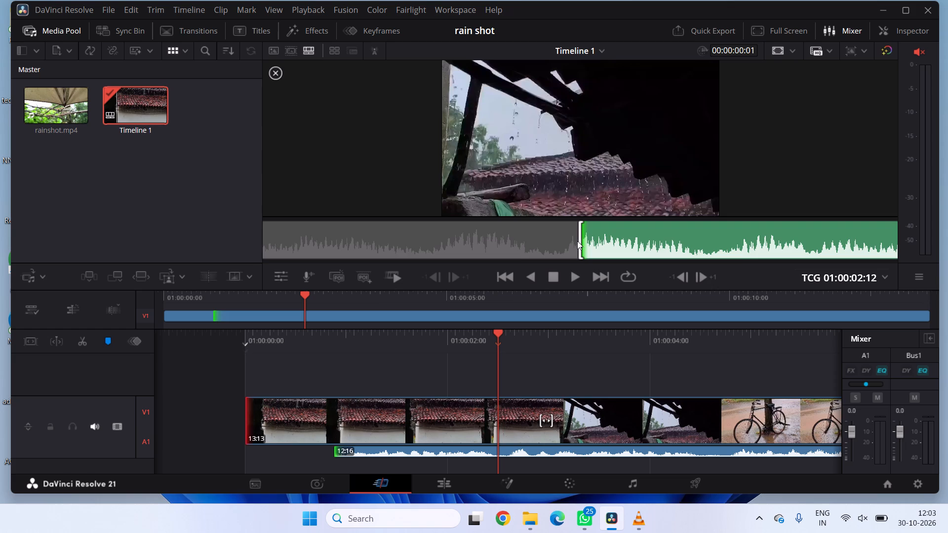
Play the timeline from 01:00:02:12 to review the trimmed audio.
{"action": "left_click", "coordinate": [572, 273]}
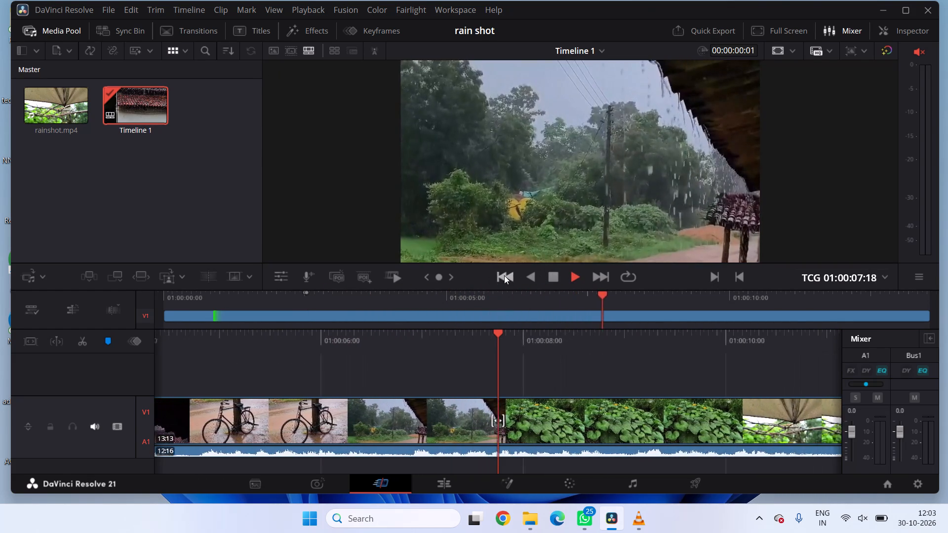
Return the playhead to the beginning of Timeline 1.
{"action": "left_click", "coordinate": [504, 275]}
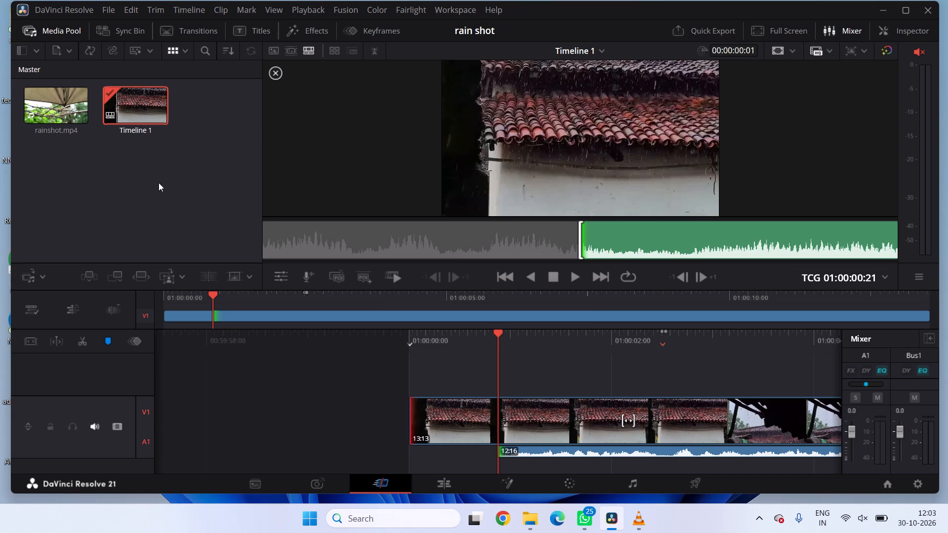
View the media as a source tape, and switch the viewer to the single source clip rainshot.mp4.
{"action": "left_click", "coordinate": [291, 51]}
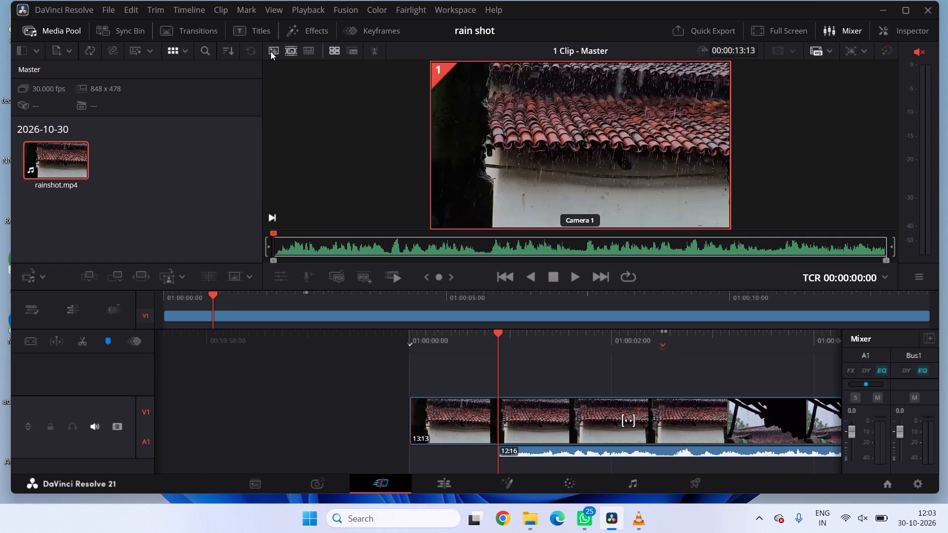
{"action": "left_click", "coordinate": [271, 51]}
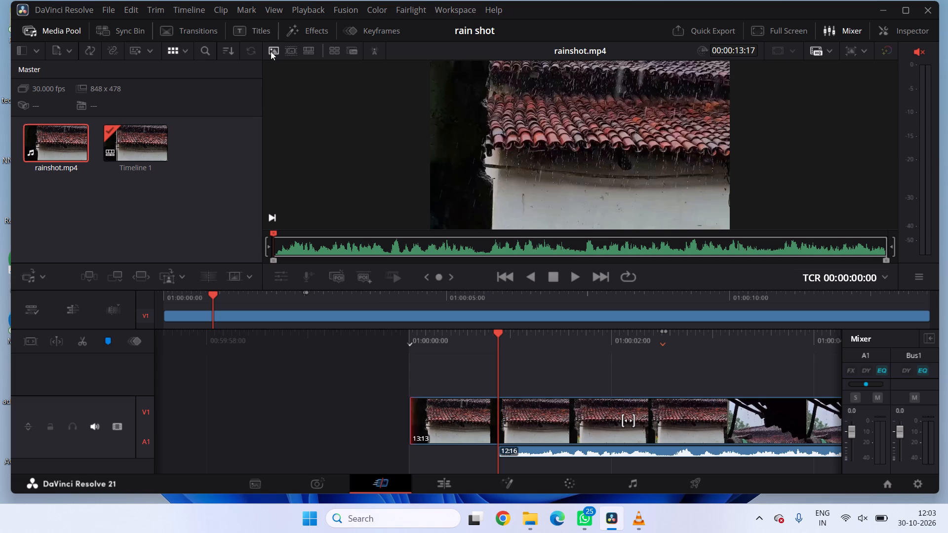
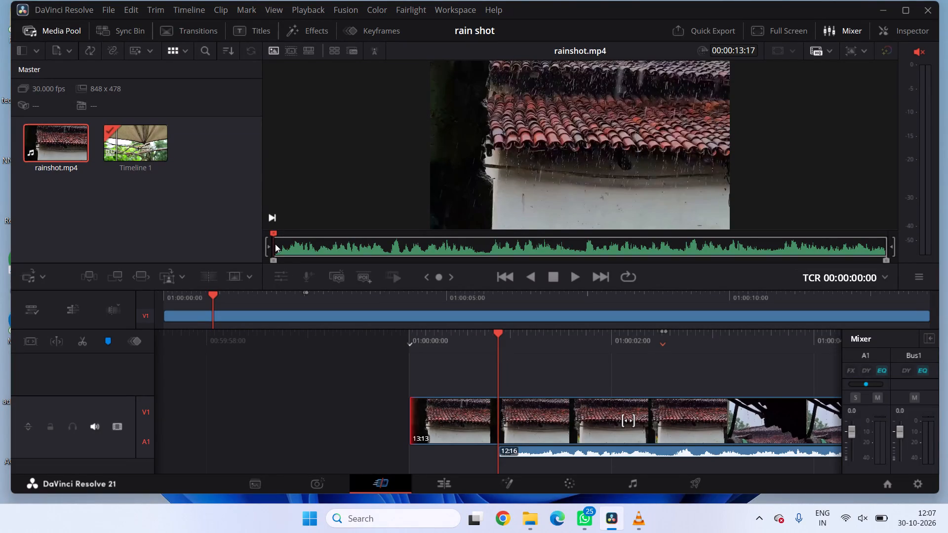
Scrub through the first four seconds of rainshot.mp4, examining the frames around the change from tiled wall to roof underside.
{"action": "left_click_drag", "start_coordinate": [274, 244], "coordinate": [294, 245]}
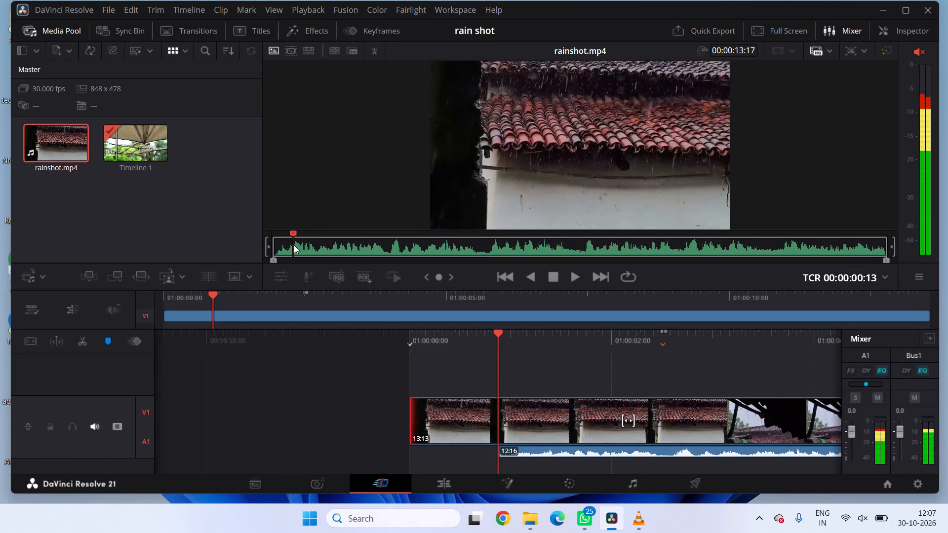
{"action": "left_click_drag", "start_coordinate": [294, 245], "coordinate": [334, 247]}
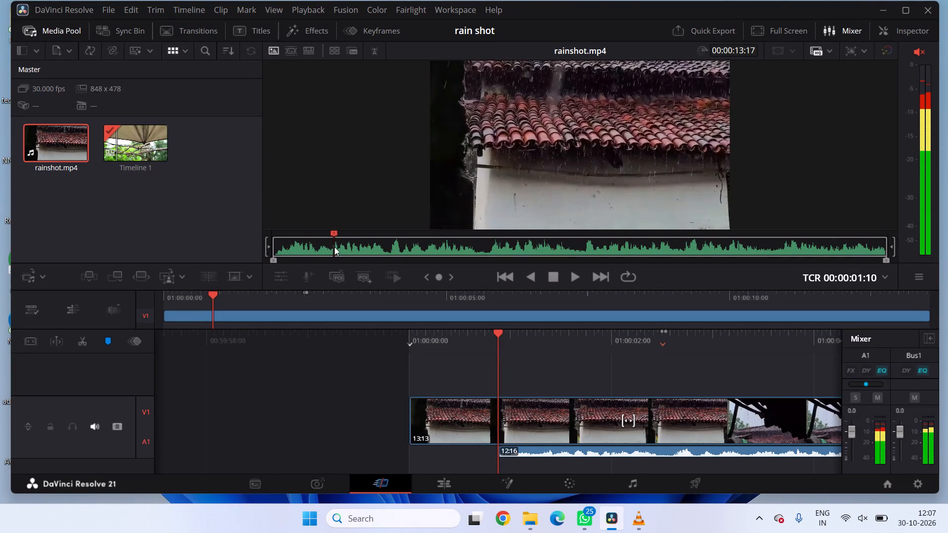
{"action": "left_click_drag", "start_coordinate": [334, 247], "coordinate": [375, 251]}
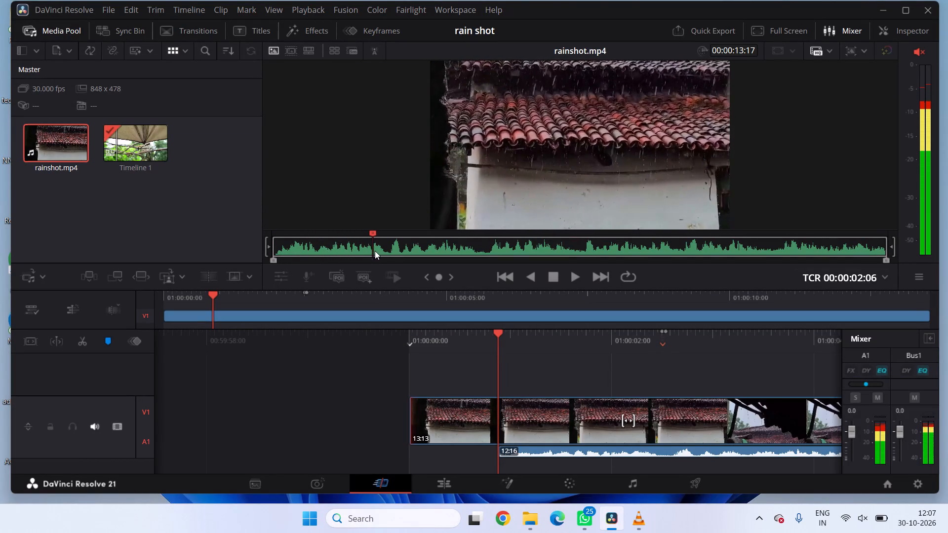
{"action": "left_click_drag", "start_coordinate": [375, 251], "coordinate": [464, 250]}
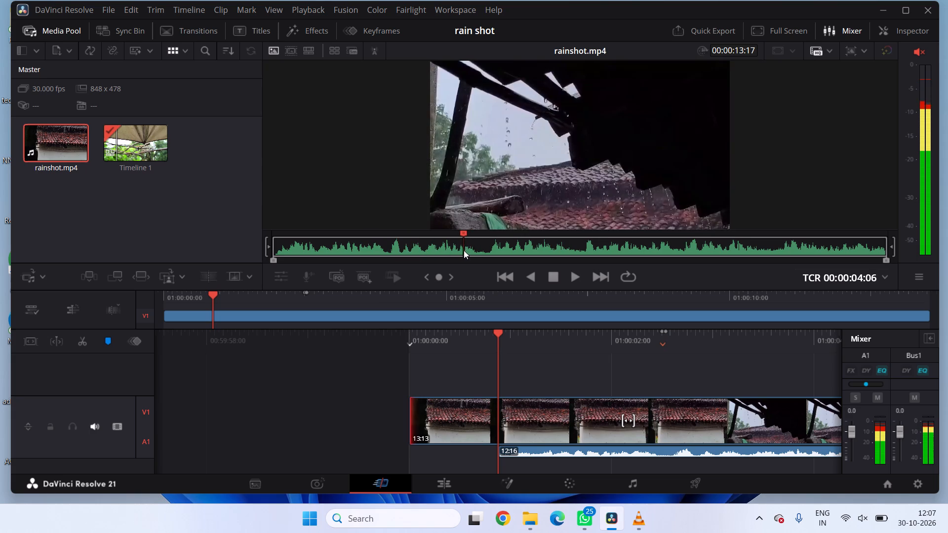
{"action": "left_click_drag", "start_coordinate": [464, 250], "coordinate": [457, 251]}
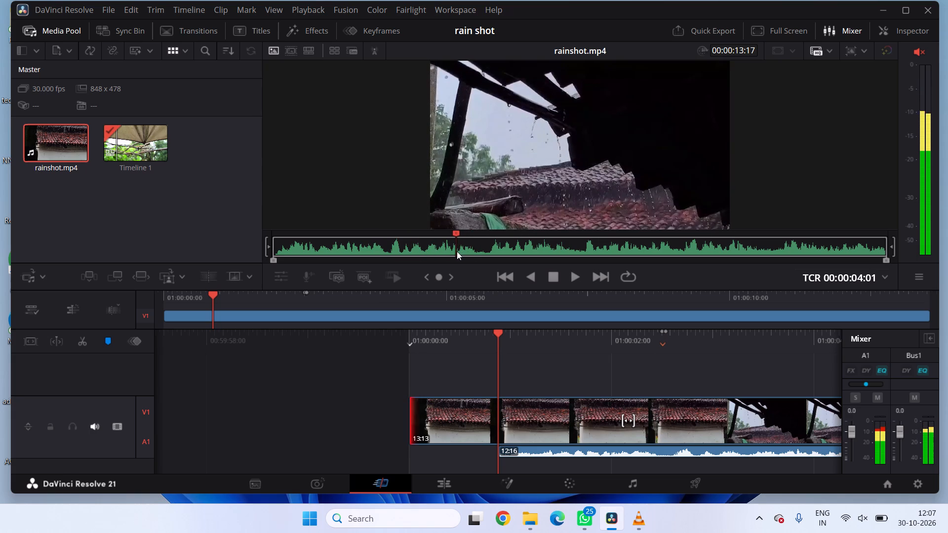
{"action": "left_click_drag", "start_coordinate": [457, 251], "coordinate": [456, 251]}
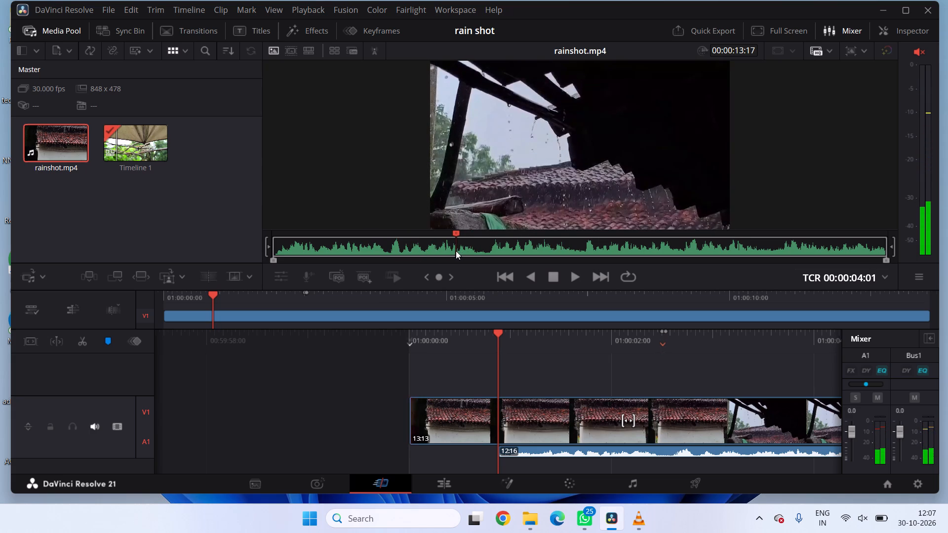
{"action": "left_click_drag", "start_coordinate": [456, 251], "coordinate": [451, 250]}
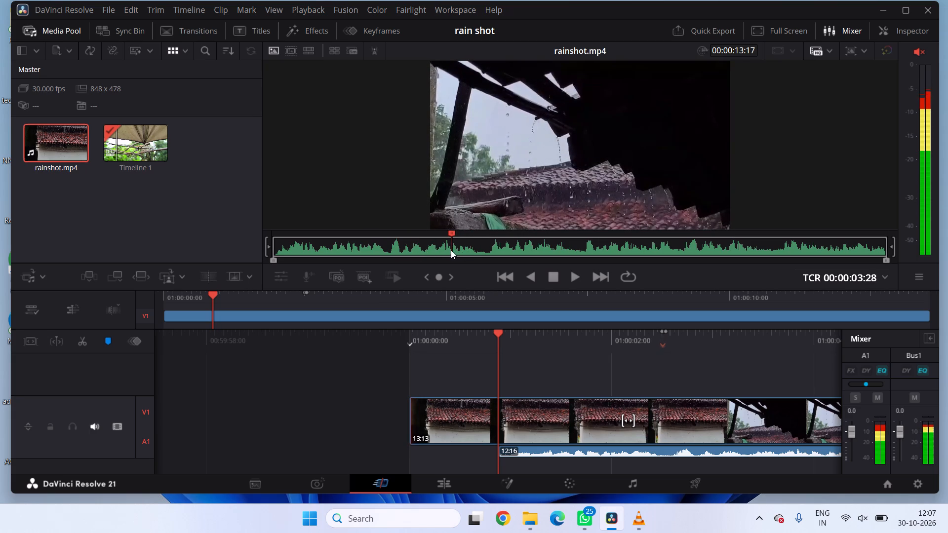
{"action": "left_click_drag", "start_coordinate": [451, 250], "coordinate": [443, 249]}
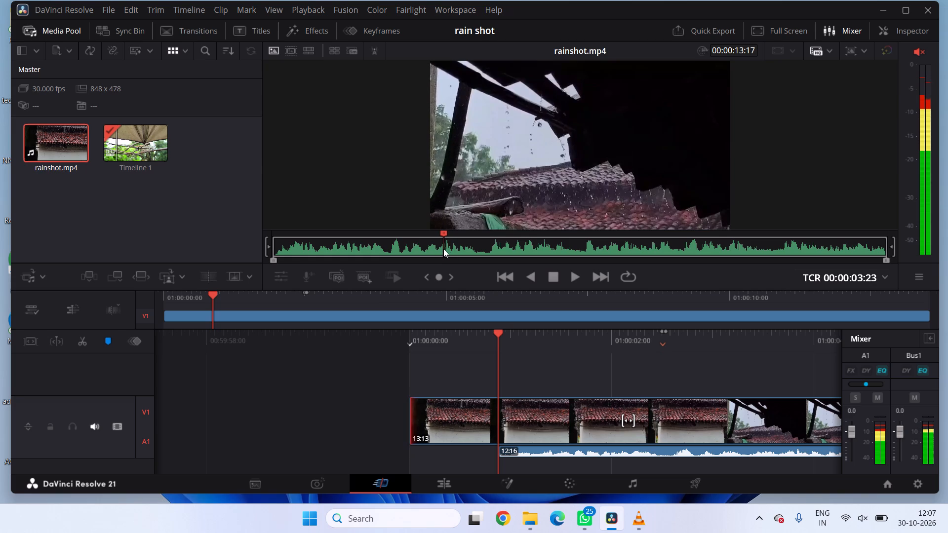
{"action": "left_click_drag", "start_coordinate": [443, 249], "coordinate": [438, 248]}
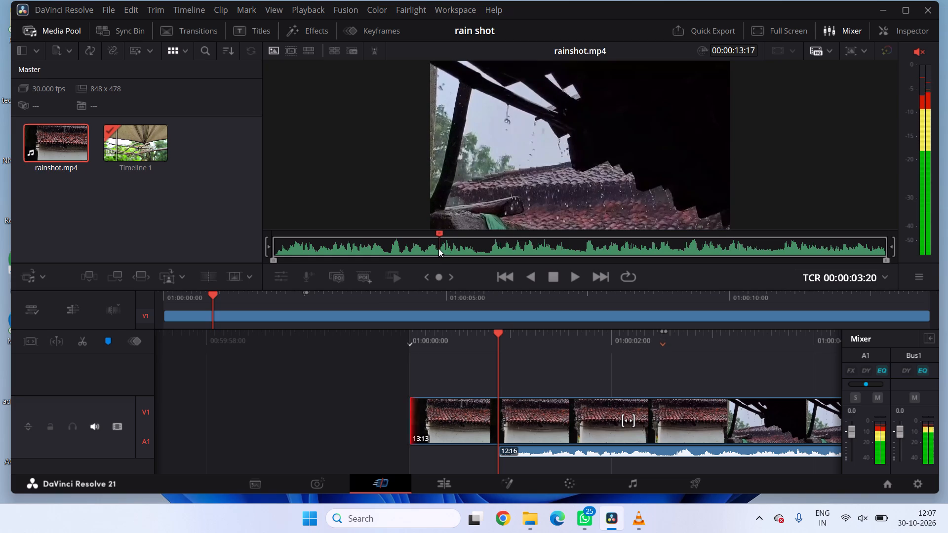
{"action": "left_click_drag", "start_coordinate": [438, 248], "coordinate": [436, 248]}
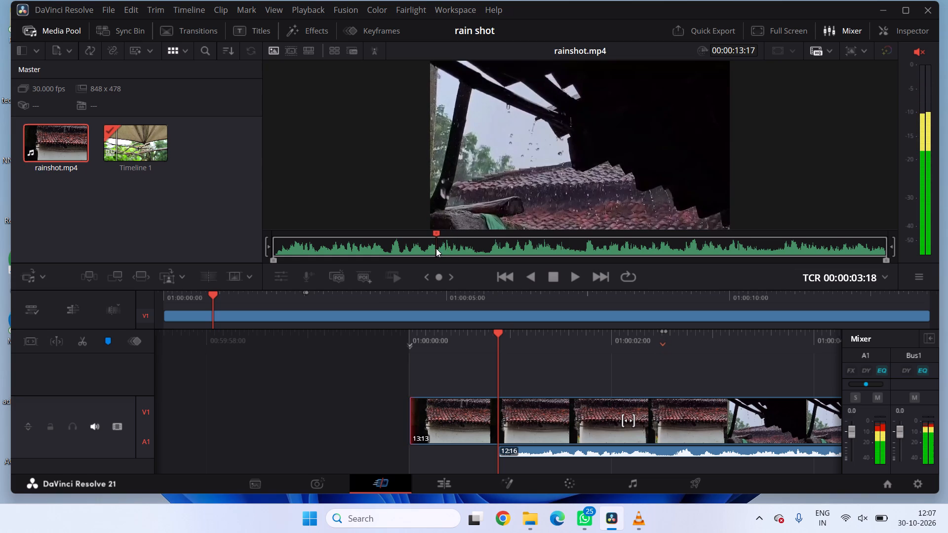
{"action": "left_click_drag", "start_coordinate": [436, 248], "coordinate": [430, 249]}
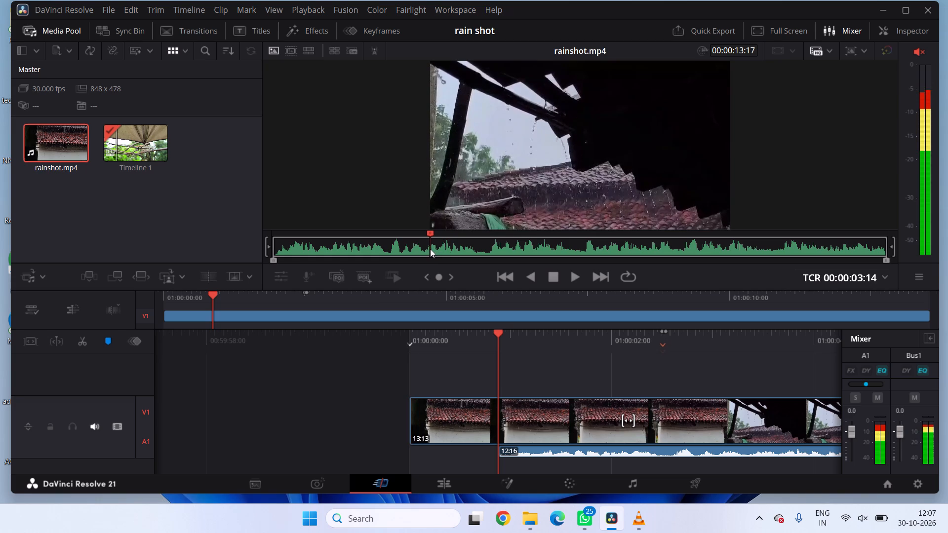
{"action": "left_click_drag", "start_coordinate": [430, 249], "coordinate": [423, 247]}
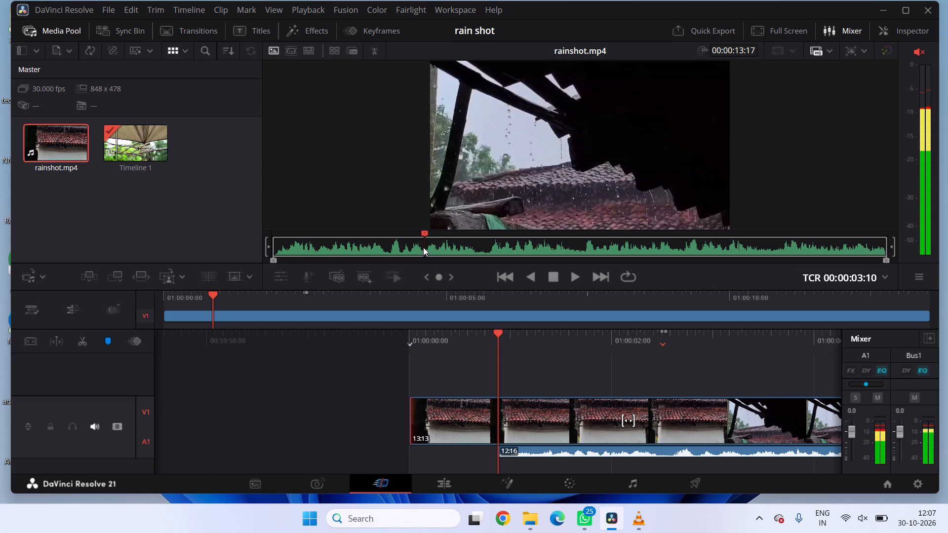
{"action": "left_click_drag", "start_coordinate": [423, 247], "coordinate": [419, 247]}
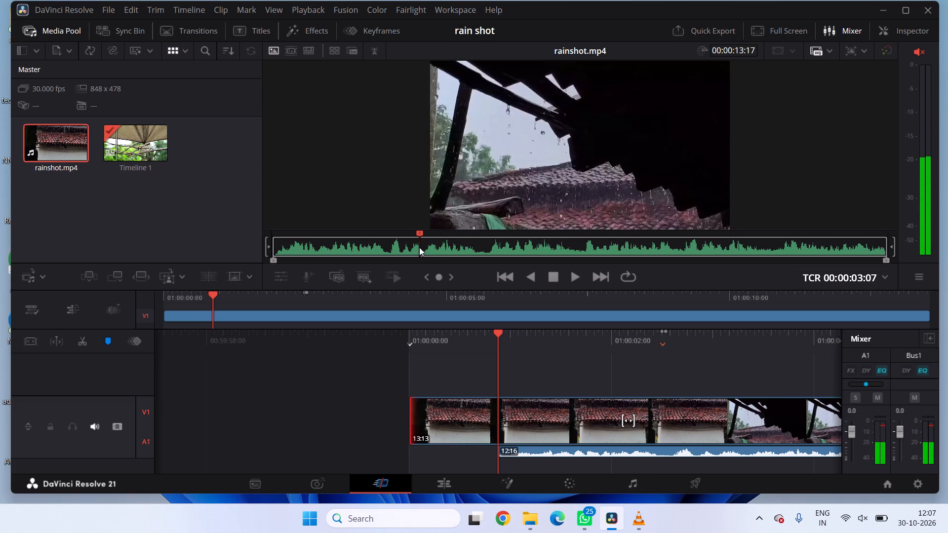
{"action": "left_click_drag", "start_coordinate": [419, 247], "coordinate": [413, 246]}
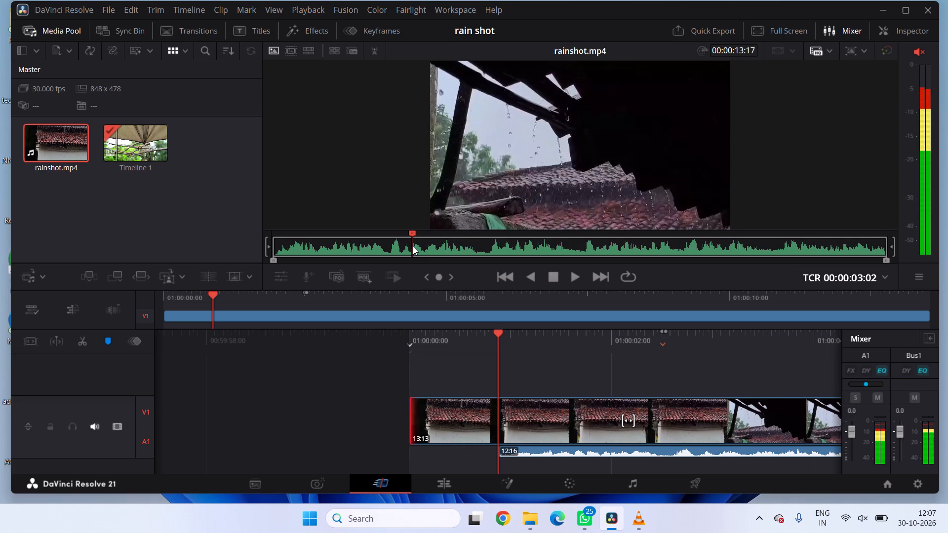
{"action": "left_click_drag", "start_coordinate": [413, 246], "coordinate": [414, 247]}
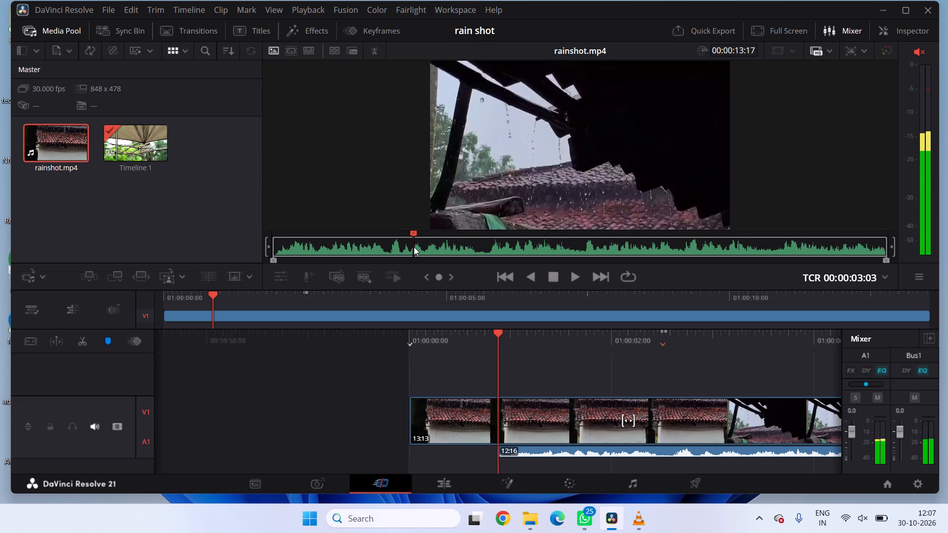
{"action": "left_click_drag", "start_coordinate": [414, 247], "coordinate": [400, 245]}
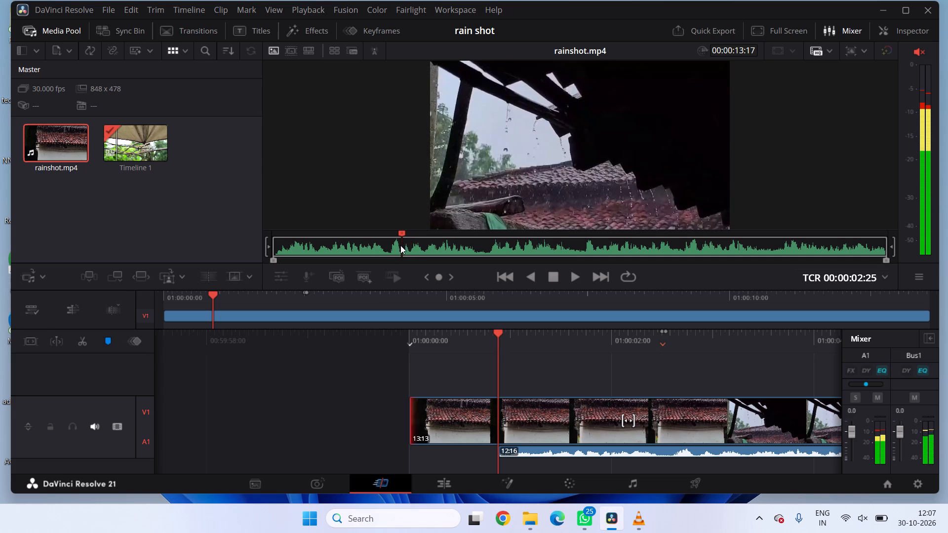
Mark an In point at the very start of rainshot.mp4, at 00:00:00:00.
{"action": "left_click_drag", "start_coordinate": [400, 245], "coordinate": [273, 258]}
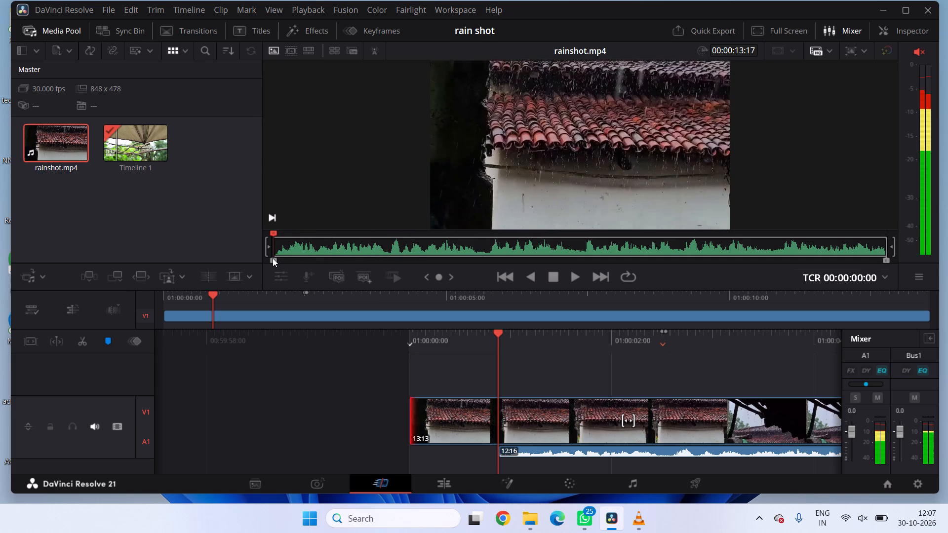
{"action": "left_click_drag", "start_coordinate": [273, 258], "coordinate": [273, 259]}
{"action": "key", "text": "i"}
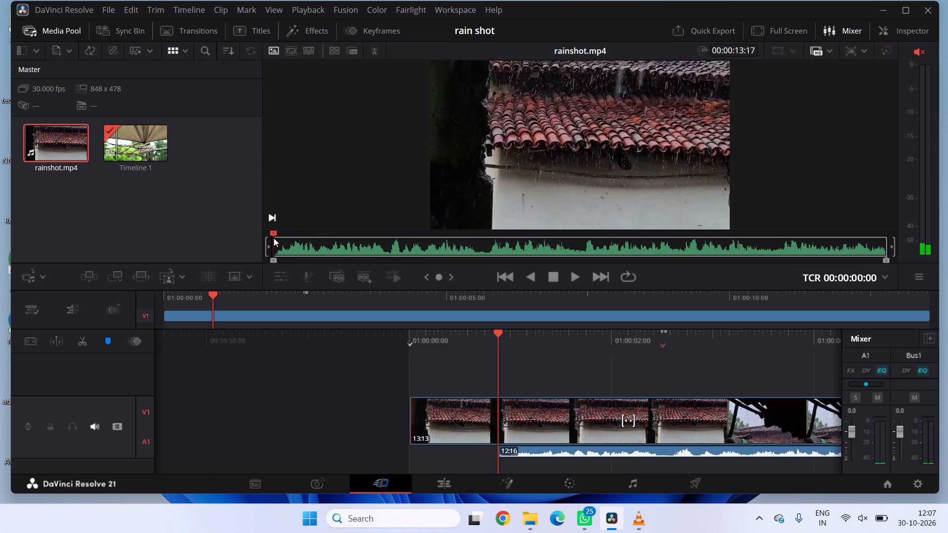
Mark an Out point on rainshot.mp4 at 00:00:02:14, just before the cut from the tiled-roof wall to the roof underside.
{"action": "left_click_drag", "start_coordinate": [273, 234], "coordinate": [284, 234]}
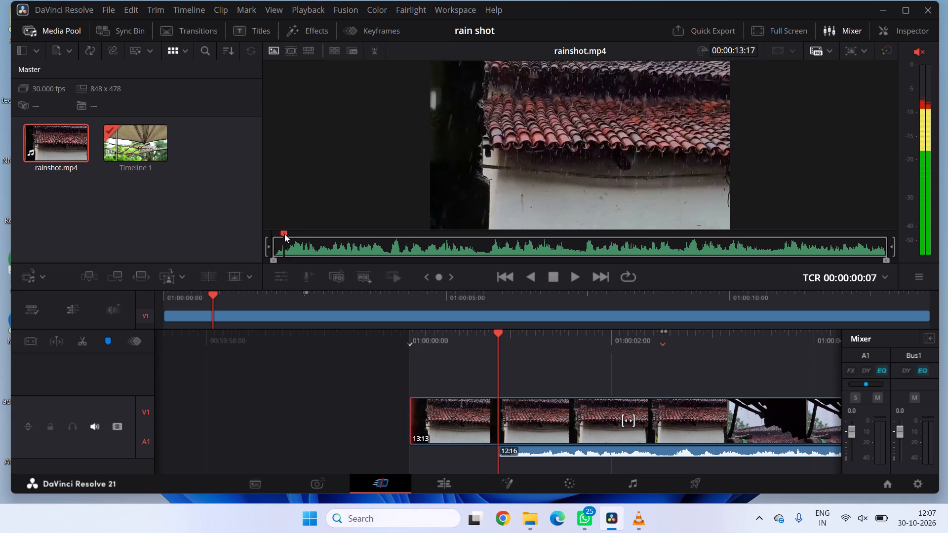
{"action": "left_click_drag", "start_coordinate": [284, 234], "coordinate": [311, 232]}
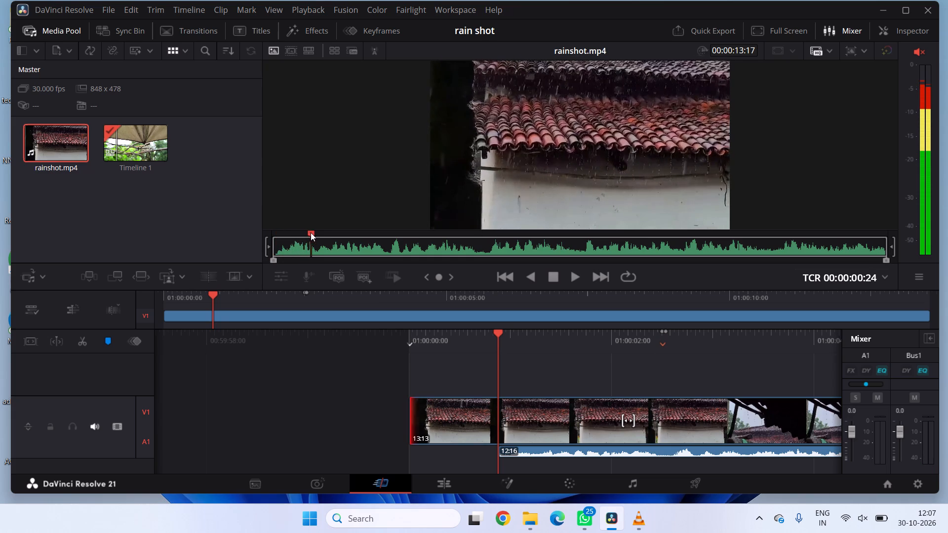
{"action": "left_click_drag", "start_coordinate": [311, 232], "coordinate": [330, 232]}
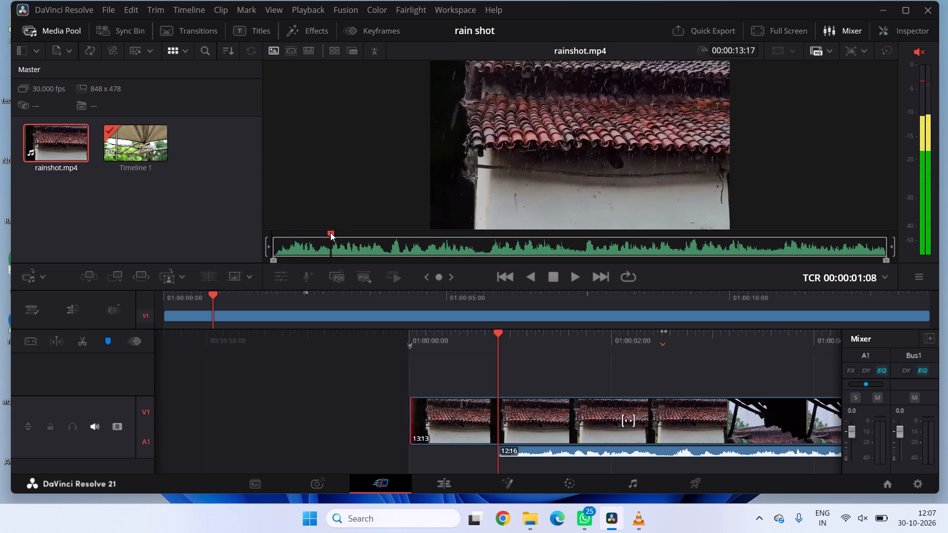
{"action": "left_click_drag", "start_coordinate": [330, 232], "coordinate": [349, 231]}
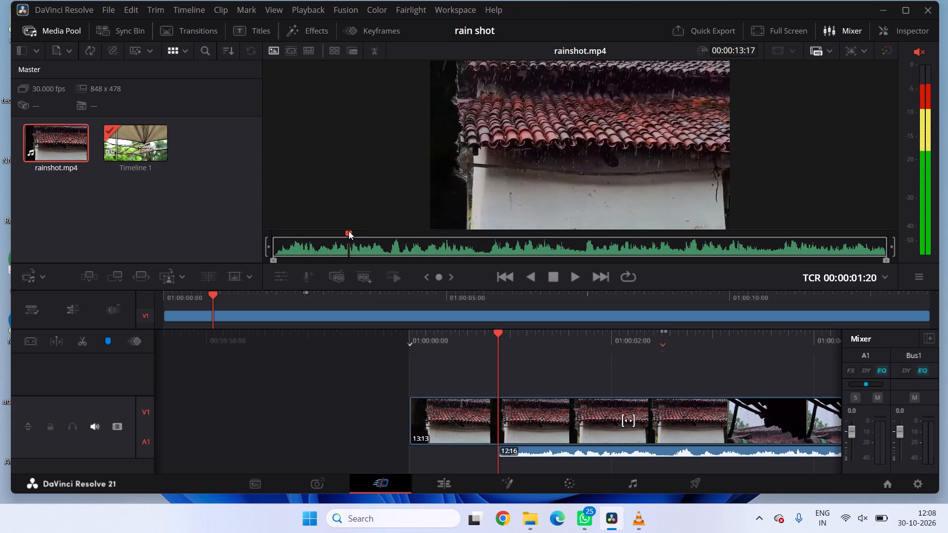
{"action": "left_click_drag", "start_coordinate": [349, 231], "coordinate": [357, 231]}
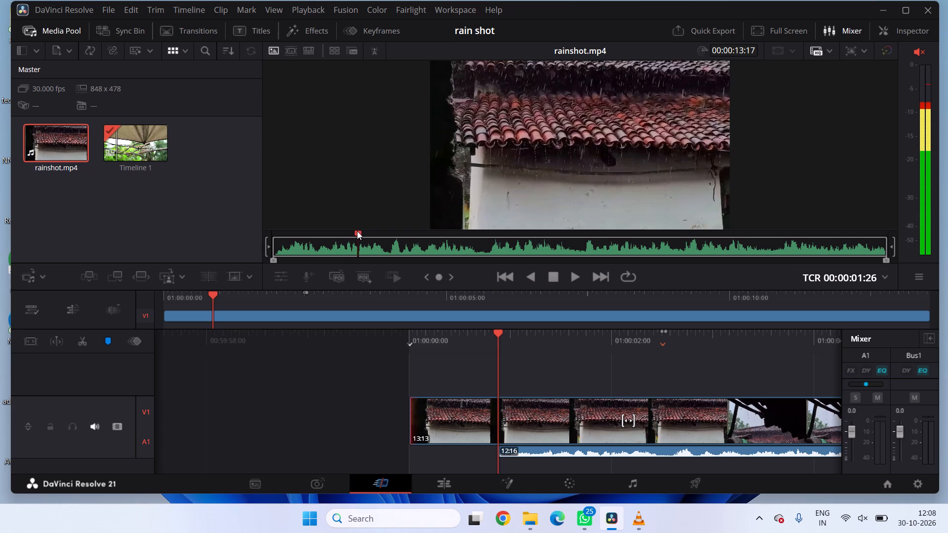
{"action": "left_click_drag", "start_coordinate": [357, 231], "coordinate": [366, 233]}
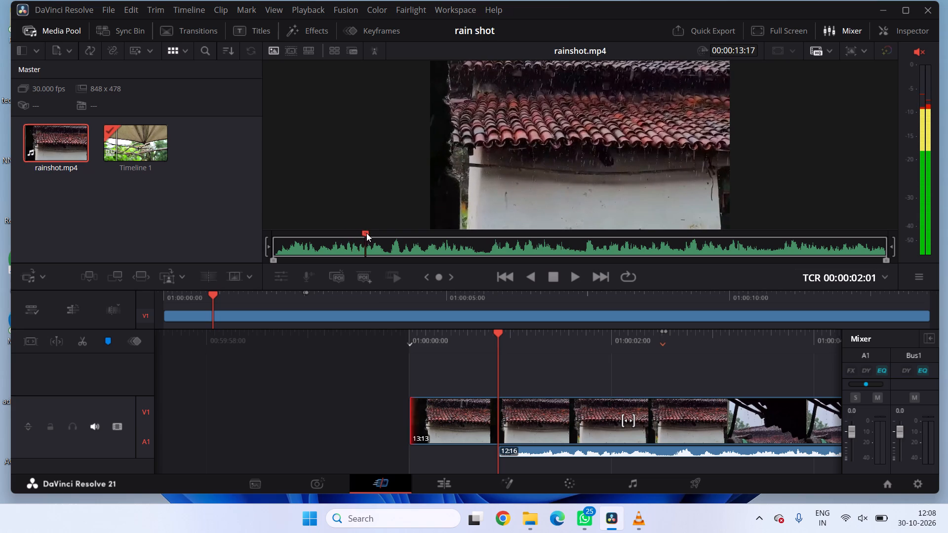
{"action": "left_click_drag", "start_coordinate": [366, 233], "coordinate": [374, 233]}
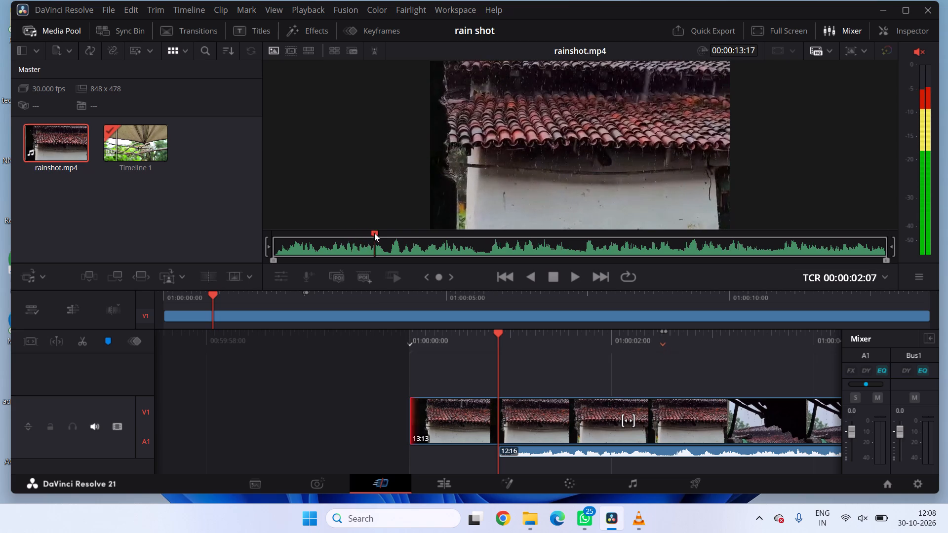
{"action": "left_click_drag", "start_coordinate": [374, 233], "coordinate": [381, 231]}
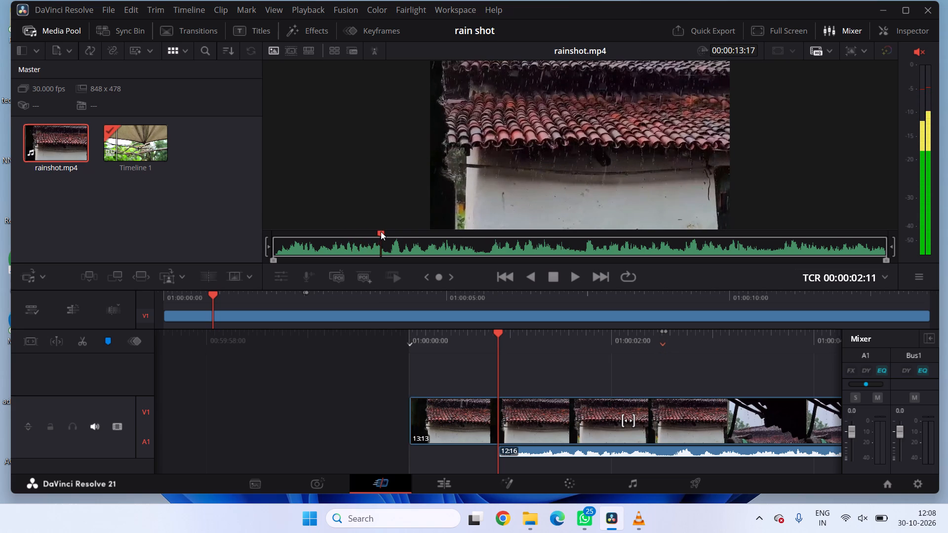
{"action": "left_click_drag", "start_coordinate": [381, 231], "coordinate": [383, 231]}
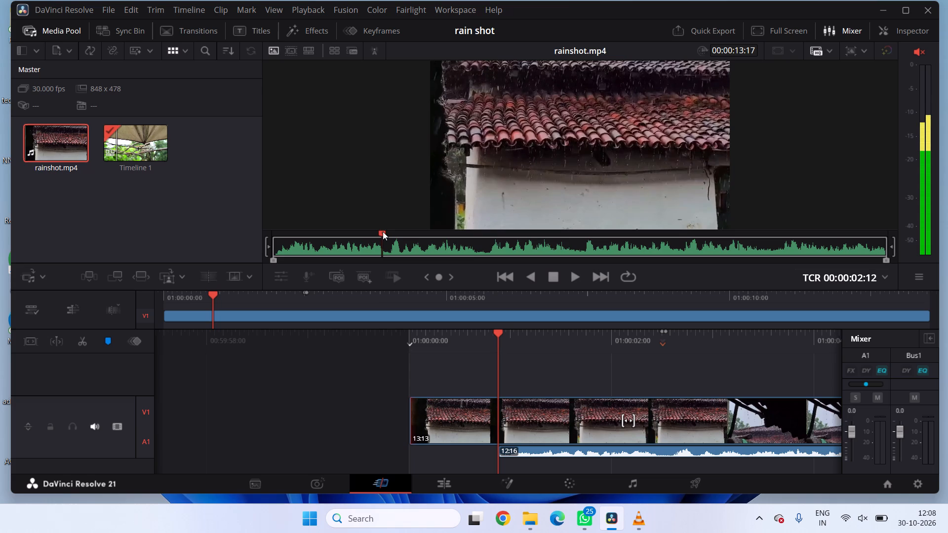
{"action": "left_click_drag", "start_coordinate": [383, 231], "coordinate": [437, 232]}
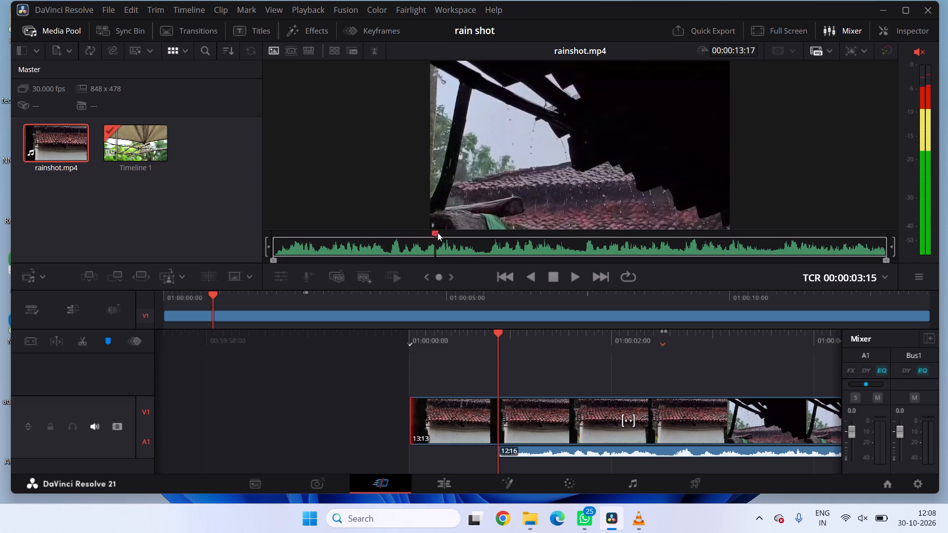
{"action": "left_click_drag", "start_coordinate": [437, 232], "coordinate": [420, 233]}
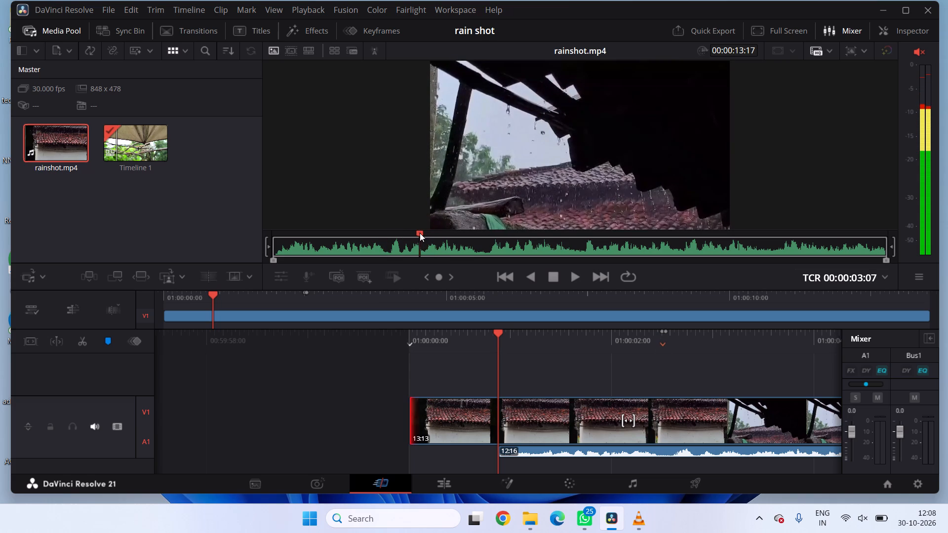
{"action": "left_click_drag", "start_coordinate": [420, 233], "coordinate": [414, 231]}
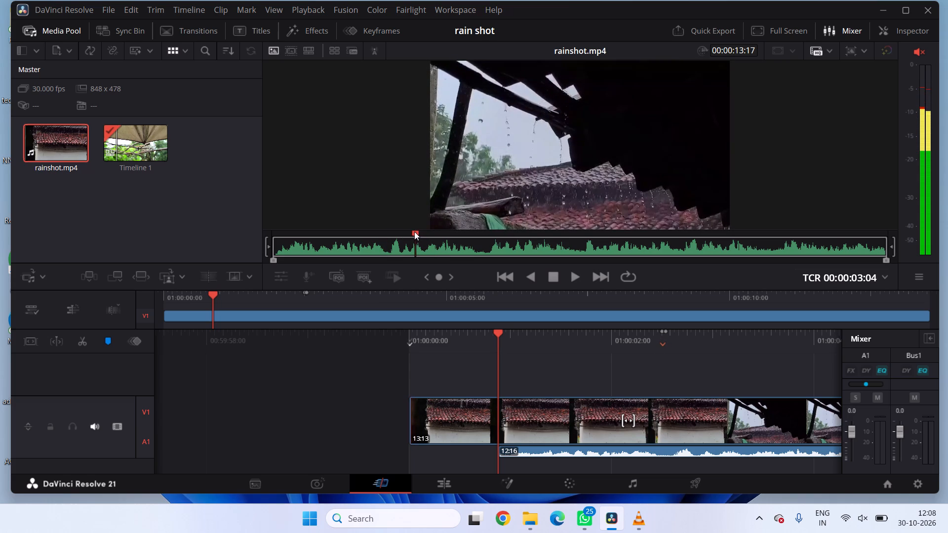
{"action": "left_click_drag", "start_coordinate": [414, 231], "coordinate": [412, 231]}
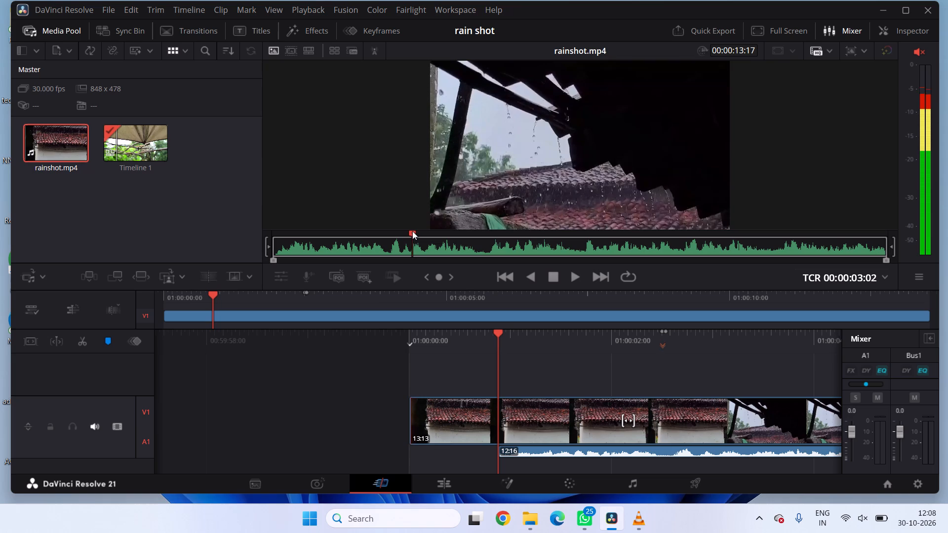
{"action": "left_click_drag", "start_coordinate": [412, 231], "coordinate": [413, 231]}
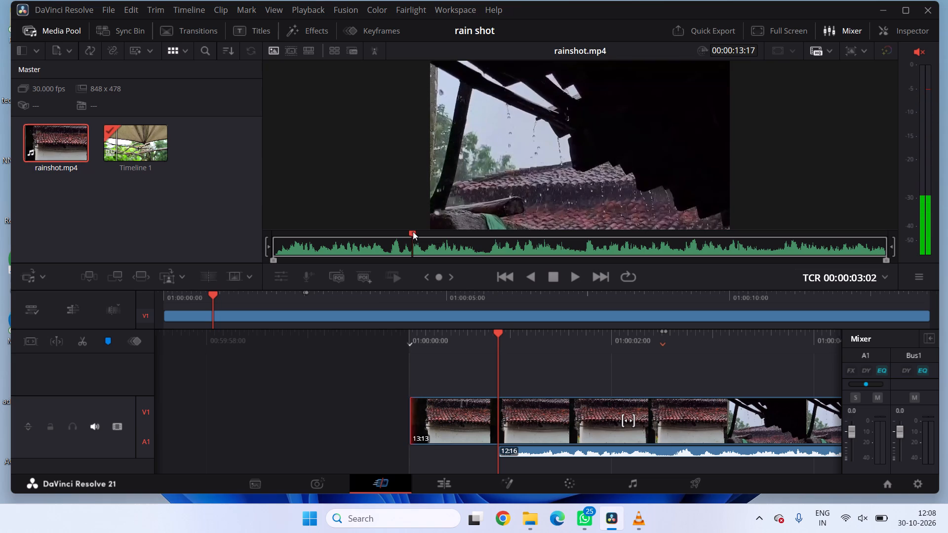
{"action": "left_click_drag", "start_coordinate": [413, 231], "coordinate": [410, 234]}
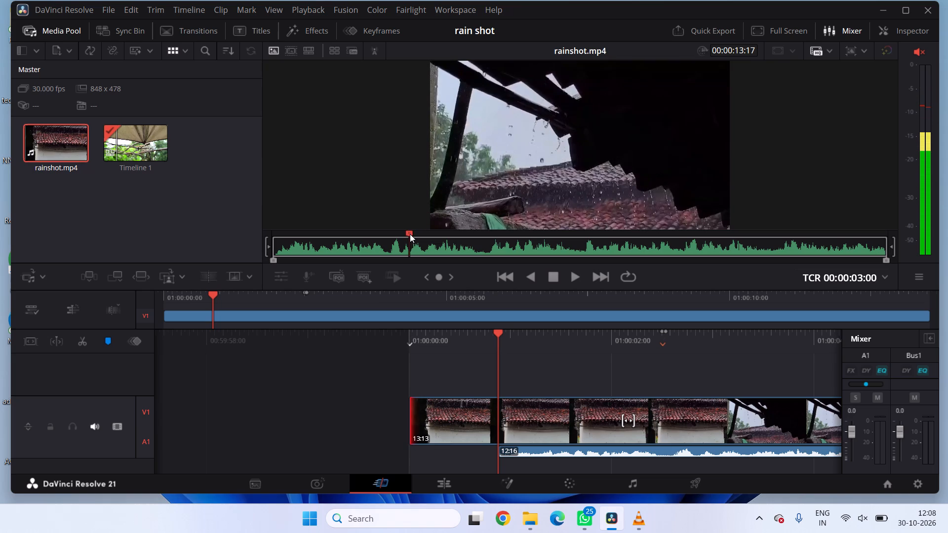
{"action": "left_click_drag", "start_coordinate": [410, 234], "coordinate": [410, 233]}
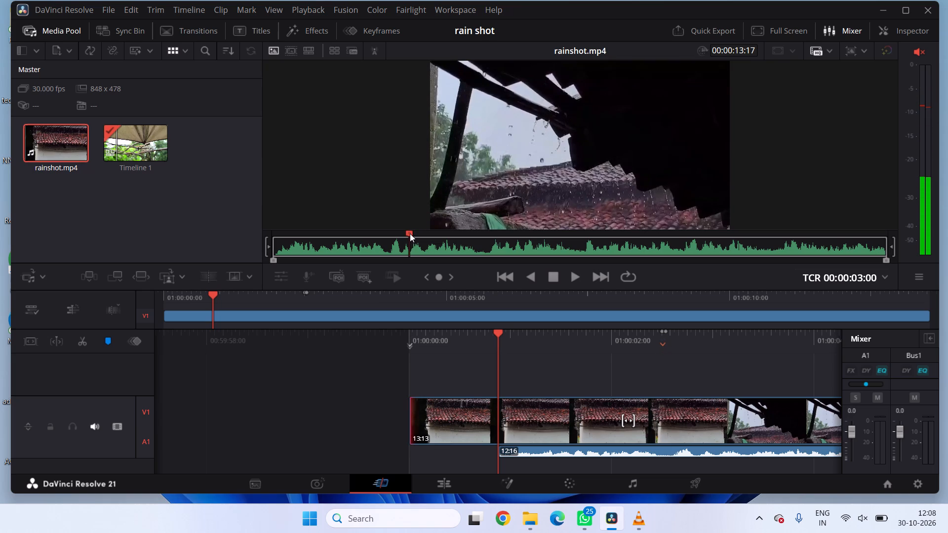
{"action": "left_click_drag", "start_coordinate": [410, 233], "coordinate": [411, 233]}
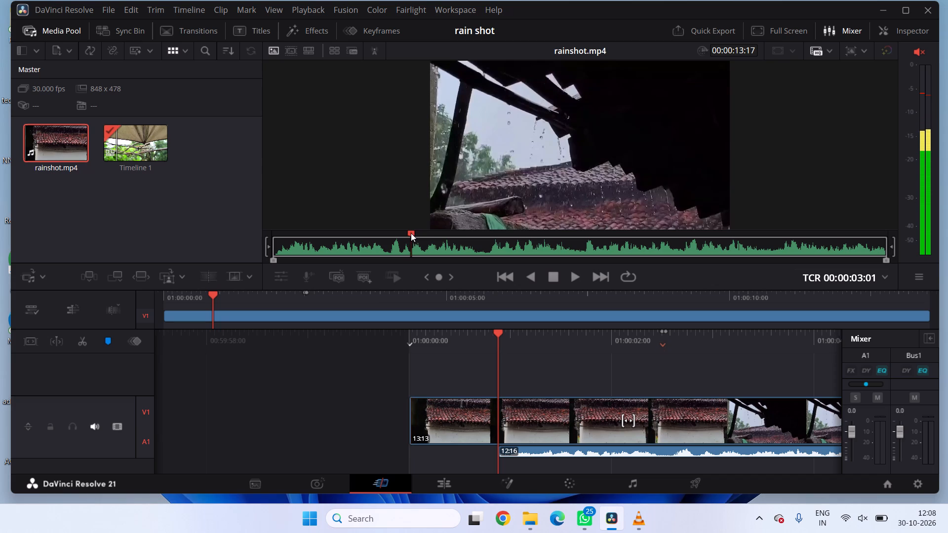
{"action": "left_click_drag", "start_coordinate": [411, 233], "coordinate": [407, 232]}
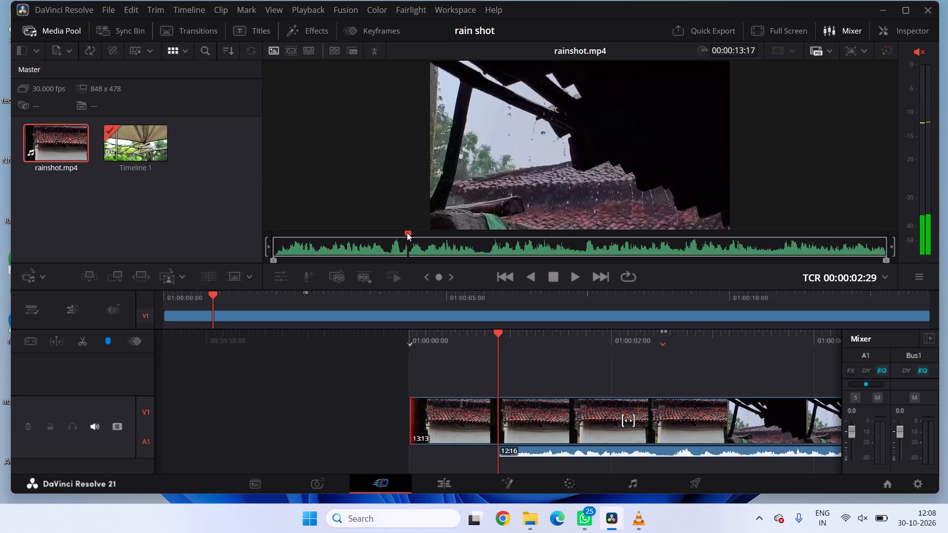
{"action": "left_click_drag", "start_coordinate": [407, 232], "coordinate": [400, 231]}
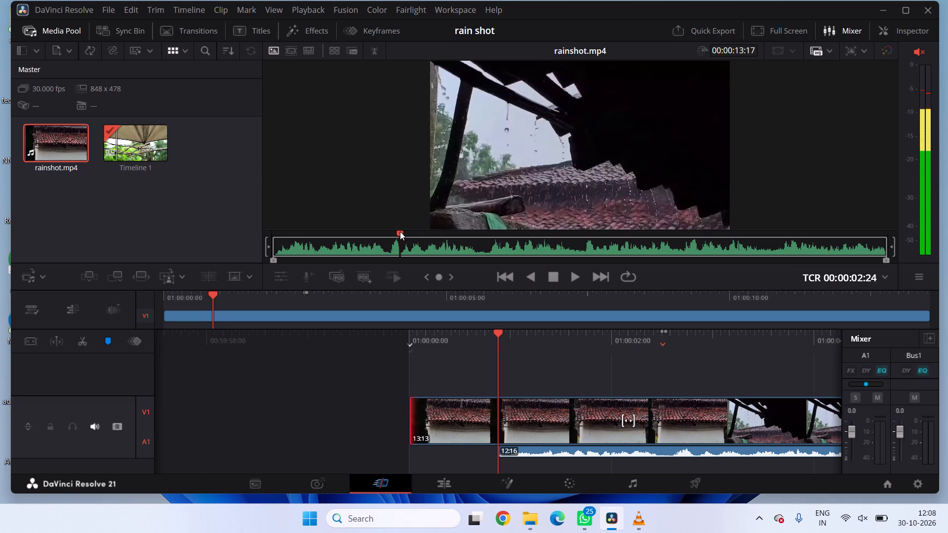
{"action": "left_click_drag", "start_coordinate": [400, 231], "coordinate": [395, 231]}
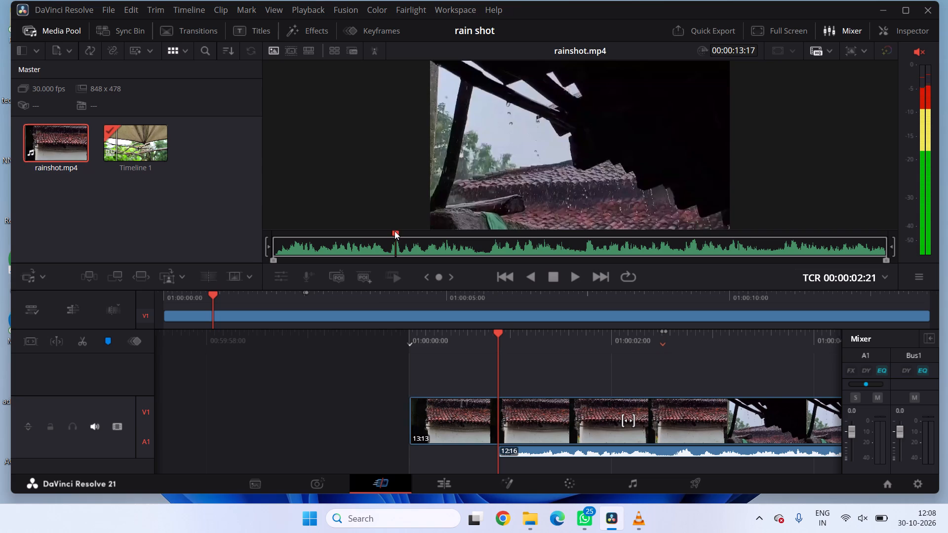
{"action": "left_click_drag", "start_coordinate": [395, 231], "coordinate": [389, 231]}
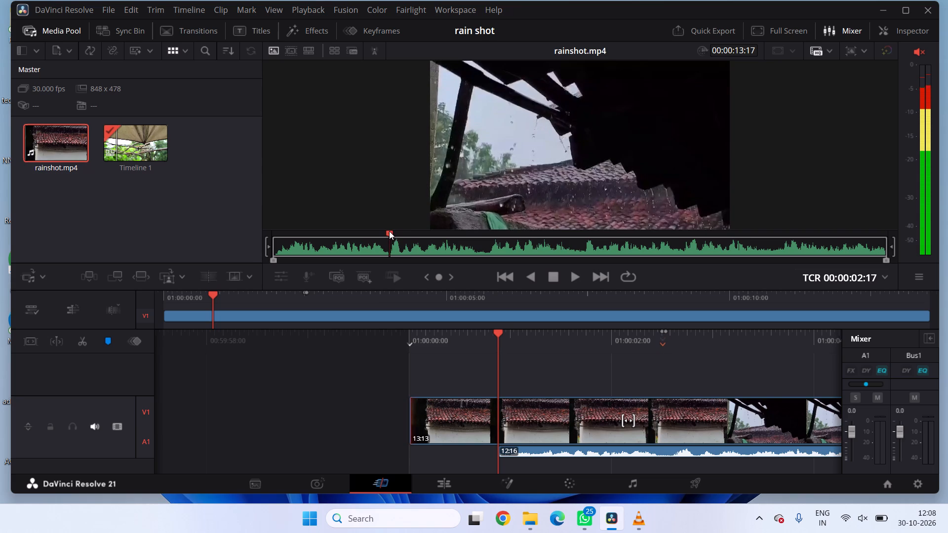
{"action": "left_click_drag", "start_coordinate": [389, 231], "coordinate": [386, 231]}
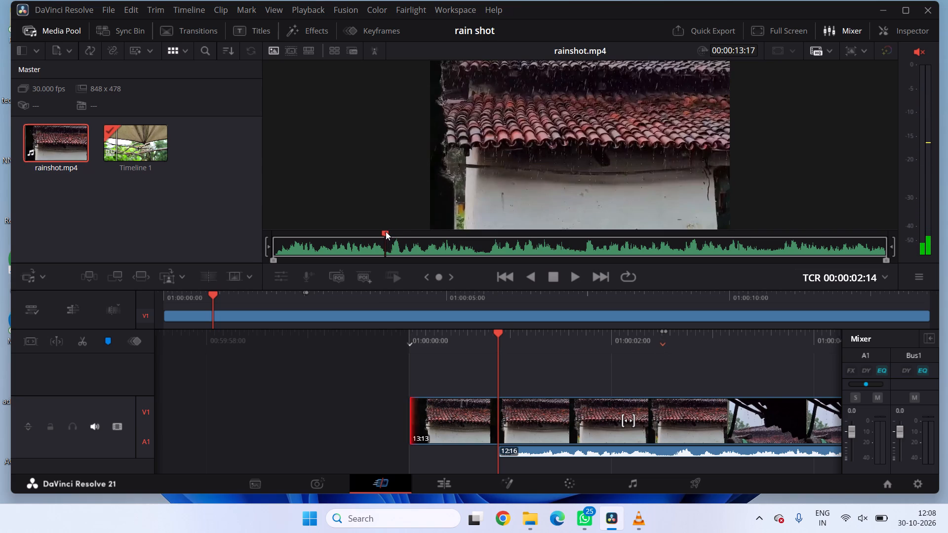
{"action": "key", "text": "o"}
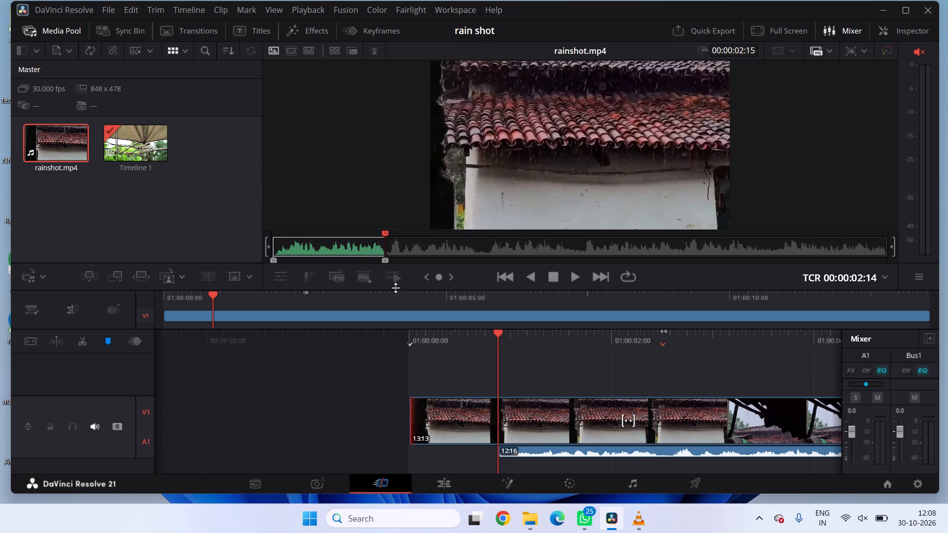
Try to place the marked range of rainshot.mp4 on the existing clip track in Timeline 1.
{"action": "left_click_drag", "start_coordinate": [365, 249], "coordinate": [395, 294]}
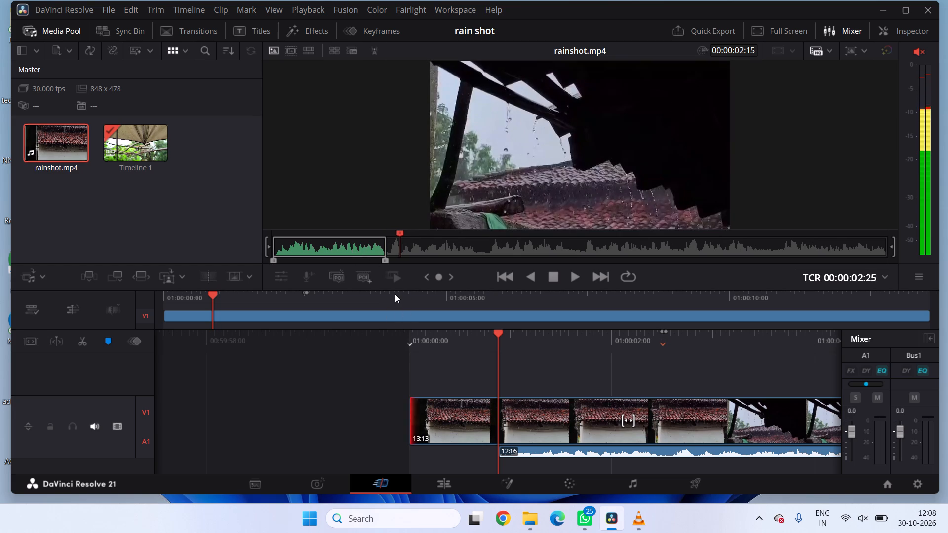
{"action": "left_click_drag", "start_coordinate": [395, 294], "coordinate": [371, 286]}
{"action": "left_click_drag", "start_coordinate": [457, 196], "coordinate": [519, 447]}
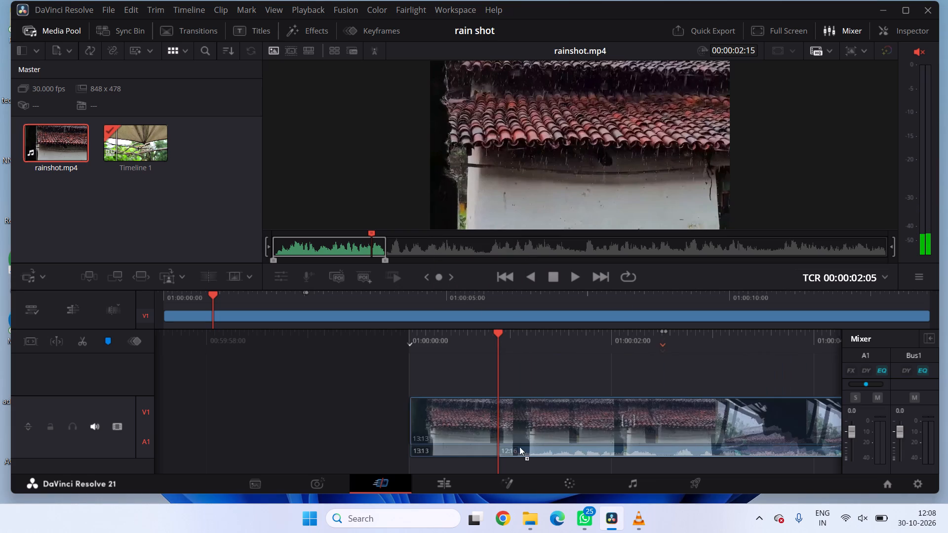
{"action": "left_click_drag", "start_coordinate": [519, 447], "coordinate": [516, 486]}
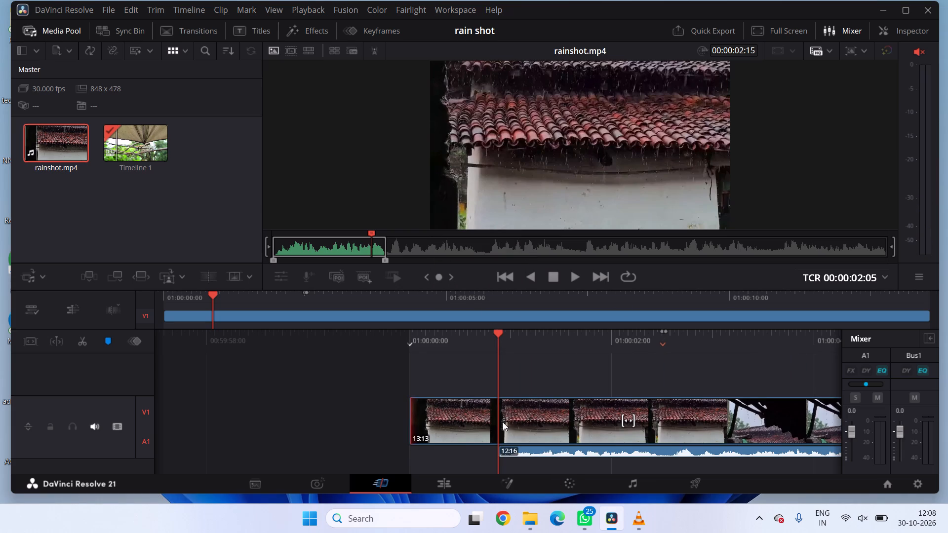
Move forward in Timeline 1 to about 4.5 seconds, near the change from roof underside to the tree landscape.
{"action": "scroll", "coordinate": [578, 407], "scroll_direction": "left", "scroll_amount": 1}
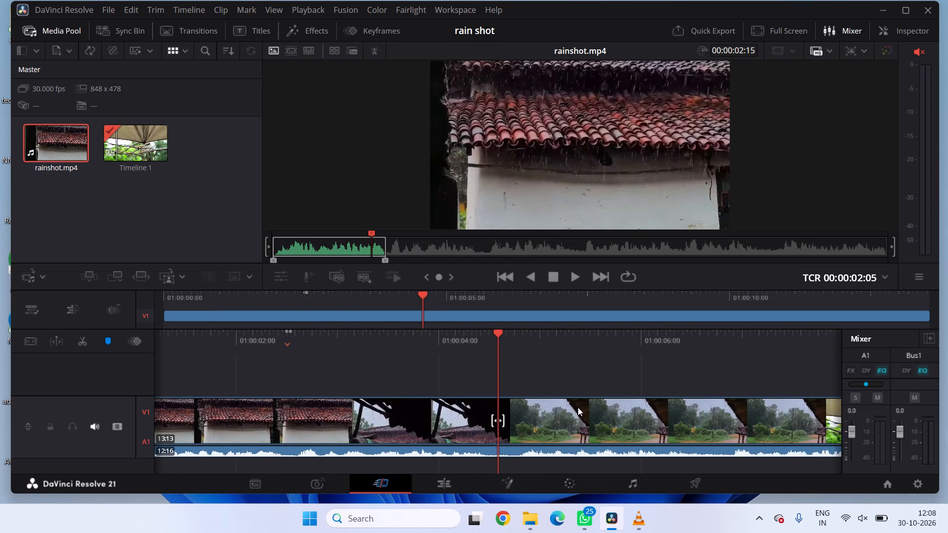
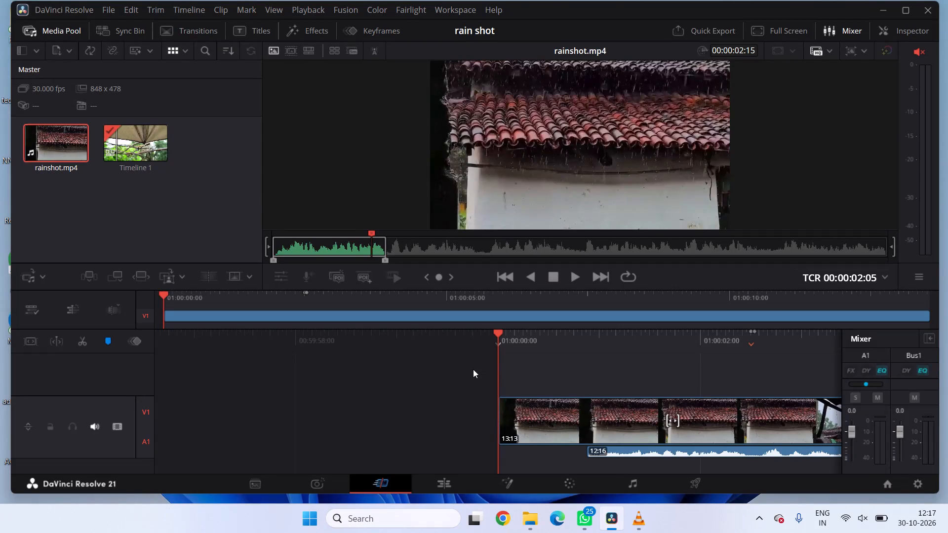
Scrub back and forth through the marked range of rainshot.mp4 to review the first shot and the cut near its Out point.
{"action": "left_click_drag", "start_coordinate": [332, 254], "coordinate": [342, 255]}
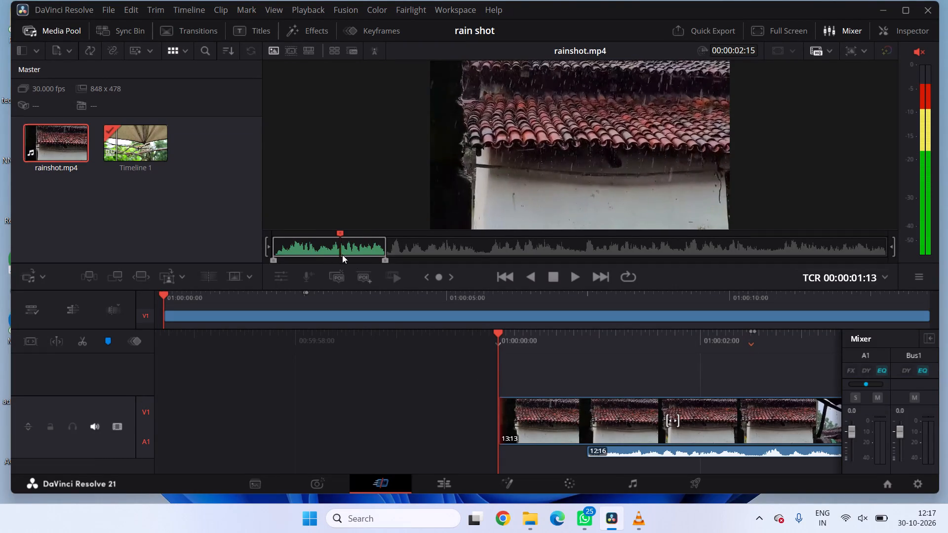
{"action": "left_click_drag", "start_coordinate": [342, 255], "coordinate": [296, 260]}
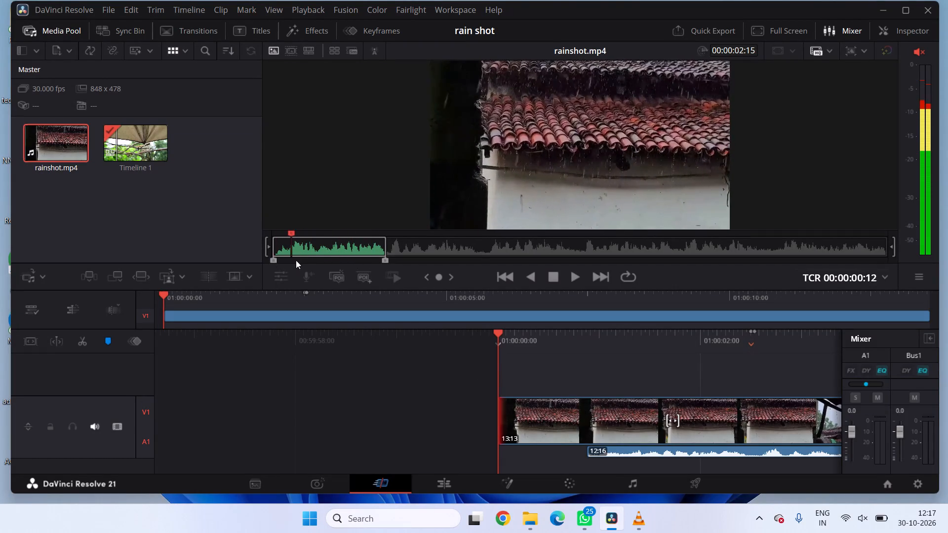
{"action": "left_click_drag", "start_coordinate": [296, 260], "coordinate": [410, 253]}
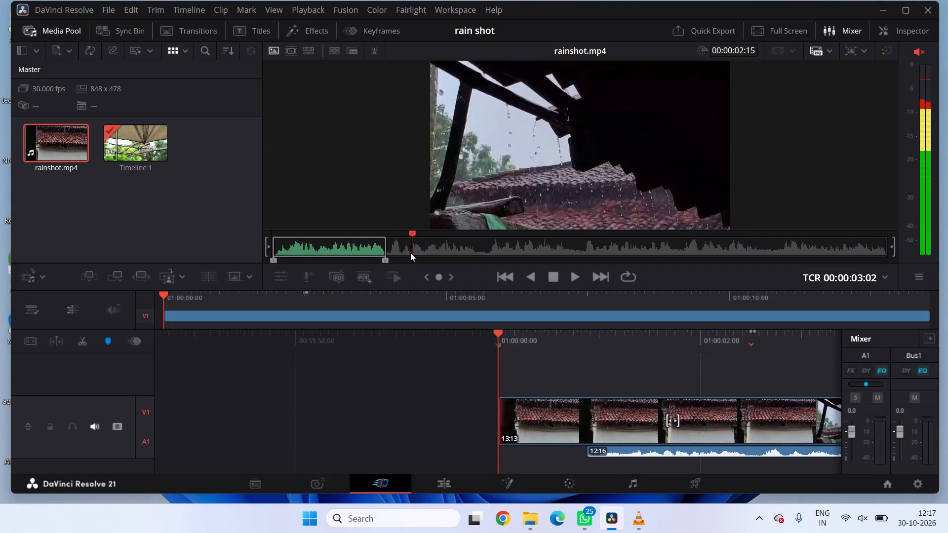
{"action": "left_click_drag", "start_coordinate": [410, 253], "coordinate": [384, 255]}
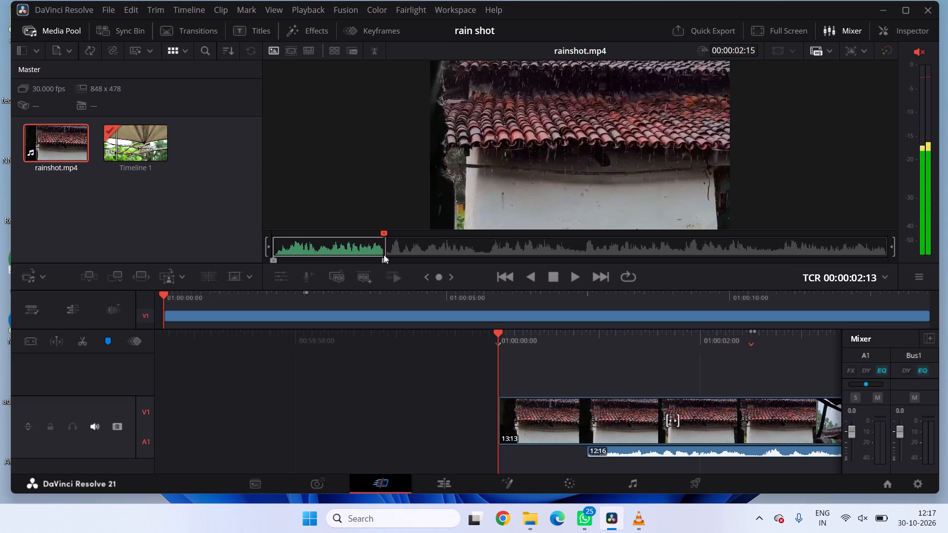
{"action": "left_click_drag", "start_coordinate": [384, 255], "coordinate": [299, 269]}
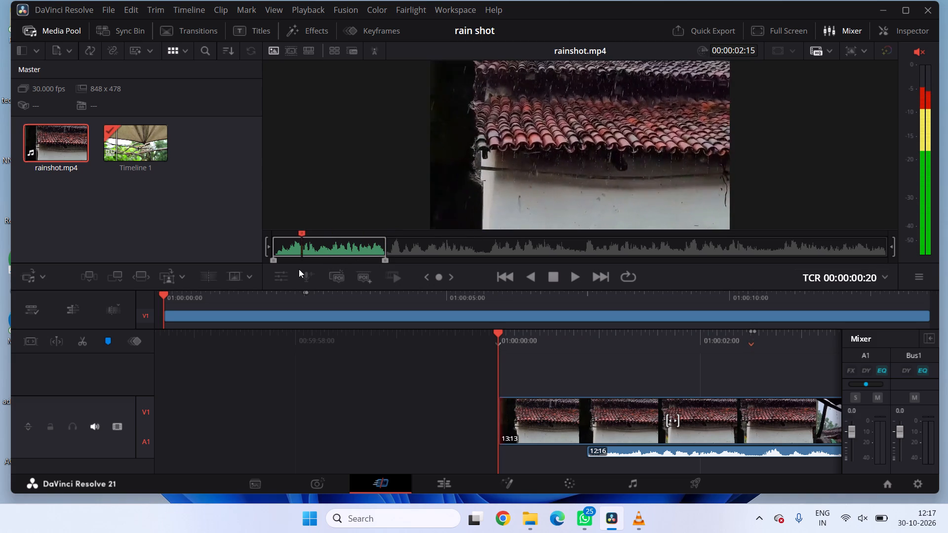
{"action": "left_click_drag", "start_coordinate": [299, 269], "coordinate": [385, 262]}
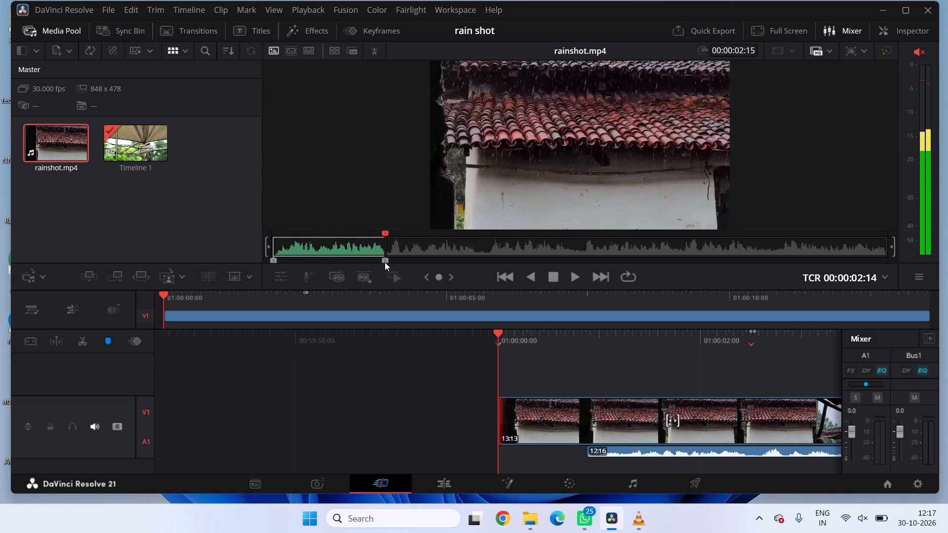
{"action": "left_click_drag", "start_coordinate": [385, 262], "coordinate": [384, 262]}
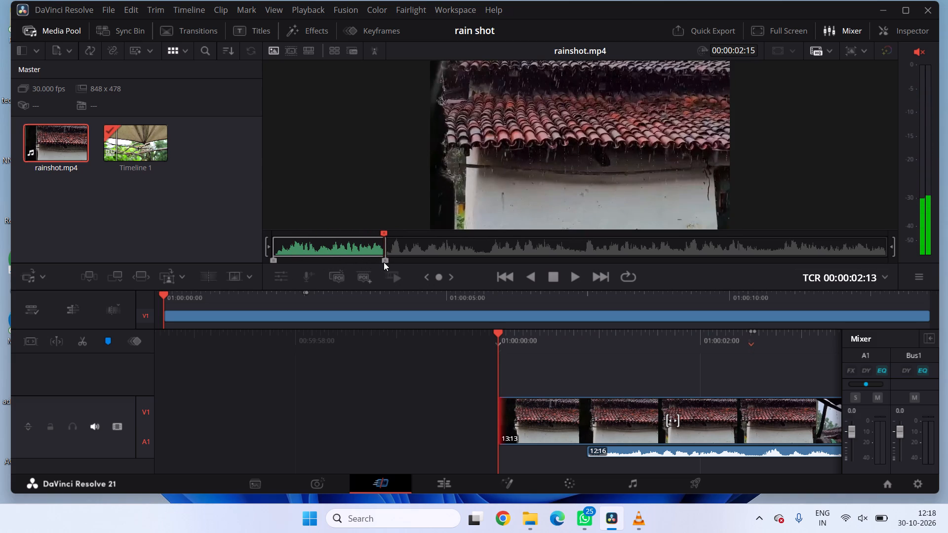
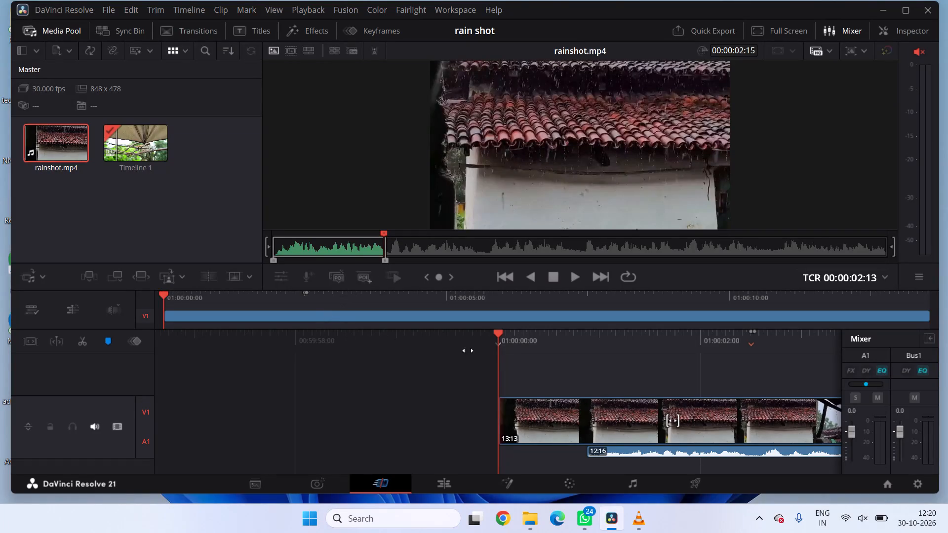
Delete the rainshot.mp4 clip from Timeline 1, leaving the timeline empty.
{"action": "left_click", "coordinate": [546, 414]}
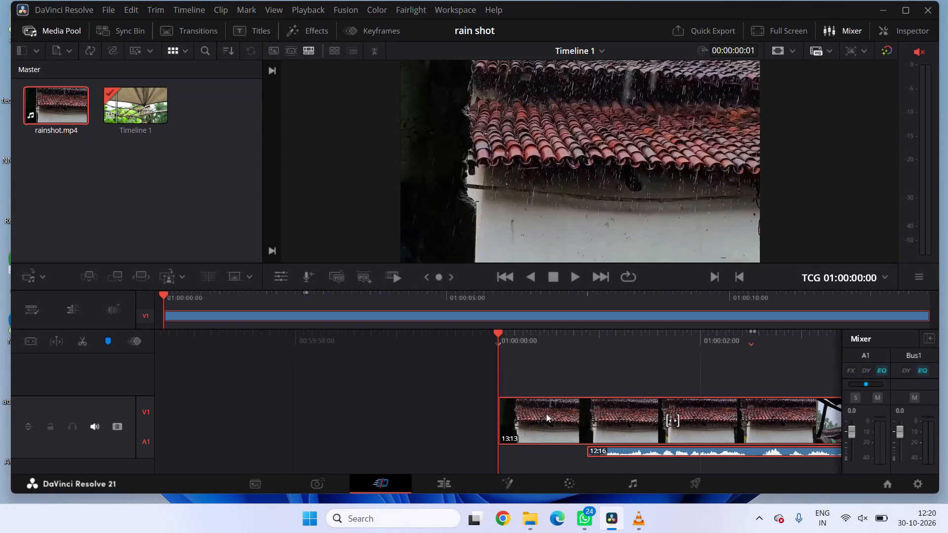
{"action": "key", "text": "shift+BackSpace"}
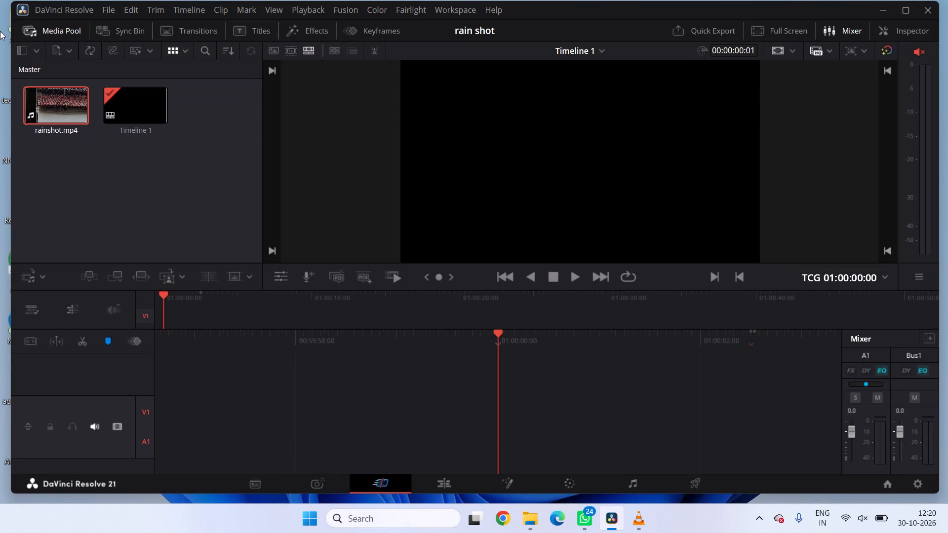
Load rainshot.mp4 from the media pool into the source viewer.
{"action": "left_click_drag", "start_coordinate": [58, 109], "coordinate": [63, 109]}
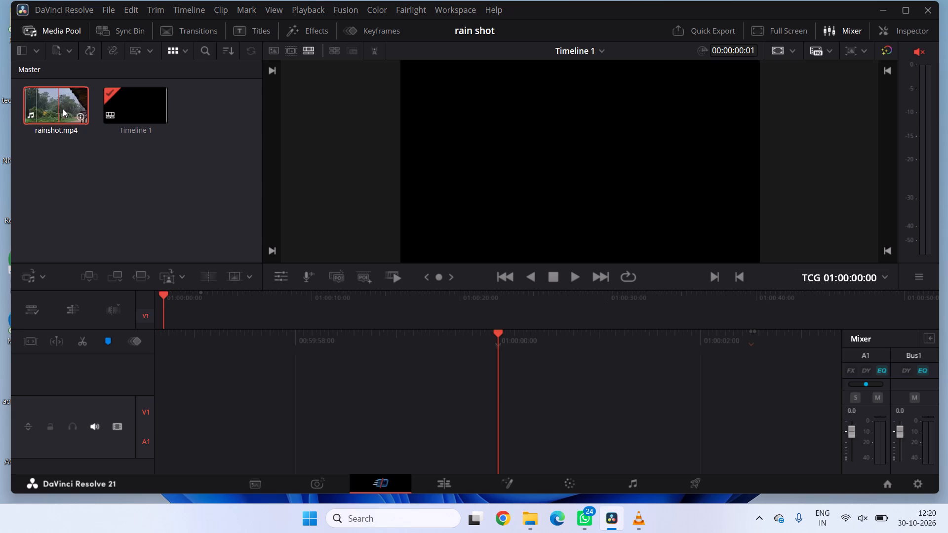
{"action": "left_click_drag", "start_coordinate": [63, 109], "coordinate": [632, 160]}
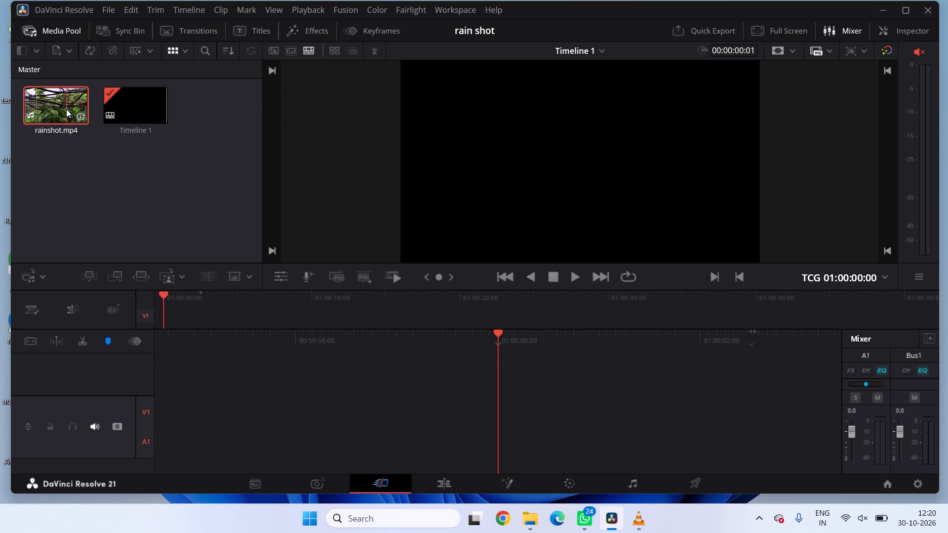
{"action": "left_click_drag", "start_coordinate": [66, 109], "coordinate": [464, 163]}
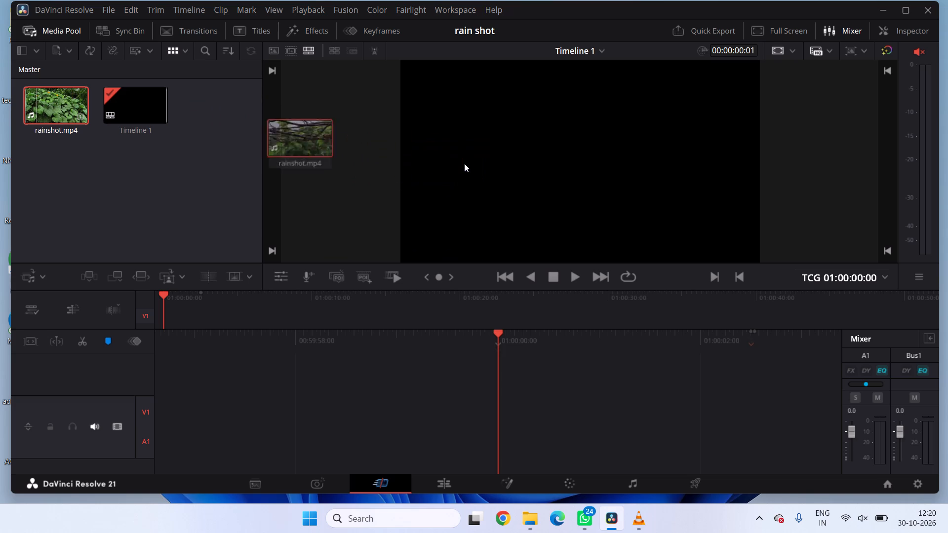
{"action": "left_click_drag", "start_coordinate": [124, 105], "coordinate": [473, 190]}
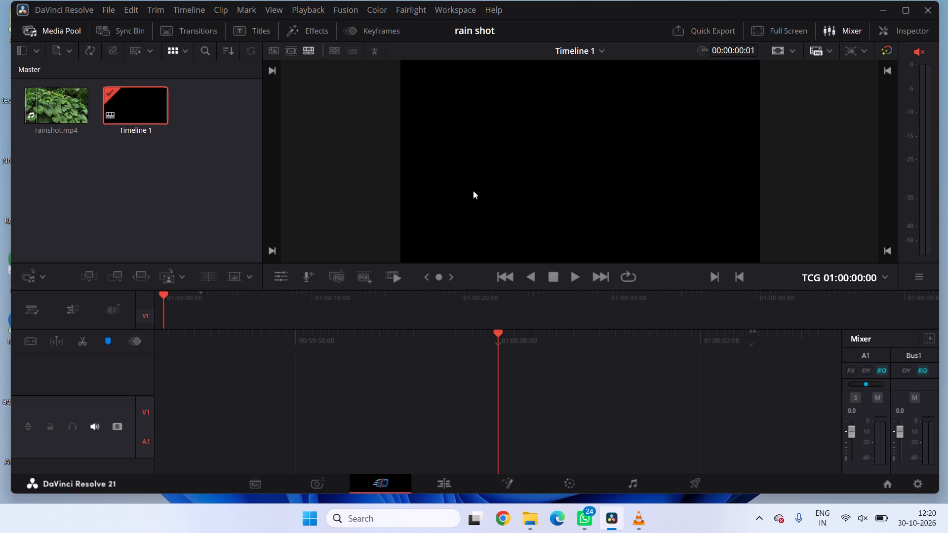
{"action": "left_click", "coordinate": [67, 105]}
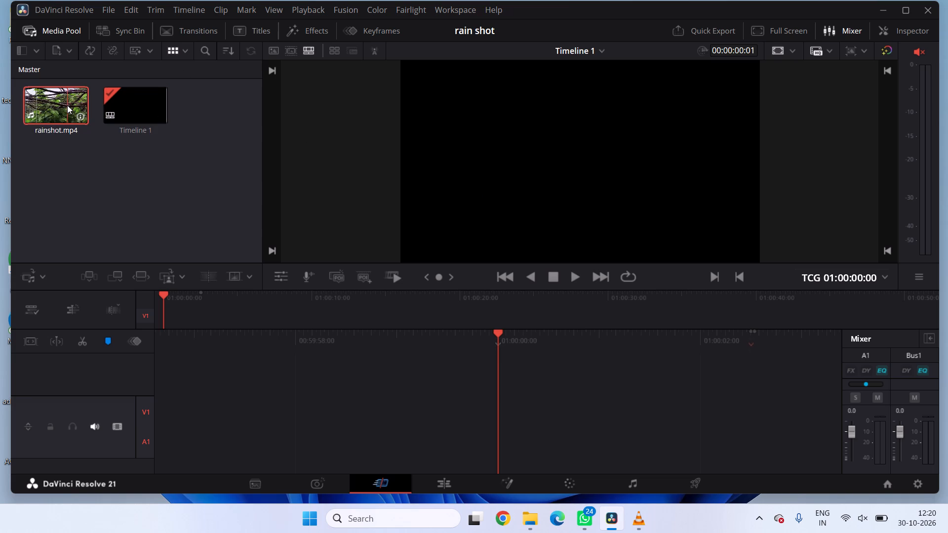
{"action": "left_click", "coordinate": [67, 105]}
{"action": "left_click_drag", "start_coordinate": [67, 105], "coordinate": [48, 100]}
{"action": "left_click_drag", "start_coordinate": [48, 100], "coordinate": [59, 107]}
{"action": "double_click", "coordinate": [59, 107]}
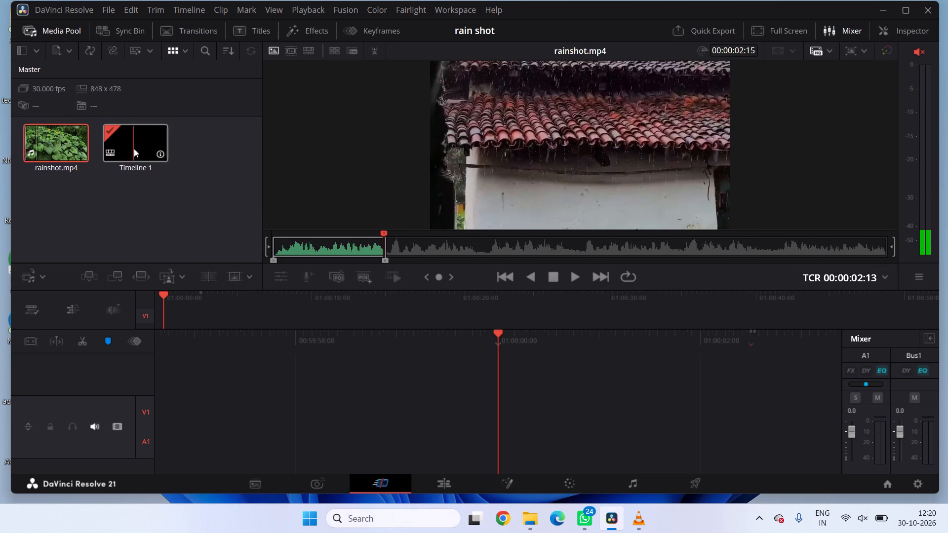
Delete Timeline 1 from the media pool.
{"action": "left_click", "coordinate": [150, 148]}
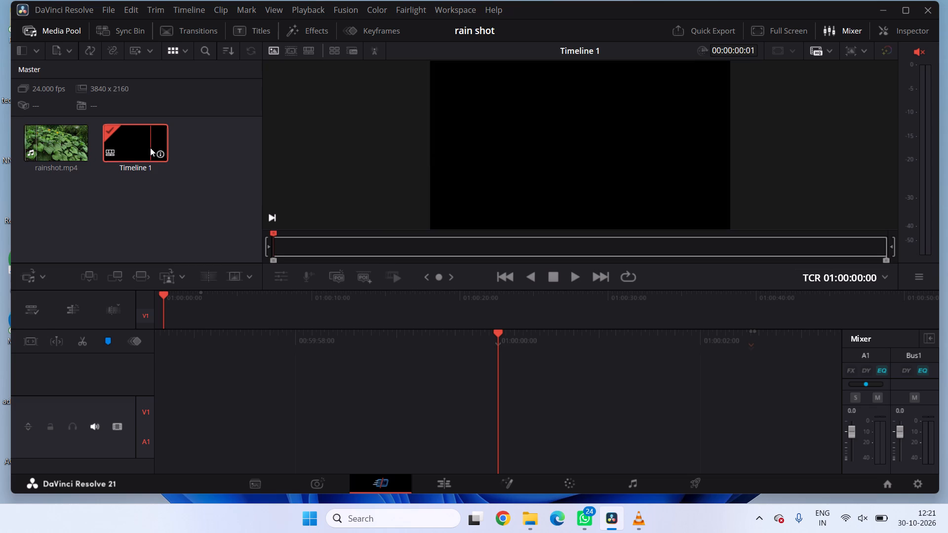
{"action": "key", "text": "shift+BackSpace"}
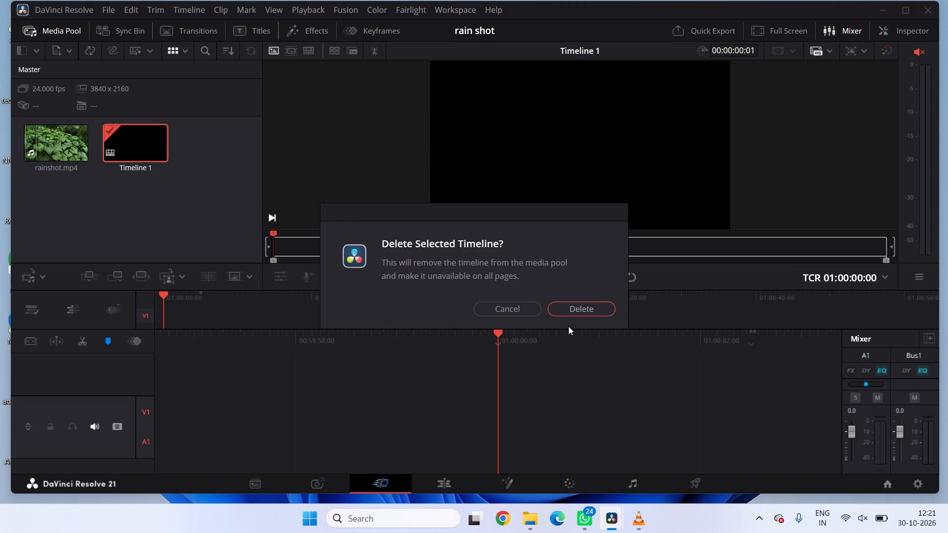
{"action": "left_click", "coordinate": [575, 311]}
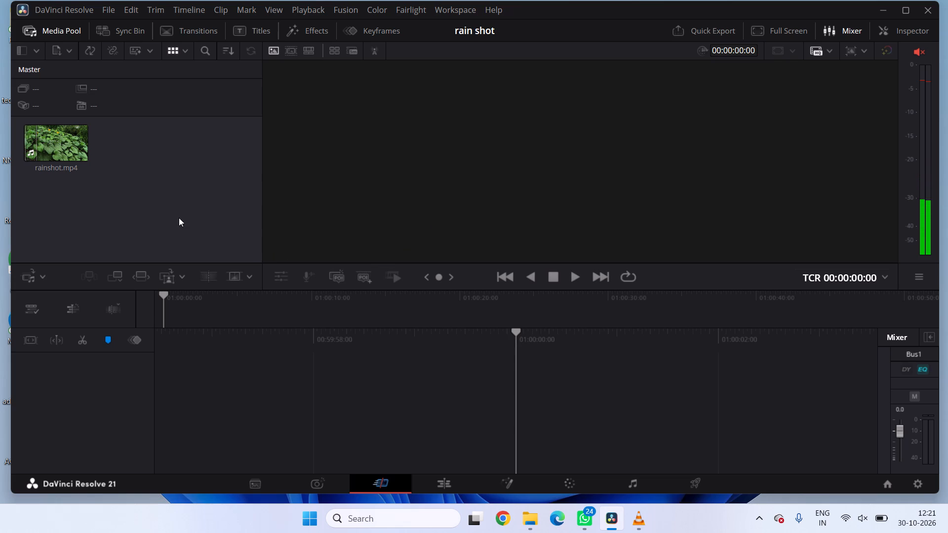
Load rainshot.mp4 from the media pool into the viewer.
{"action": "left_click_drag", "start_coordinate": [52, 143], "coordinate": [284, 147]}
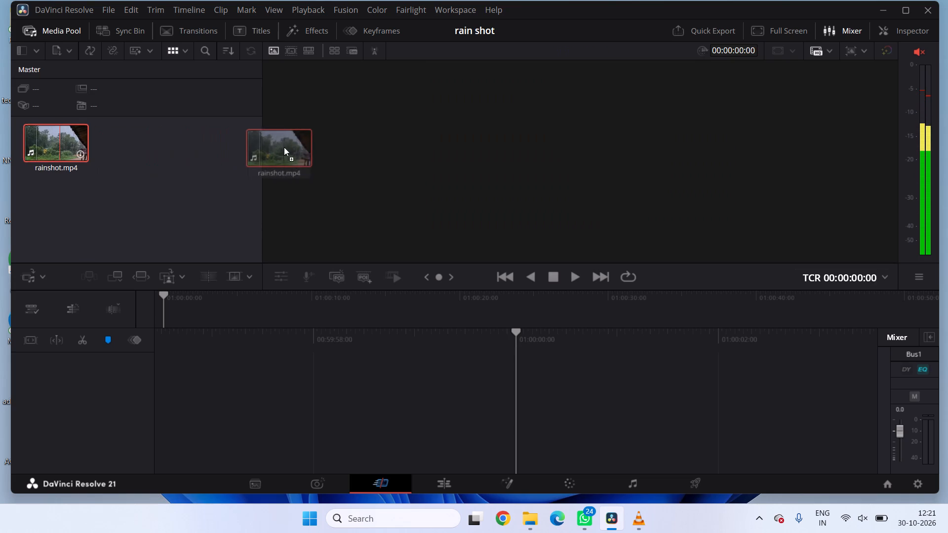
{"action": "left_click_drag", "start_coordinate": [284, 147], "coordinate": [335, 151]}
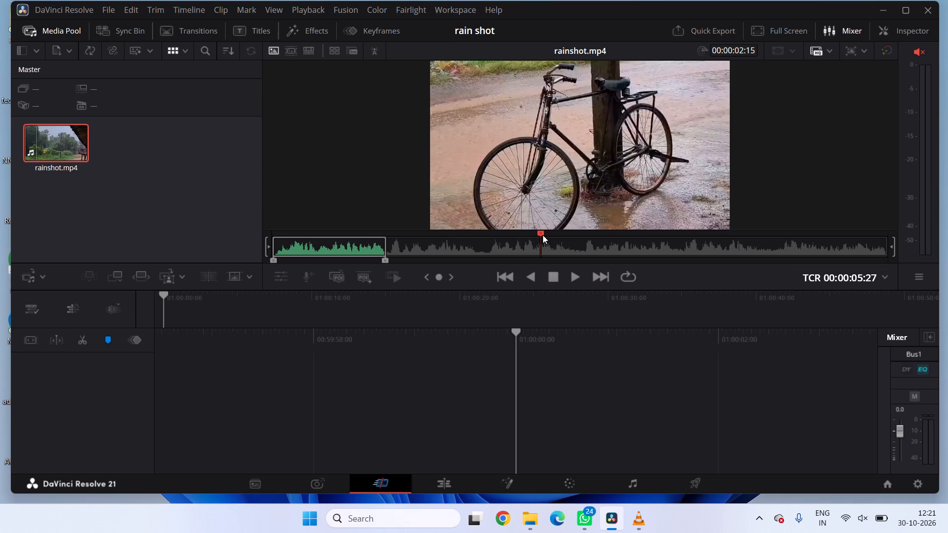
Scrub through the marked range of rainshot.mp4 from its start to just before the Out point to review the first shot.
{"action": "left_click_drag", "start_coordinate": [544, 235], "coordinate": [279, 248]}
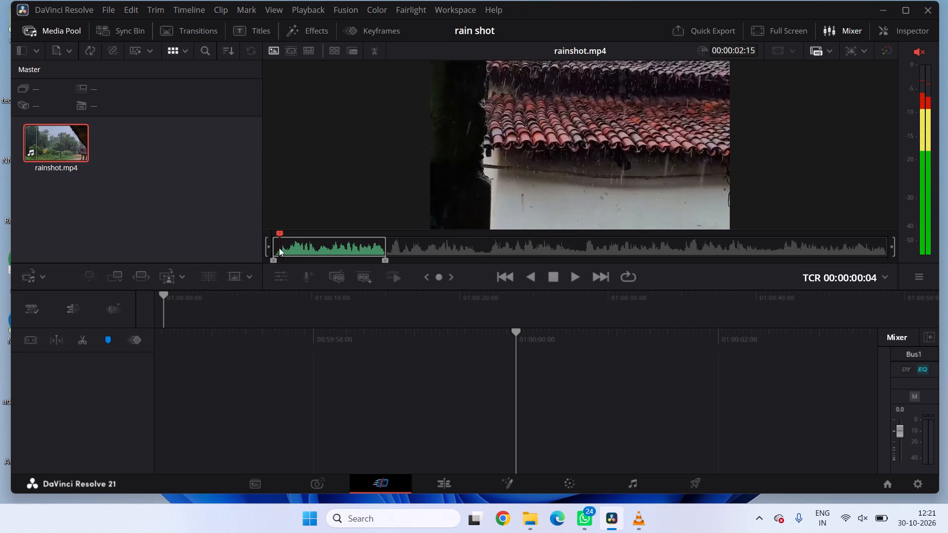
{"action": "left_click_drag", "start_coordinate": [279, 248], "coordinate": [353, 253]}
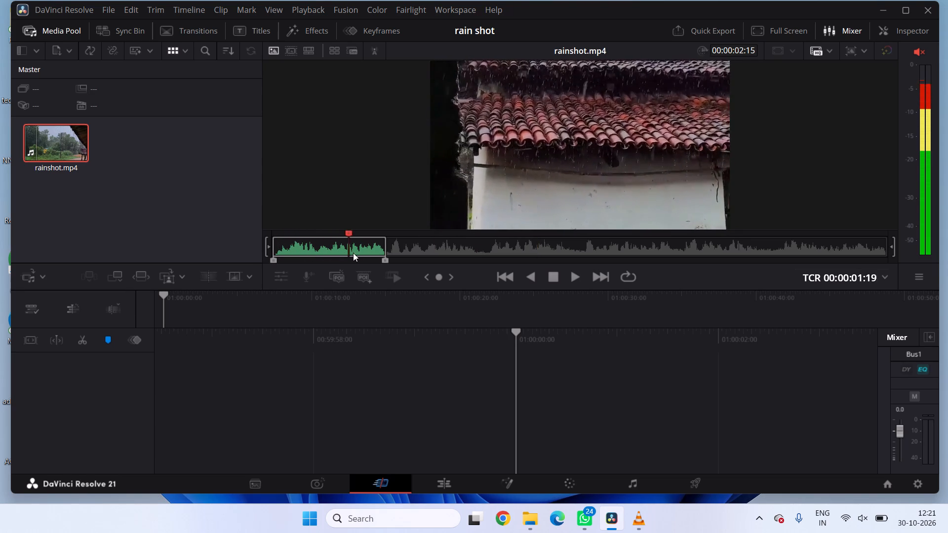
{"action": "left_click_drag", "start_coordinate": [353, 253], "coordinate": [382, 253]}
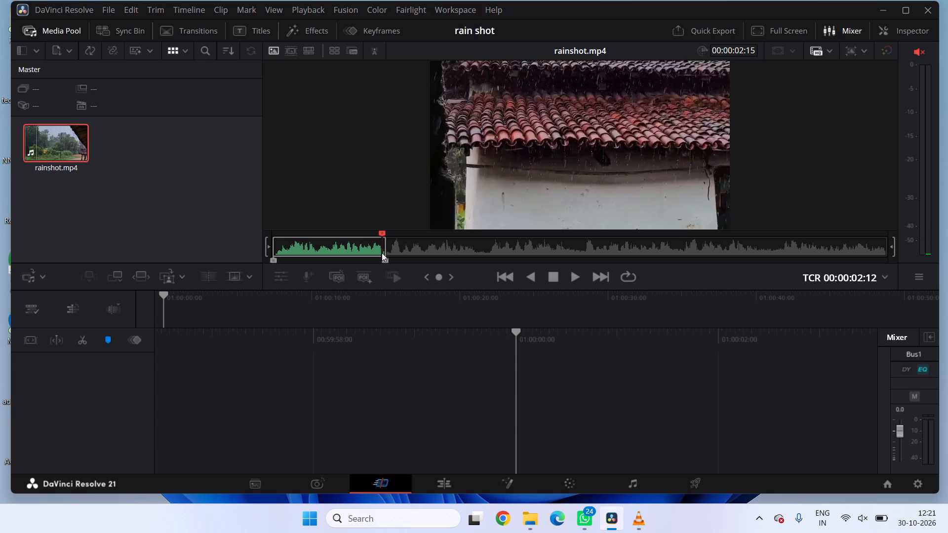
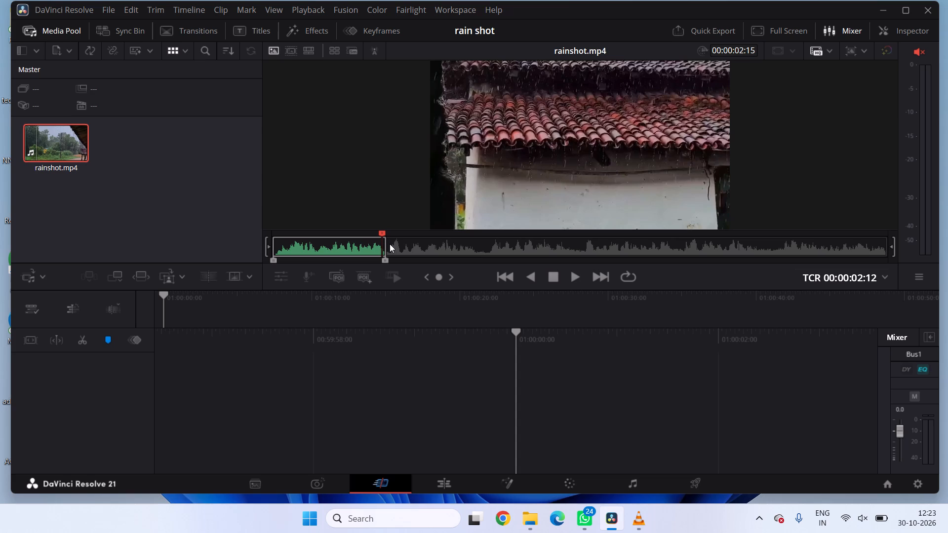
Extend the marked range of rainshot.mp4 to cover the whole clip, moving its Out point to the clip's end.
{"action": "left_click", "coordinate": [368, 249]}
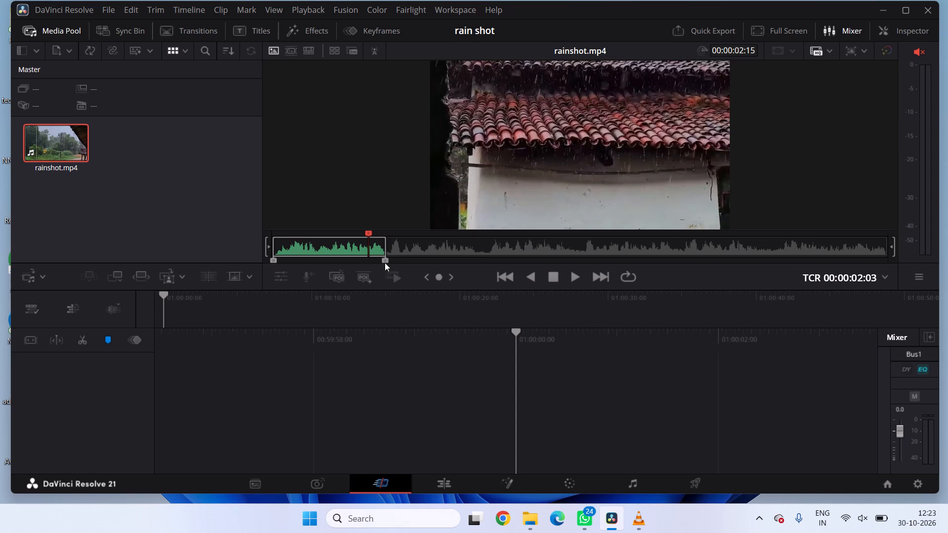
{"action": "left_click", "coordinate": [385, 263]}
{"action": "left_click_drag", "start_coordinate": [383, 260], "coordinate": [591, 254]}
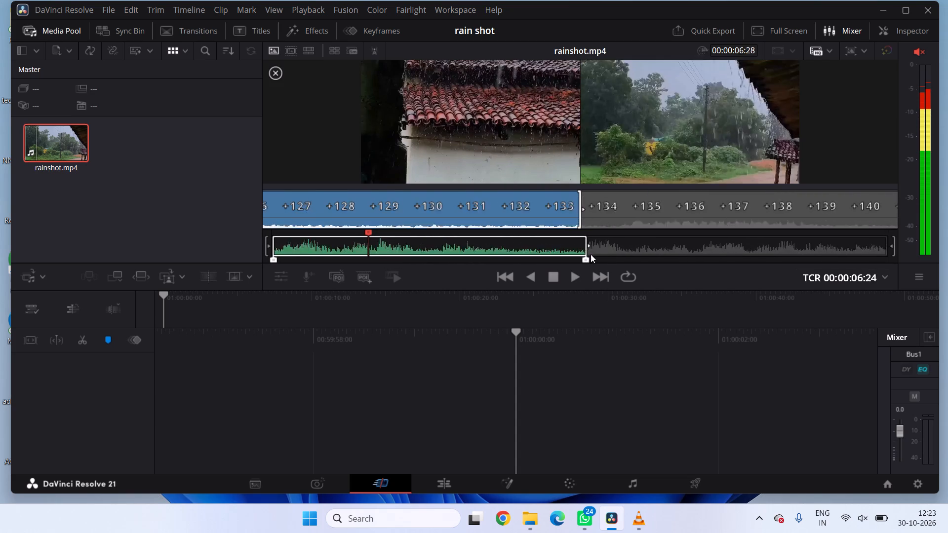
{"action": "left_click_drag", "start_coordinate": [591, 254], "coordinate": [788, 258]}
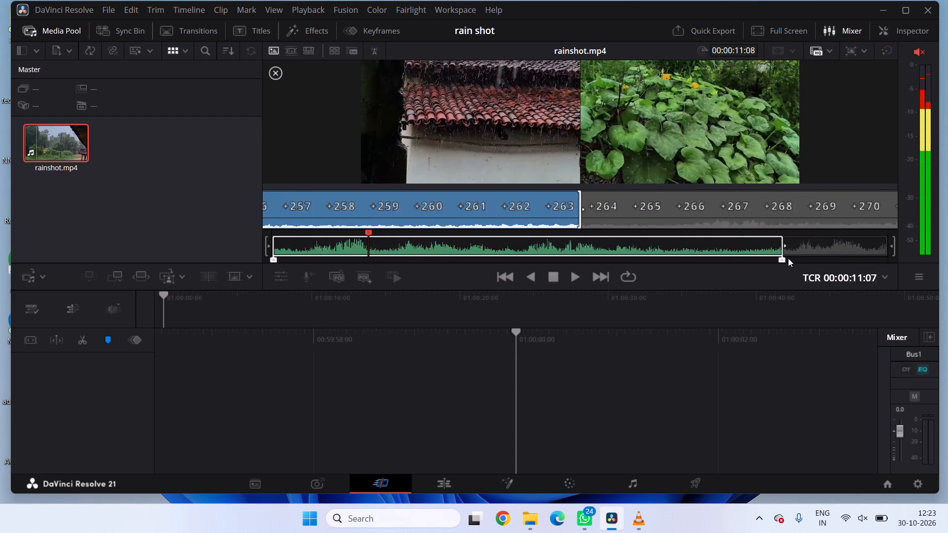
{"action": "left_click_drag", "start_coordinate": [788, 258], "coordinate": [930, 260]}
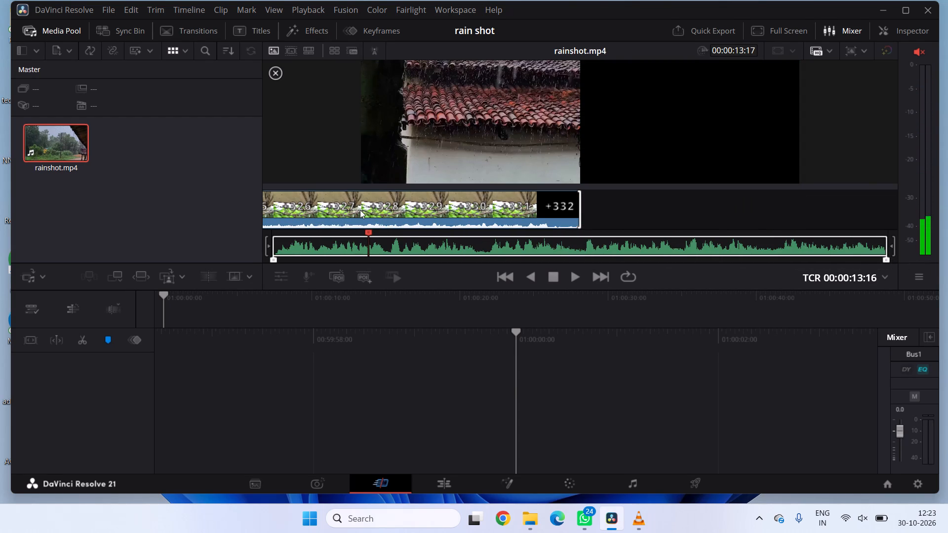
{"action": "left_click_drag", "start_coordinate": [360, 210], "coordinate": [277, 255]}
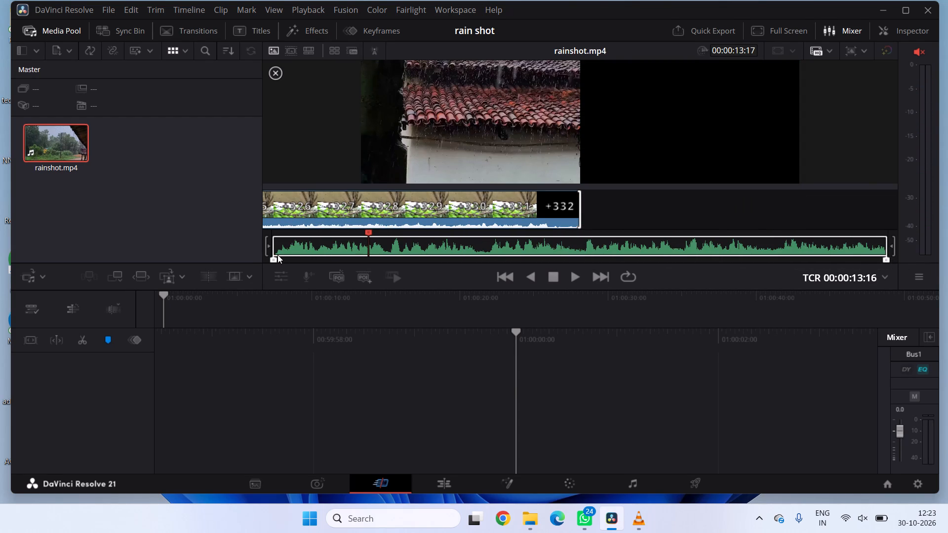
{"action": "left_click_drag", "start_coordinate": [277, 255], "coordinate": [274, 254]}
{"action": "left_click_drag", "start_coordinate": [274, 254], "coordinate": [213, 263]}
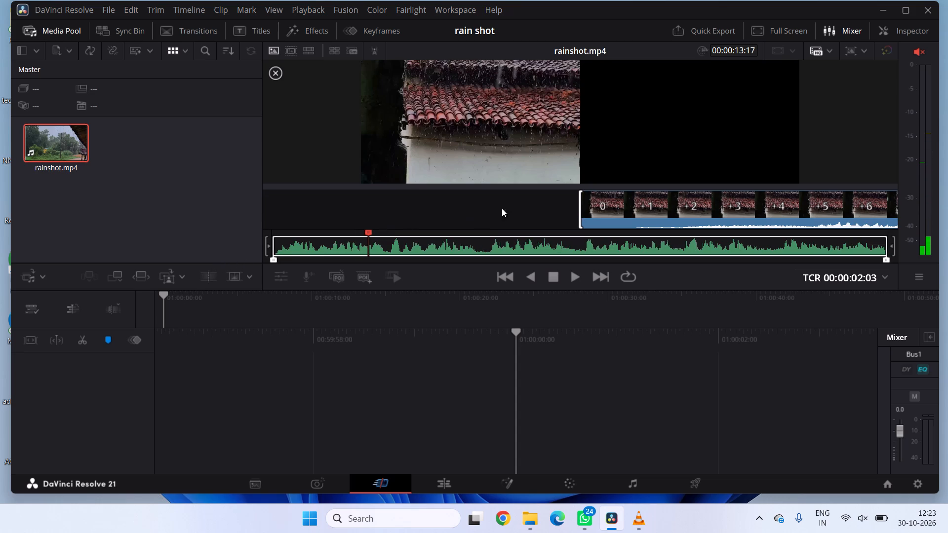
{"action": "left_click", "coordinate": [606, 201]}
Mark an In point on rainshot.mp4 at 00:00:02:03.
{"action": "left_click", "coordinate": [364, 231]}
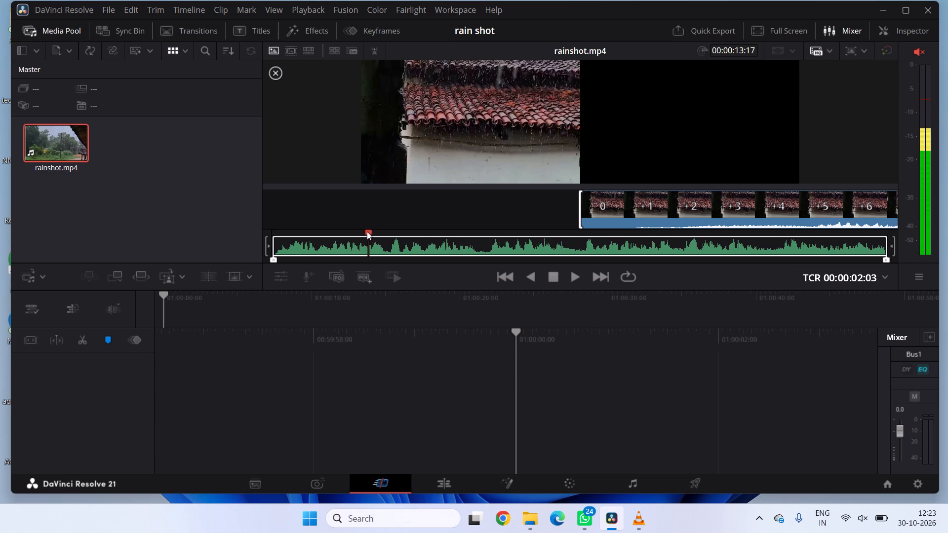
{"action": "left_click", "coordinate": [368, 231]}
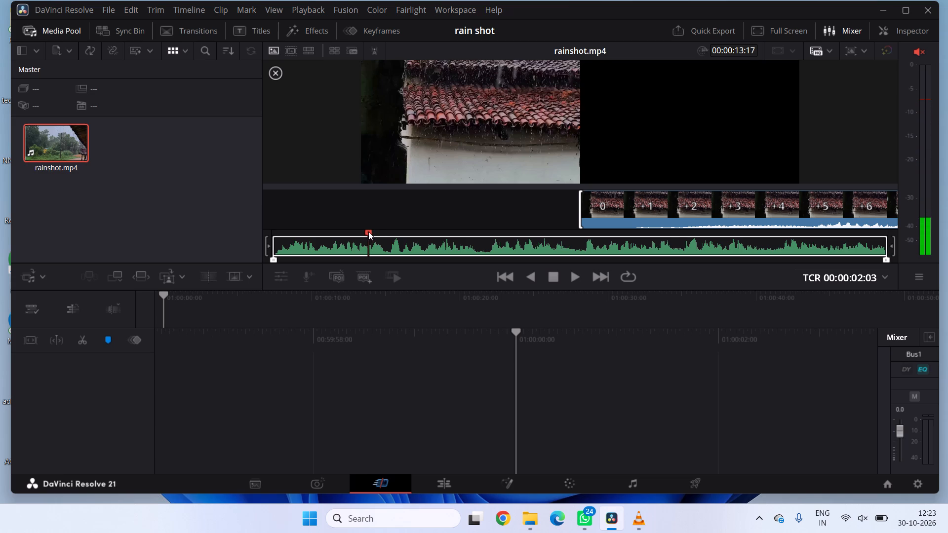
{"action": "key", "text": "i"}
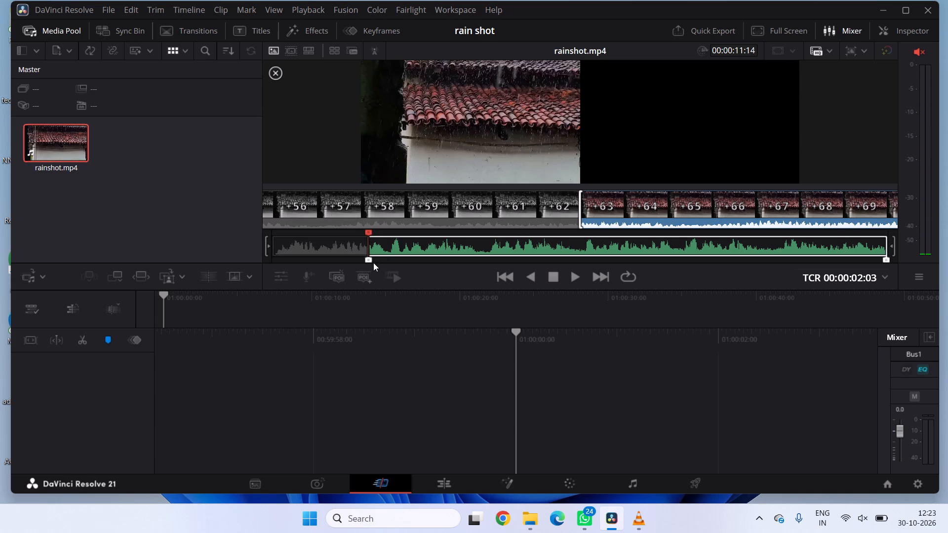
Find the cut where the dark eave shot begins in rainshot.mp4 and mark the In point at 00:00:02:15.
{"action": "left_click_drag", "start_coordinate": [367, 229], "coordinate": [379, 230]}
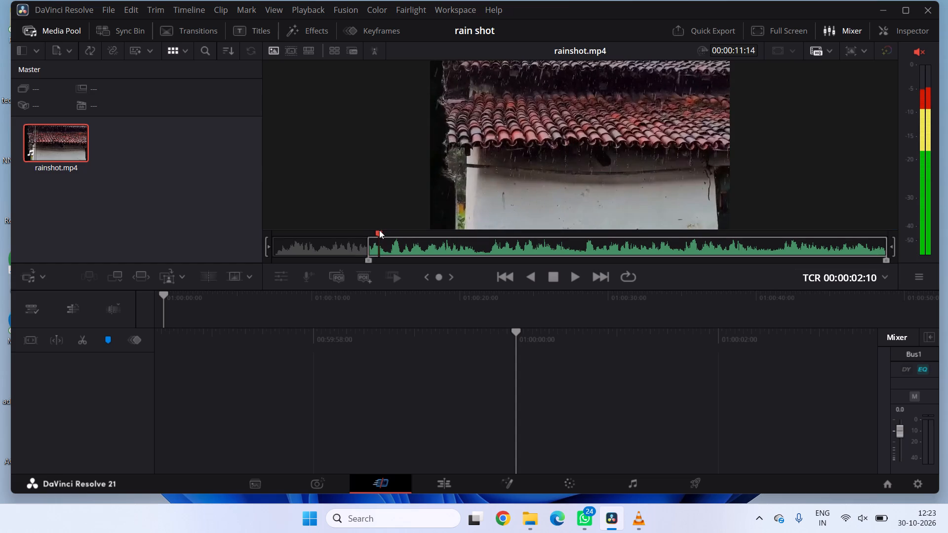
{"action": "left_click_drag", "start_coordinate": [379, 230], "coordinate": [412, 226]}
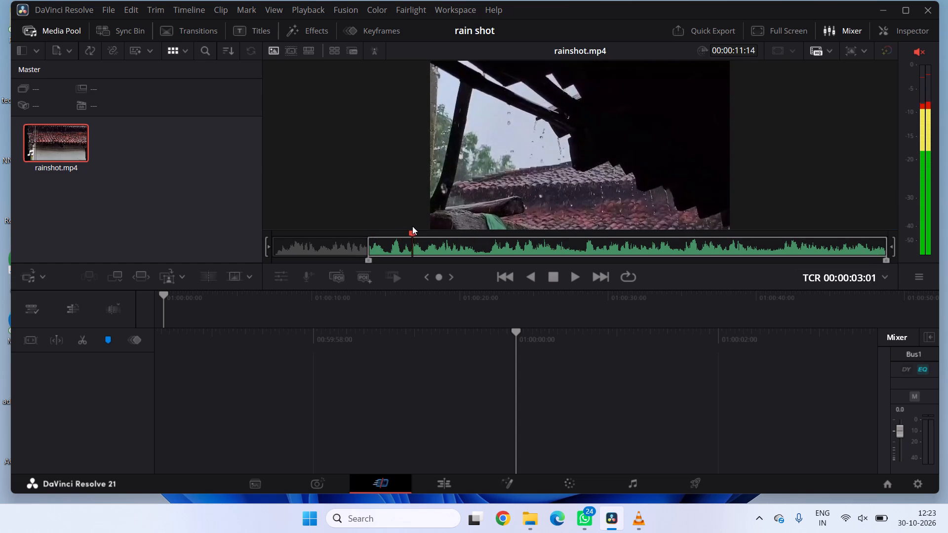
{"action": "left_click_drag", "start_coordinate": [412, 226], "coordinate": [333, 230]}
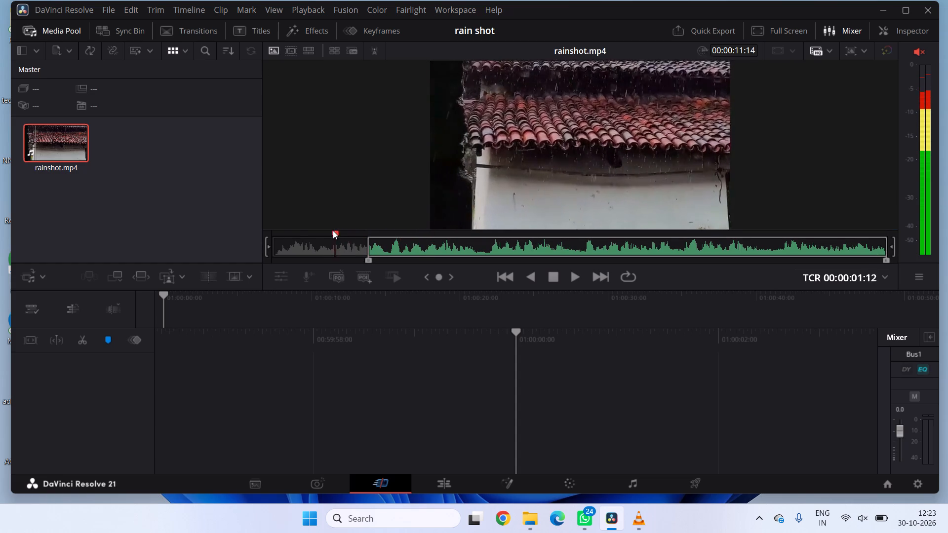
{"action": "left_click_drag", "start_coordinate": [333, 230], "coordinate": [365, 237]}
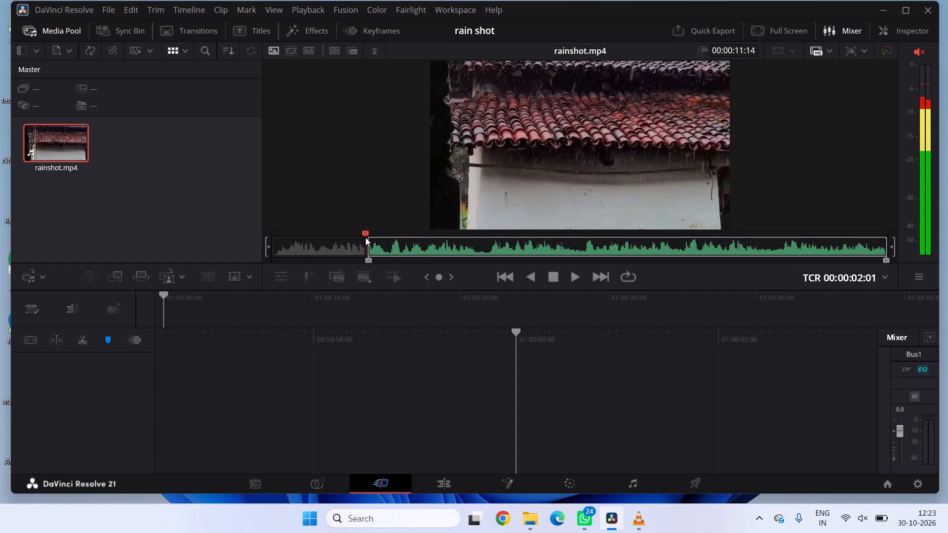
{"action": "left_click_drag", "start_coordinate": [365, 237], "coordinate": [375, 236]}
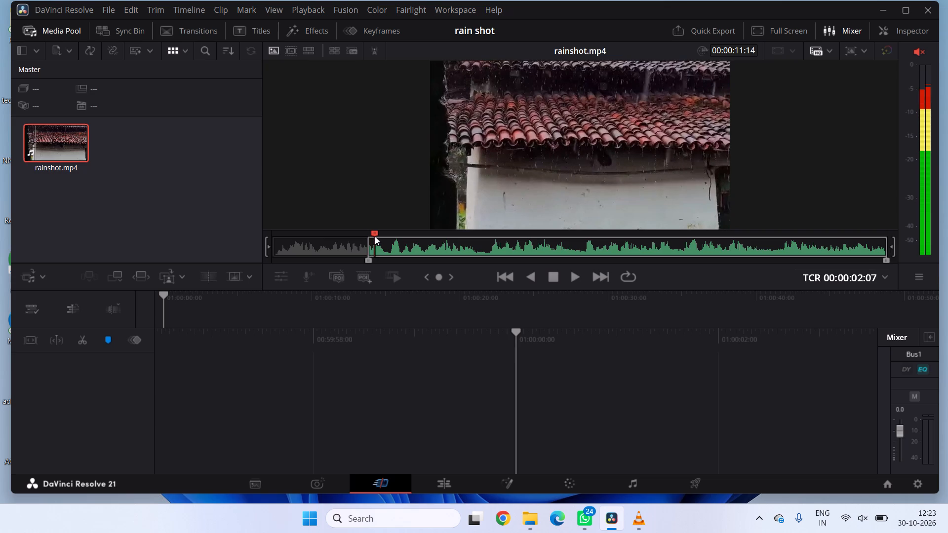
{"action": "left_click_drag", "start_coordinate": [375, 236], "coordinate": [379, 236]}
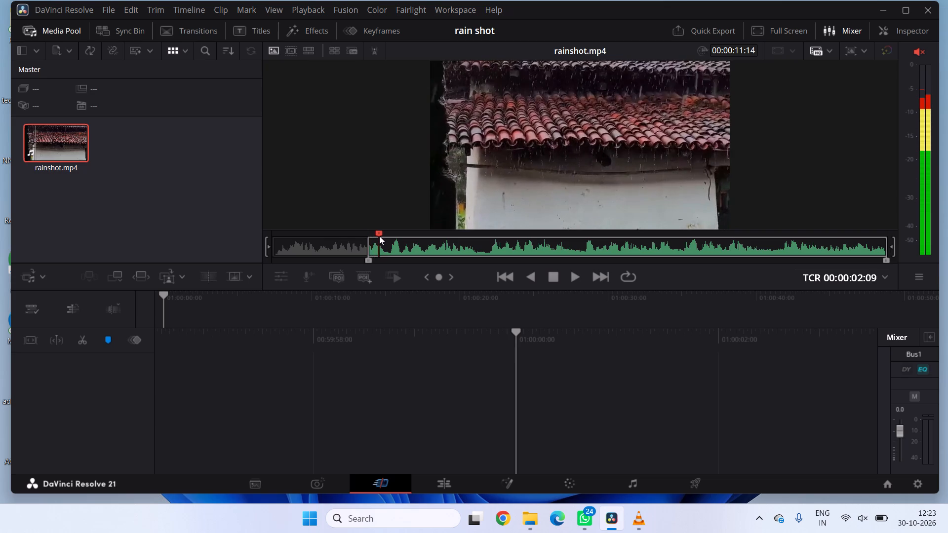
{"action": "left_click_drag", "start_coordinate": [379, 236], "coordinate": [386, 236]}
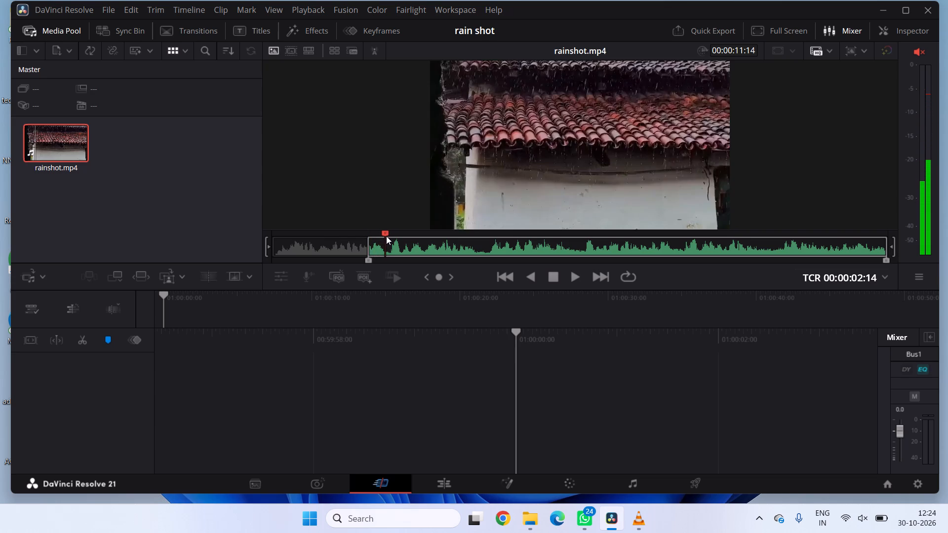
{"action": "left_click_drag", "start_coordinate": [386, 236], "coordinate": [386, 235]}
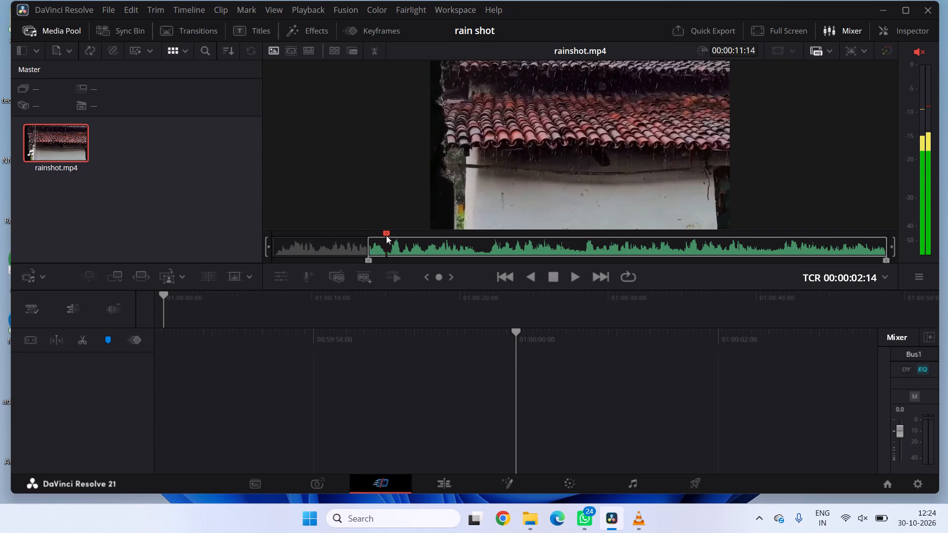
{"action": "left_click_drag", "start_coordinate": [386, 235], "coordinate": [387, 236]}
{"action": "key", "text": "i"}
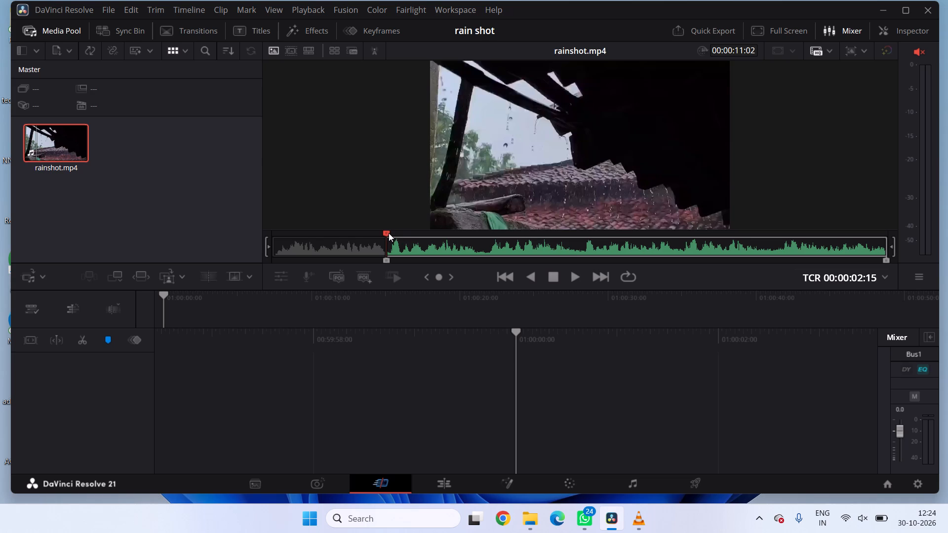
Find the last frame of the dark eave shot before the bicycle shot and mark the Out point at 00:00:04:09.
{"action": "left_click_drag", "start_coordinate": [386, 232], "coordinate": [413, 232]}
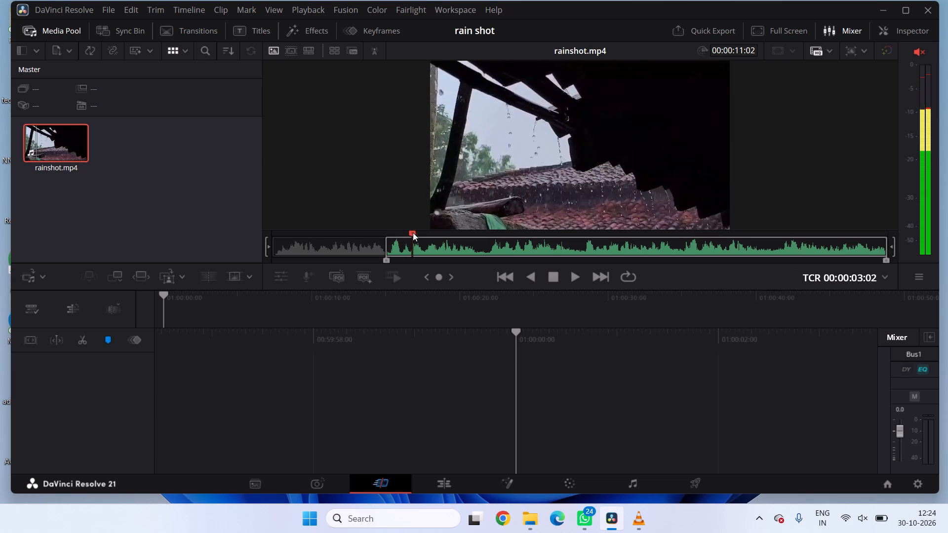
{"action": "left_click_drag", "start_coordinate": [413, 232], "coordinate": [427, 234]}
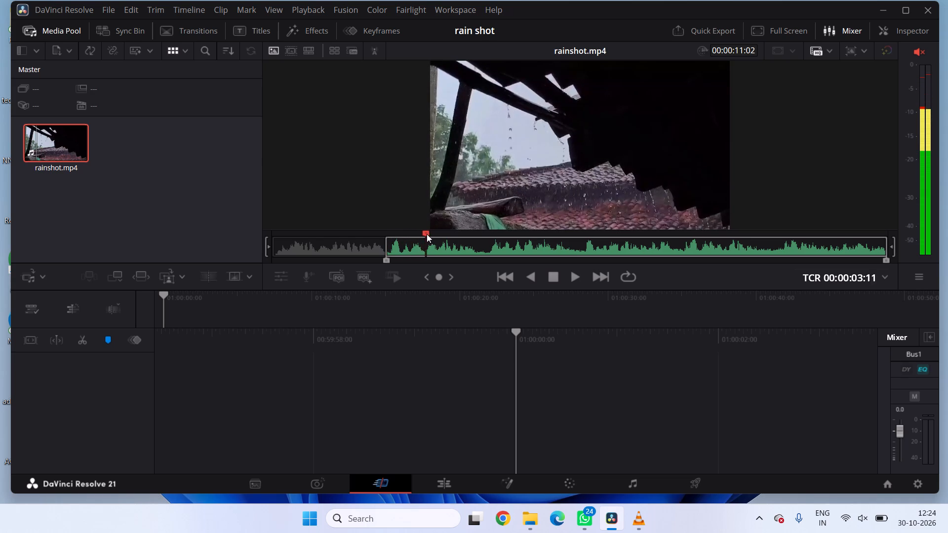
{"action": "left_click_drag", "start_coordinate": [427, 234], "coordinate": [445, 234]}
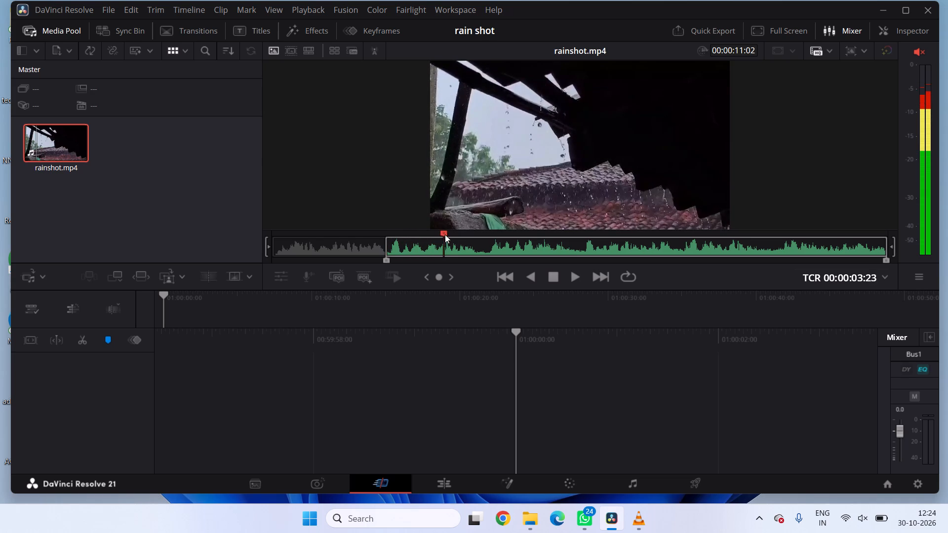
{"action": "left_click_drag", "start_coordinate": [445, 234], "coordinate": [461, 232]}
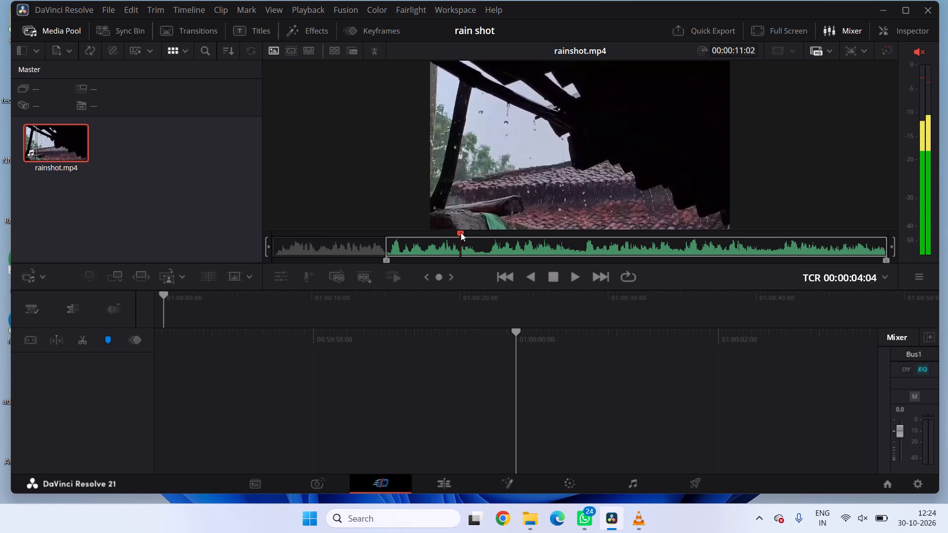
{"action": "left_click_drag", "start_coordinate": [461, 232], "coordinate": [469, 233]}
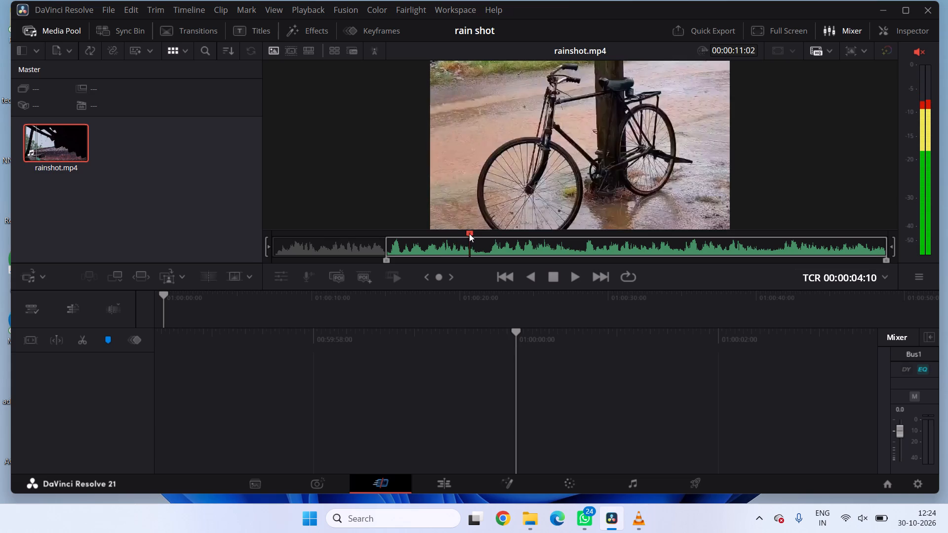
{"action": "left_click_drag", "start_coordinate": [469, 233], "coordinate": [468, 233]}
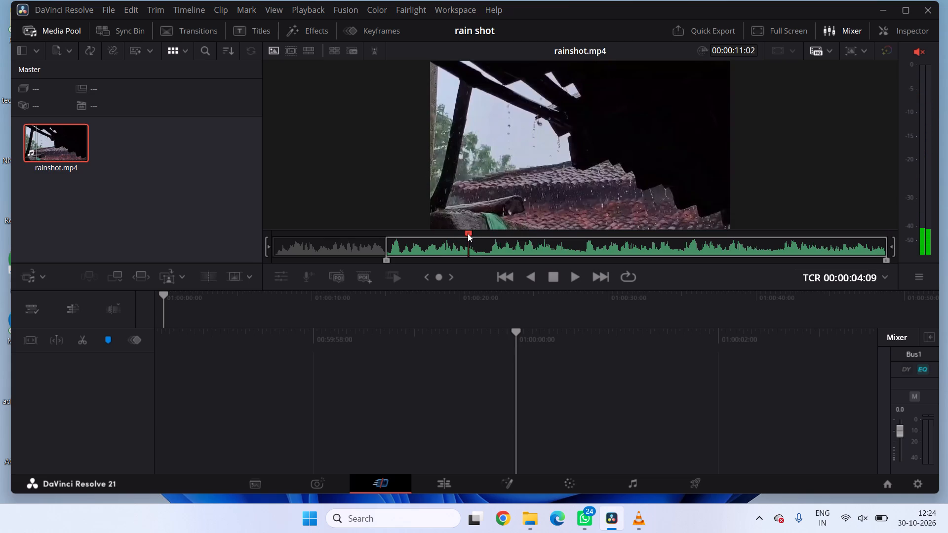
{"action": "left_click_drag", "start_coordinate": [468, 233], "coordinate": [468, 233]}
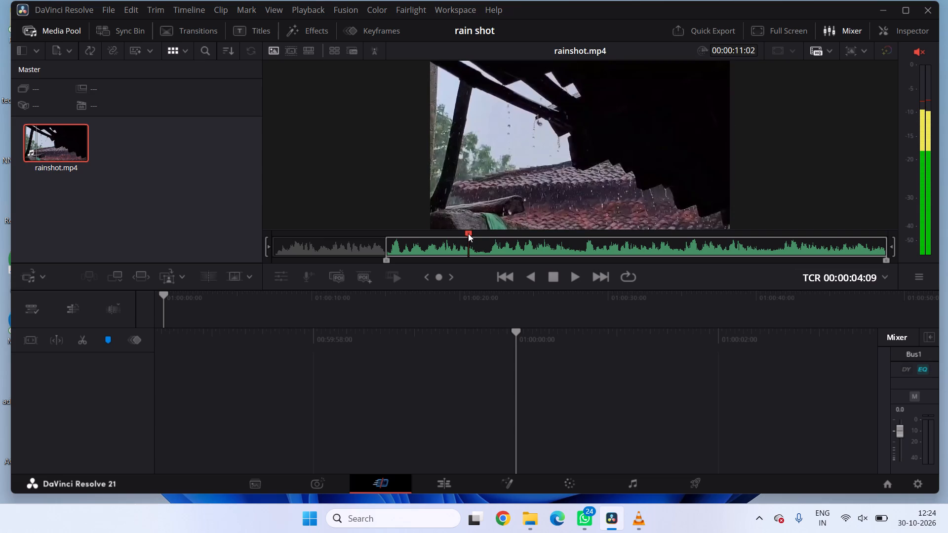
{"action": "left_click_drag", "start_coordinate": [468, 233], "coordinate": [468, 234]}
{"action": "key", "text": "o"}
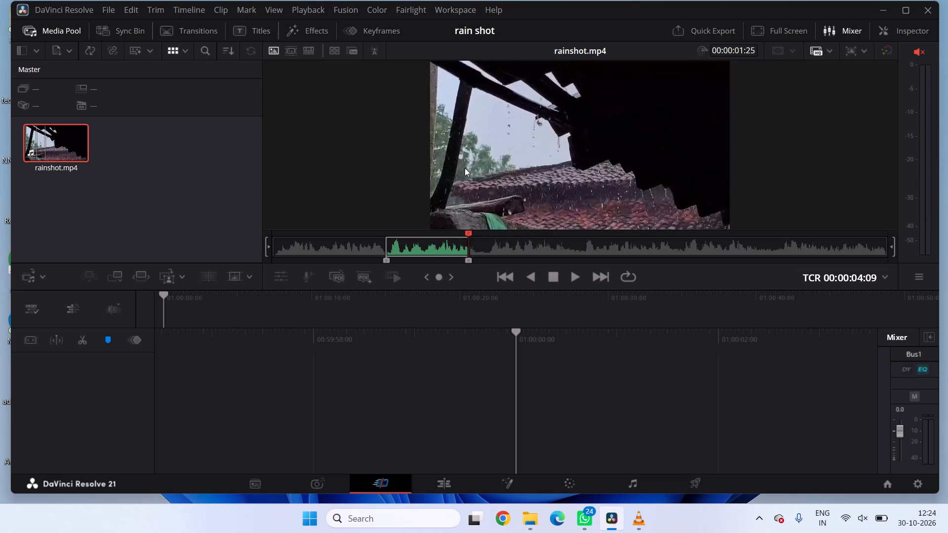
Create a timeline from the marked eave shot of rainshot.mp4 and position its clip at the timeline start, 01:00:00:00.
{"action": "left_click", "coordinate": [477, 141]}
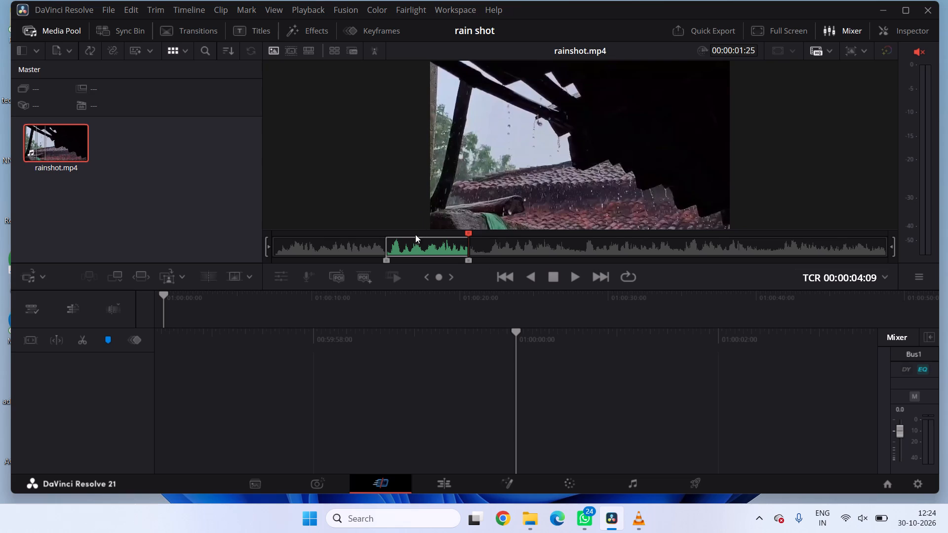
{"action": "left_click", "coordinate": [417, 242]}
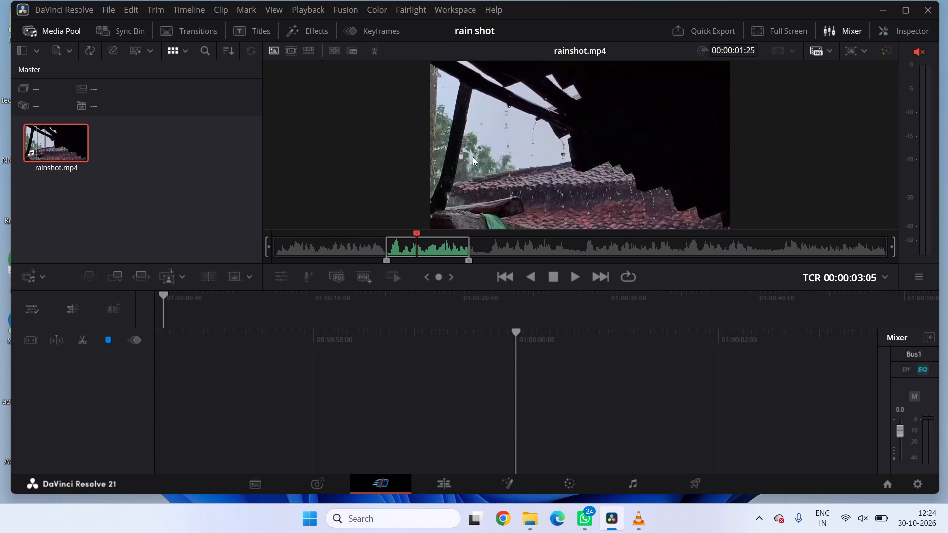
{"action": "left_click", "coordinate": [473, 157]}
{"action": "left_click_drag", "start_coordinate": [473, 157], "coordinate": [648, 427]}
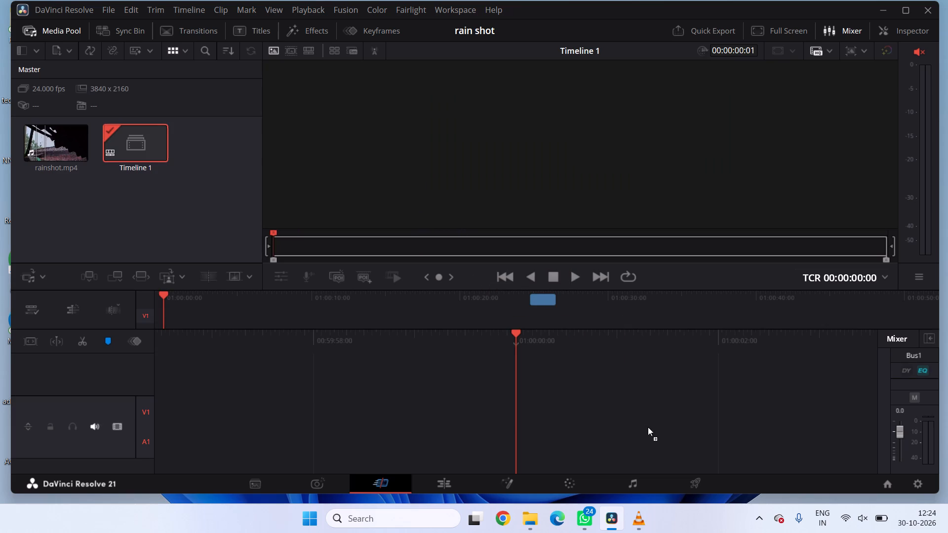
{"action": "left_click_drag", "start_coordinate": [648, 427], "coordinate": [700, 458]}
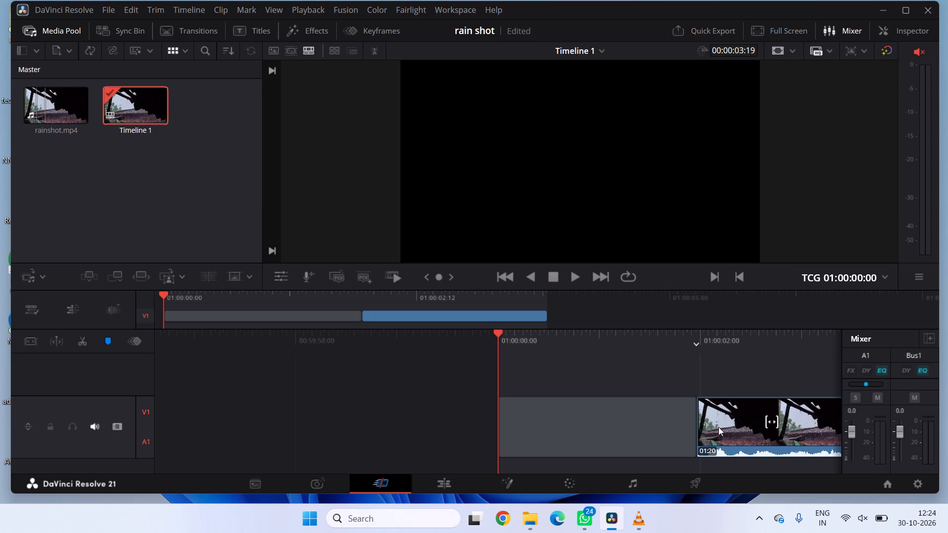
{"action": "left_click_drag", "start_coordinate": [721, 424], "coordinate": [577, 449]}
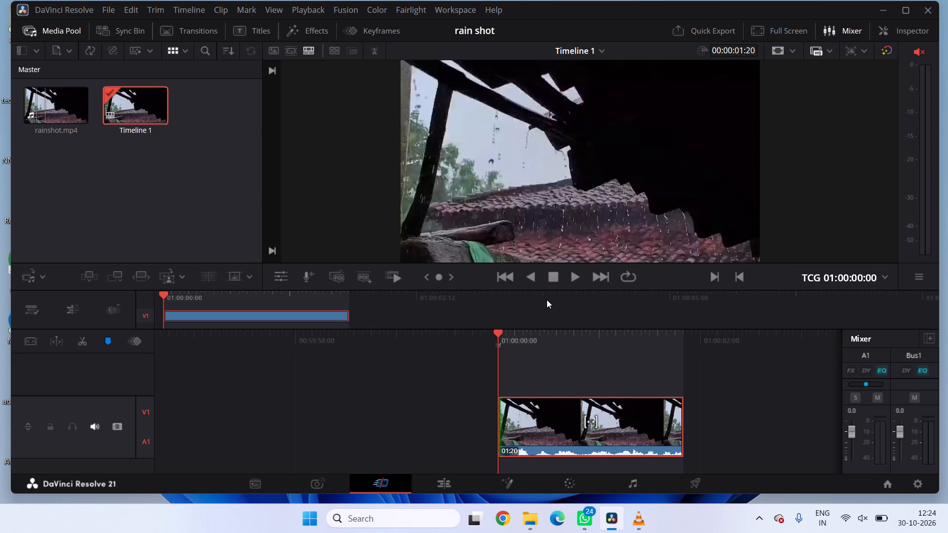
Fast-review Timeline 1 through to its end to check the placed eave shot.
{"action": "left_click", "coordinate": [554, 272]}
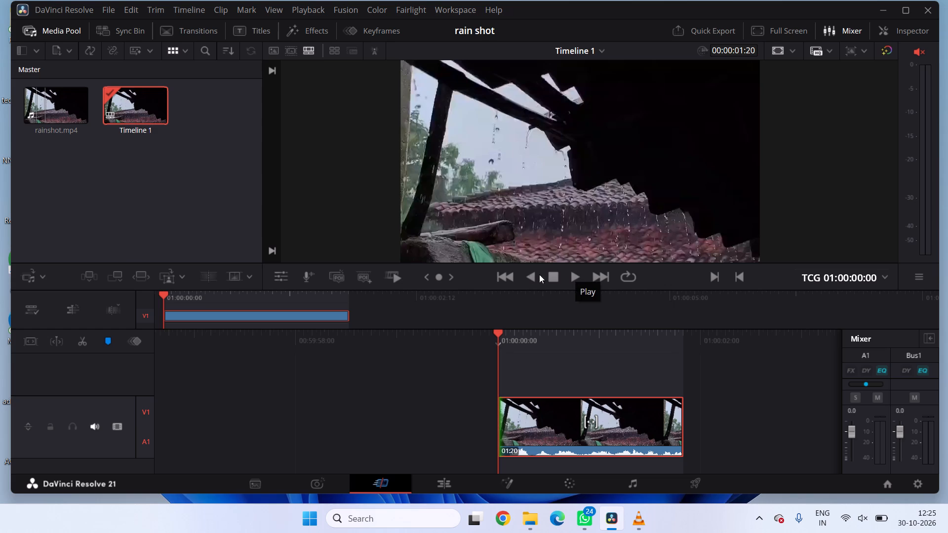
{"action": "left_click", "coordinate": [395, 277]}
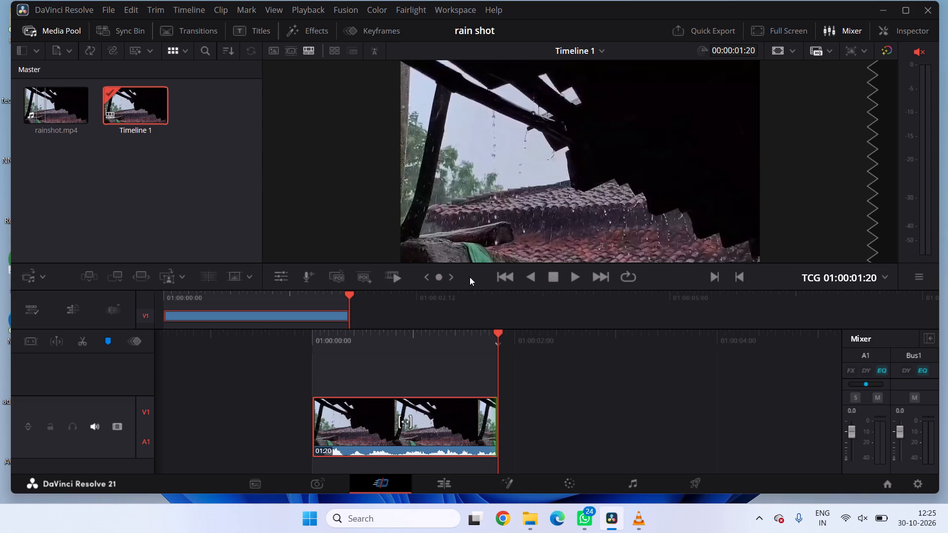
Return the playhead to the start of Timeline 1 at 01:00:00:00.
{"action": "left_click", "coordinate": [395, 278]}
{"action": "left_click", "coordinate": [514, 277]}
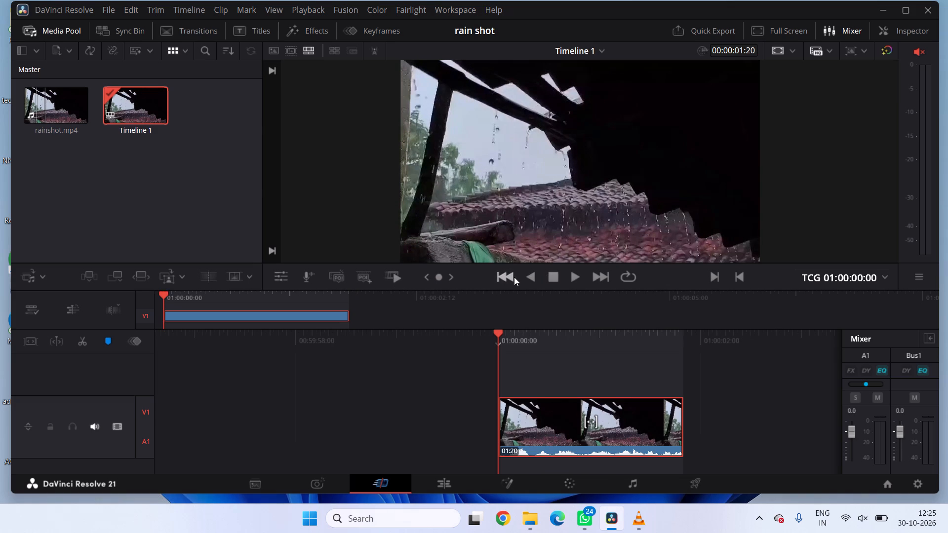
{"action": "left_click", "coordinate": [534, 276]}
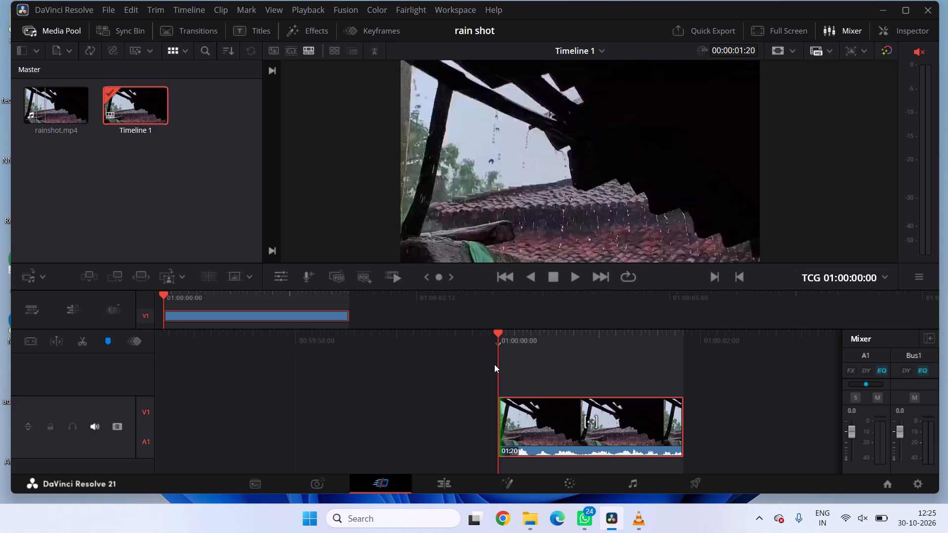
Switch the viewer repeatedly between the source and Timeline 1 to compare the two views, finishing on the timeline.
{"action": "key", "text": "q"}
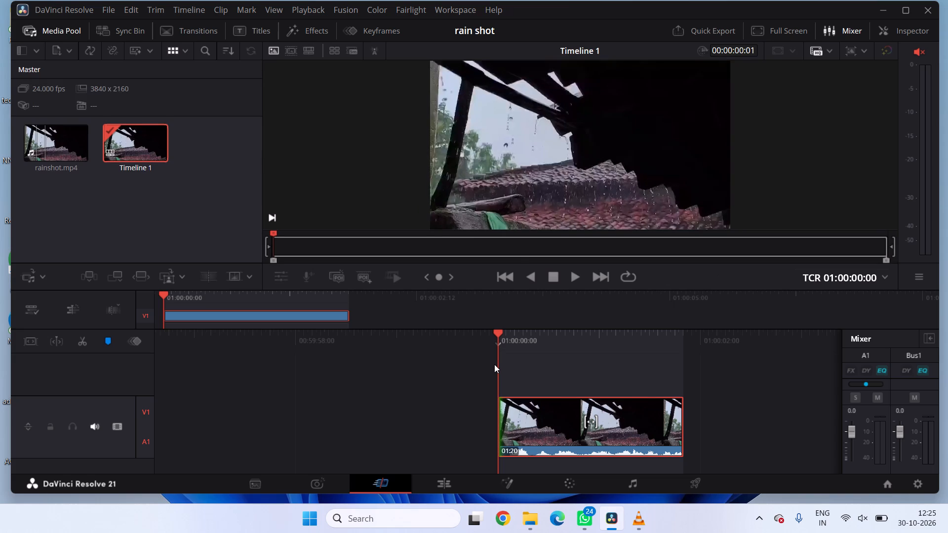
{"action": "key", "text": "q"}
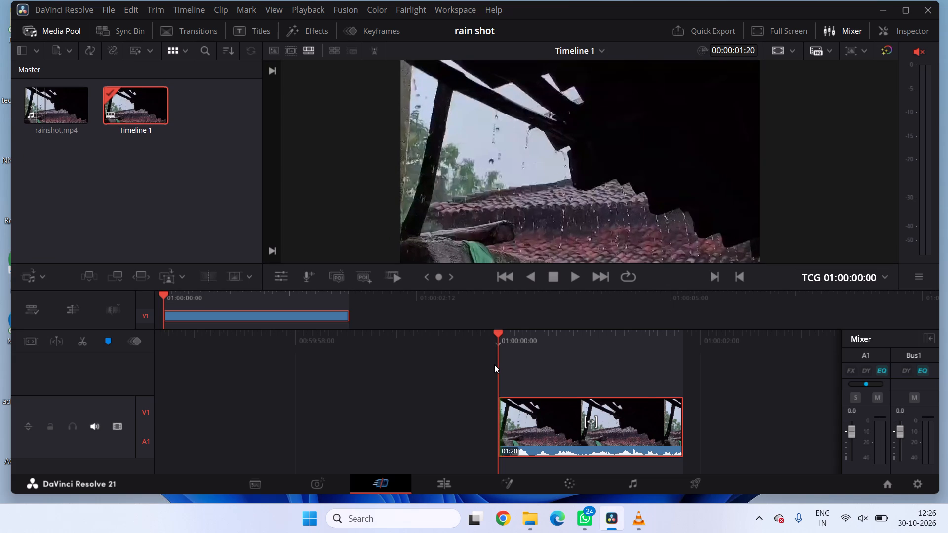
{"action": "key", "text": "q"}
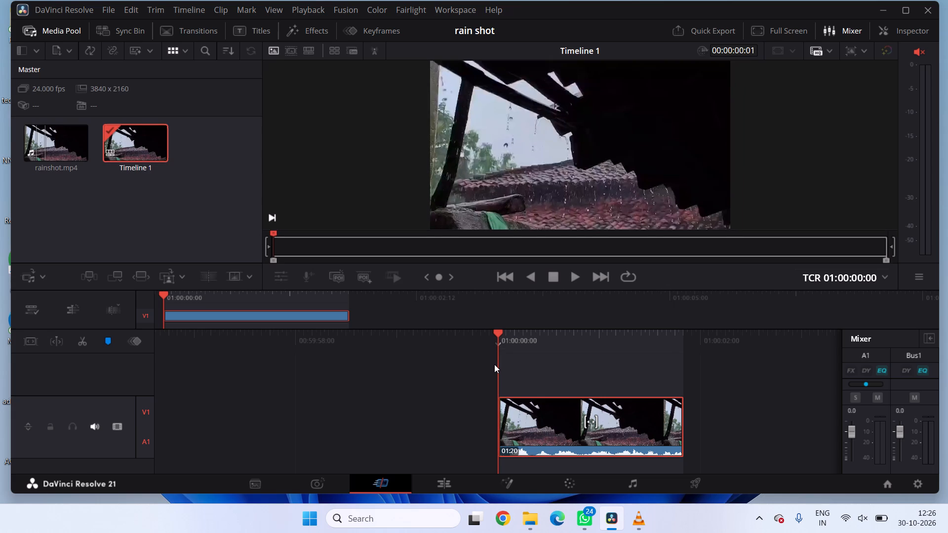
{"action": "type", "text": "qqqqqqqq"}
{"action": "key", "text": "q"}
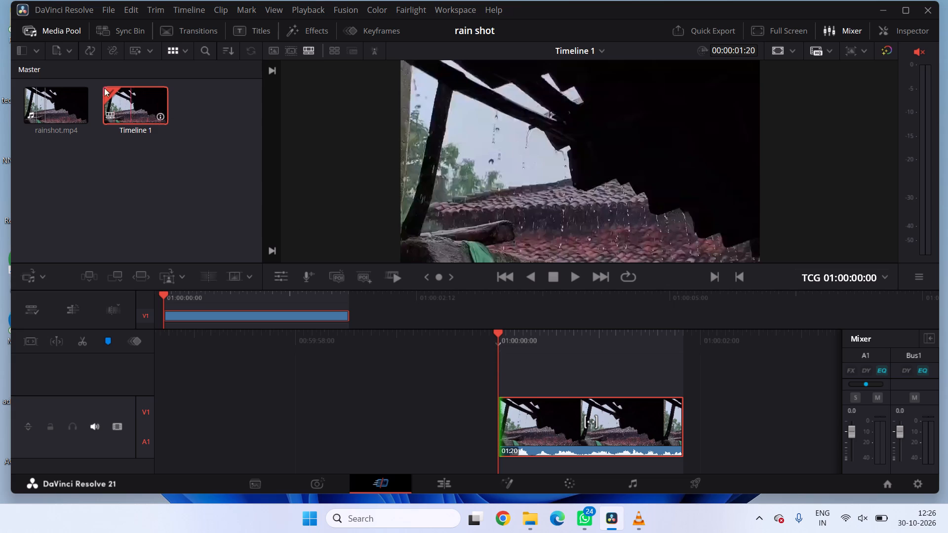
Open rainshot.mp4 in the source viewer and mark the In point at the start of the bicycle shot, 00:00:04:11.
{"action": "left_click", "coordinate": [67, 96]}
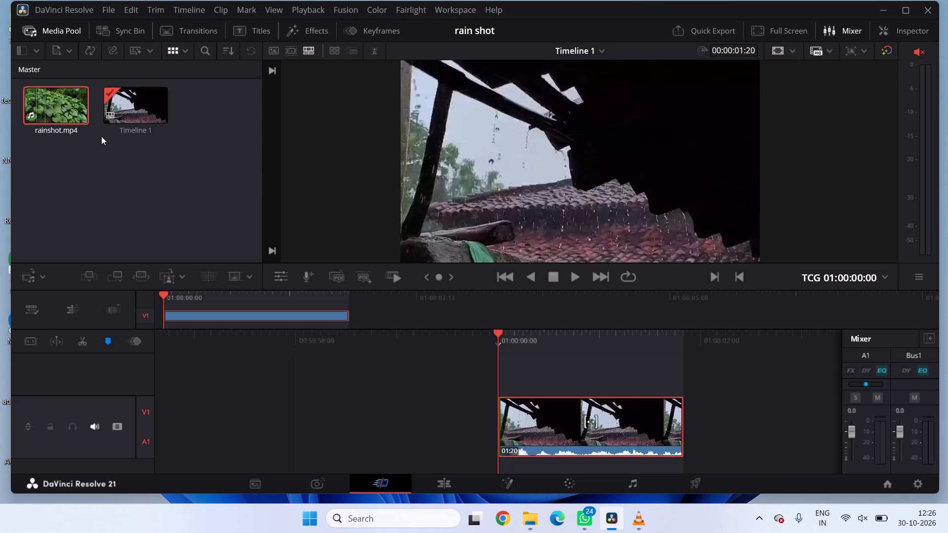
{"action": "left_click", "coordinate": [73, 114]}
{"action": "double_click", "coordinate": [73, 114]}
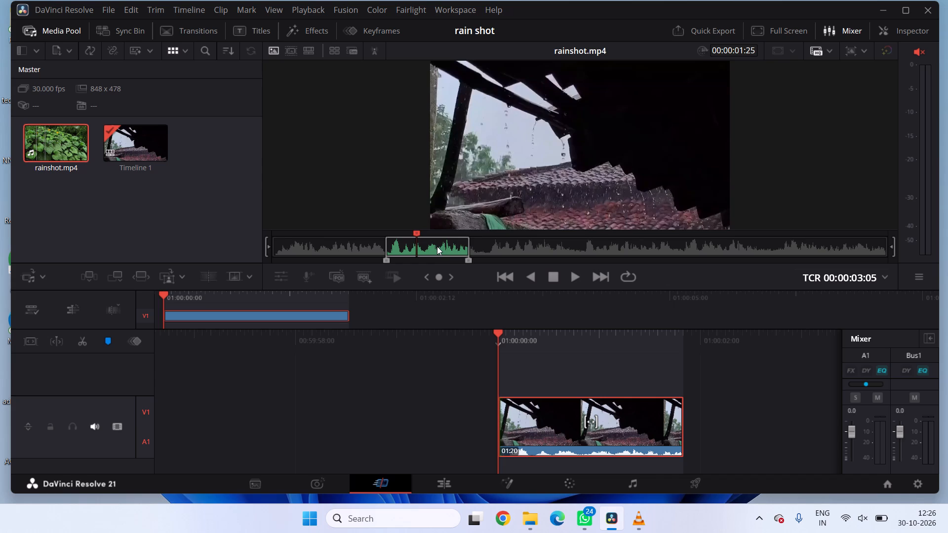
{"action": "left_click_drag", "start_coordinate": [437, 246], "coordinate": [468, 244]}
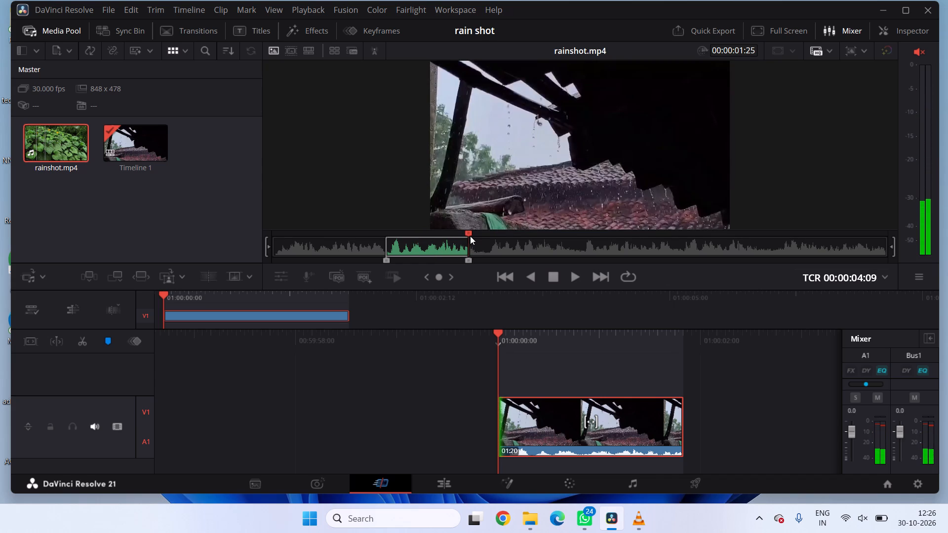
{"action": "left_click", "coordinate": [470, 236]}
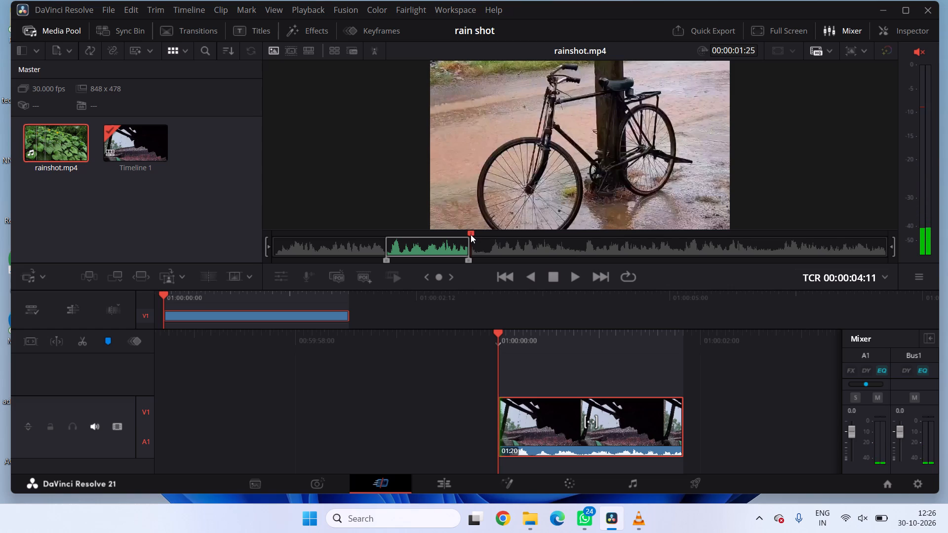
{"action": "key", "text": "i"}
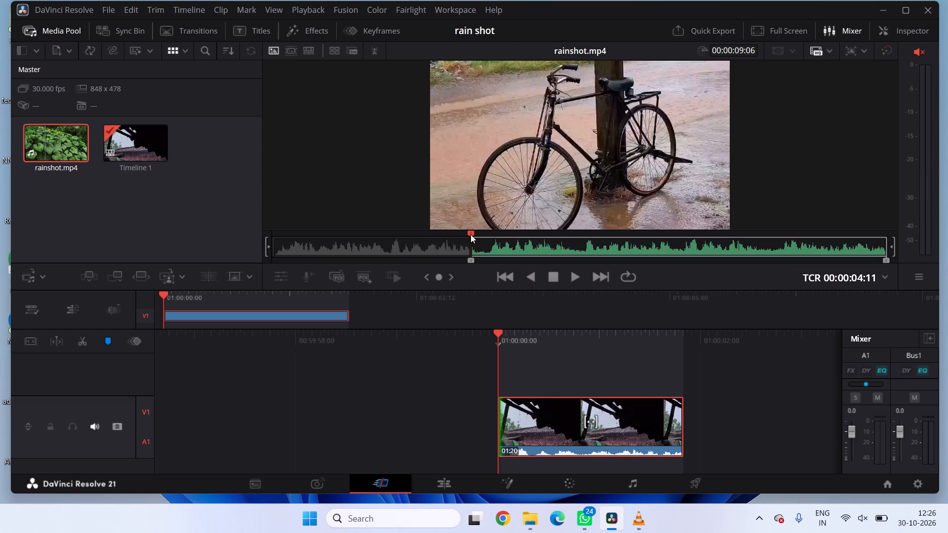
Find the cut from the bicycle shot to the rainy trees shot and mark the Out point at 00:00:06:07.
{"action": "left_click_drag", "start_coordinate": [469, 229], "coordinate": [477, 232]}
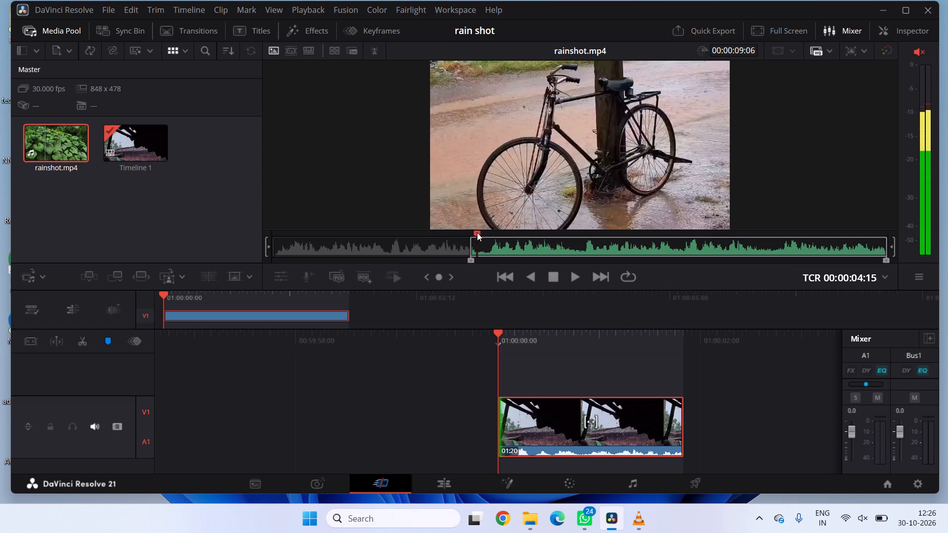
{"action": "left_click_drag", "start_coordinate": [477, 232], "coordinate": [521, 234]}
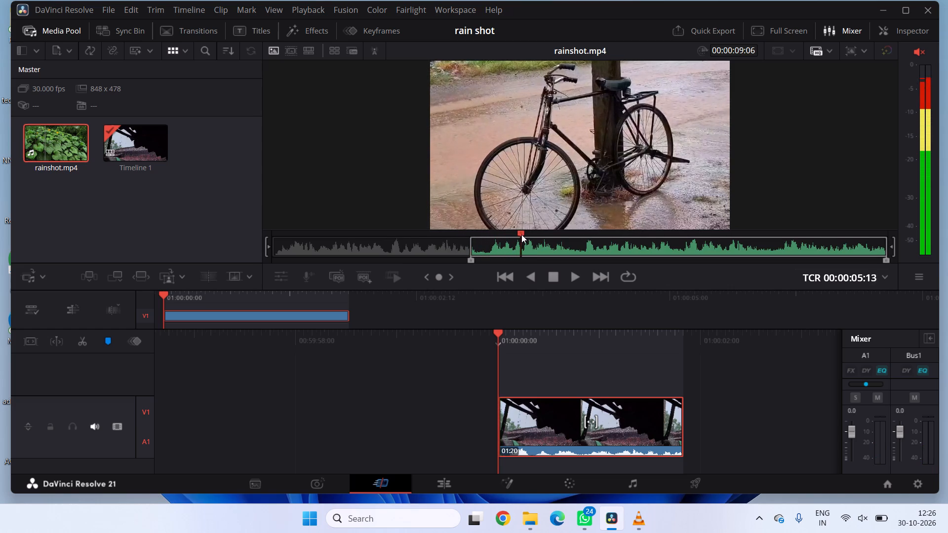
{"action": "left_click_drag", "start_coordinate": [521, 234], "coordinate": [547, 236]}
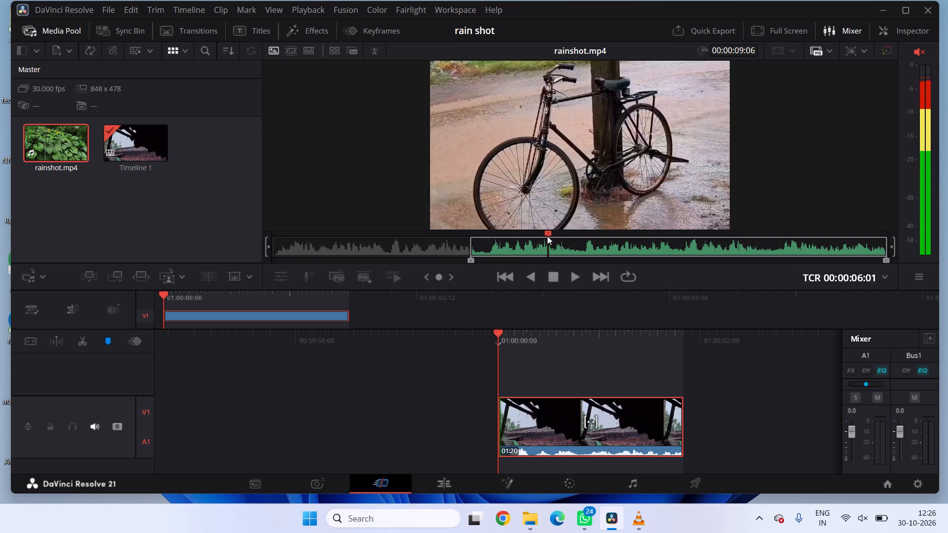
{"action": "left_click_drag", "start_coordinate": [547, 236], "coordinate": [558, 236]}
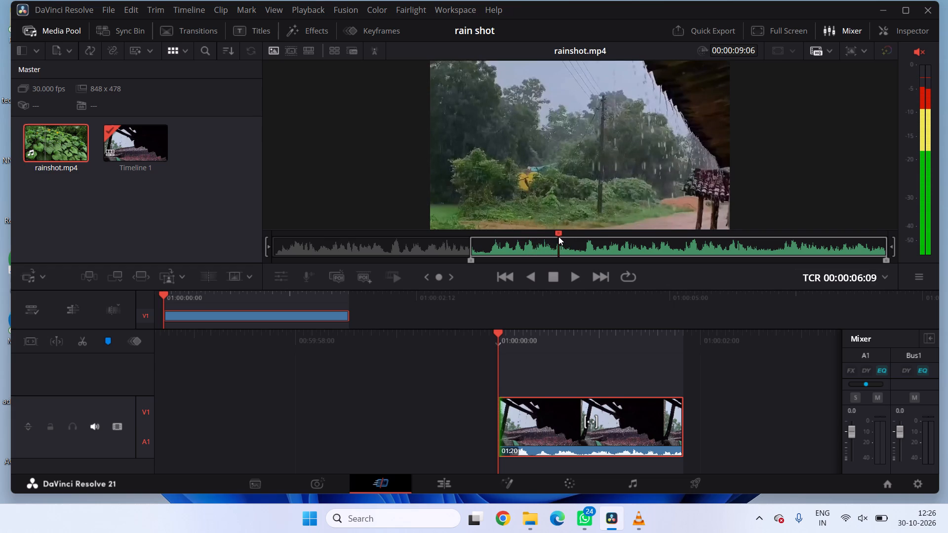
{"action": "left_click_drag", "start_coordinate": [558, 236], "coordinate": [558, 236]}
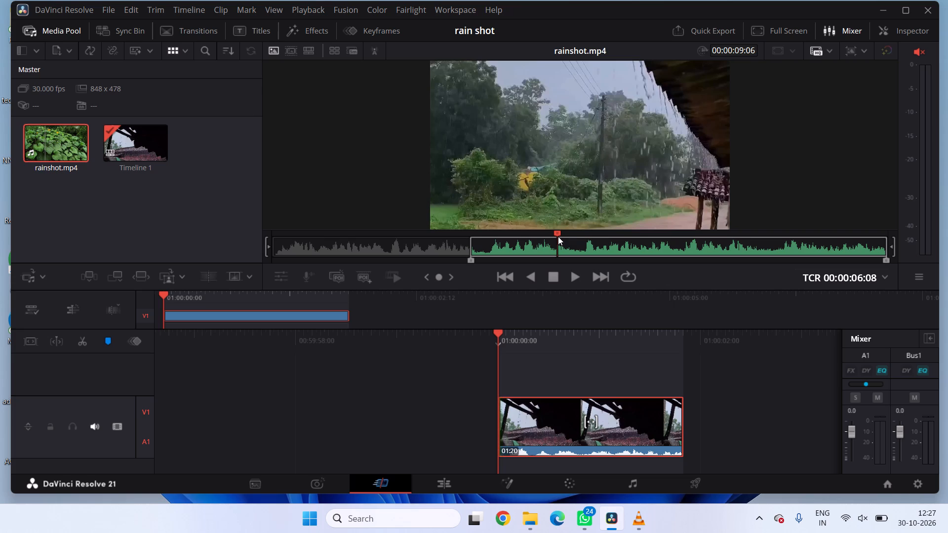
{"action": "left_click", "coordinate": [557, 234]}
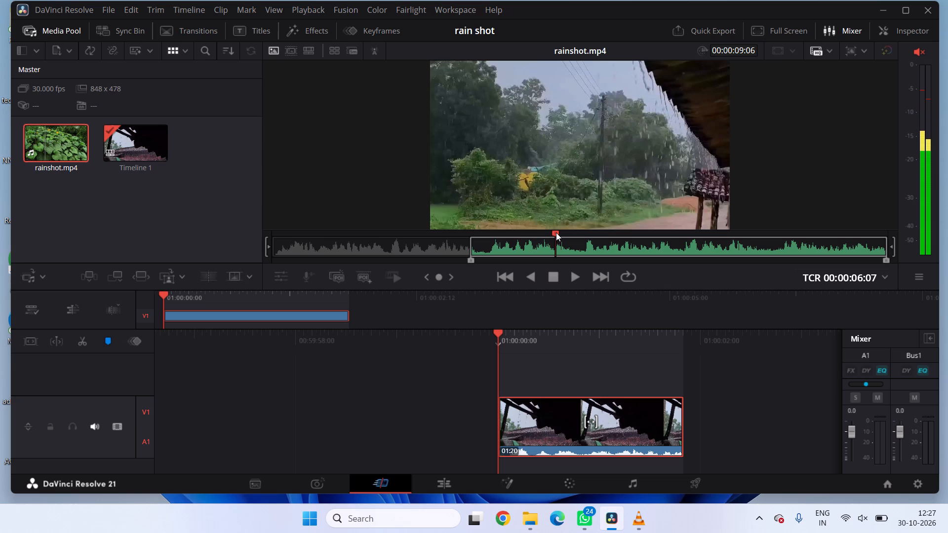
{"action": "key", "text": "o"}
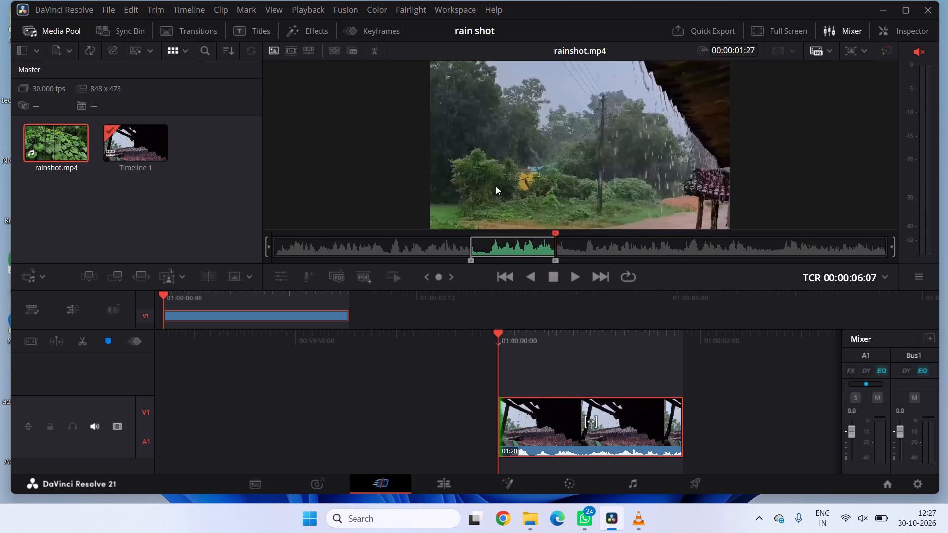
Set insertion to video only and place the marked bicycle shot on Timeline 1 directly after the eave clip.
{"action": "left_click", "coordinate": [40, 277]}
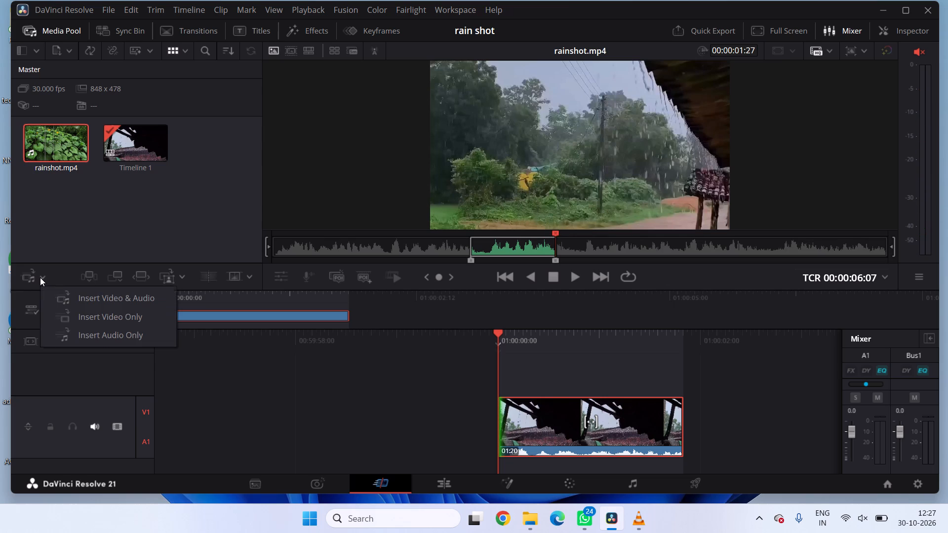
{"action": "left_click", "coordinate": [110, 317]}
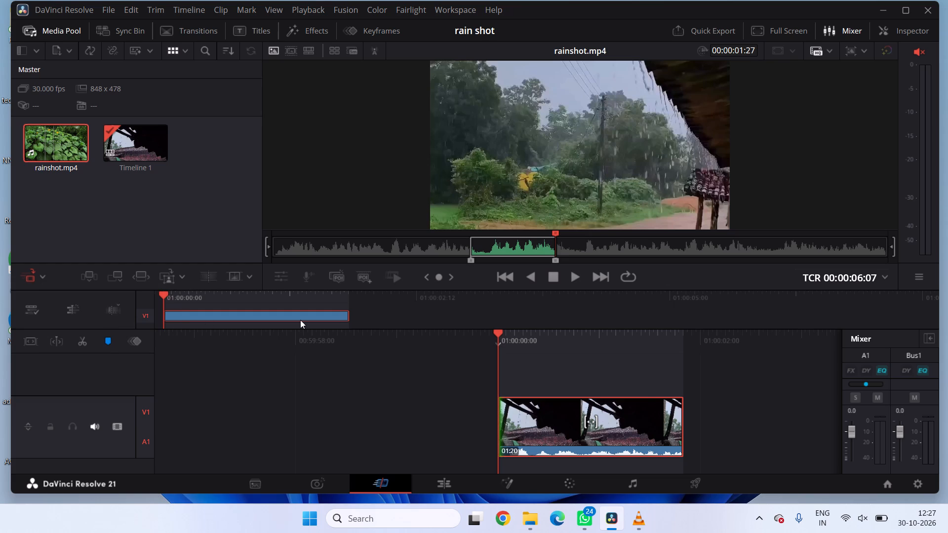
{"action": "left_click_drag", "start_coordinate": [565, 161], "coordinate": [582, 198]}
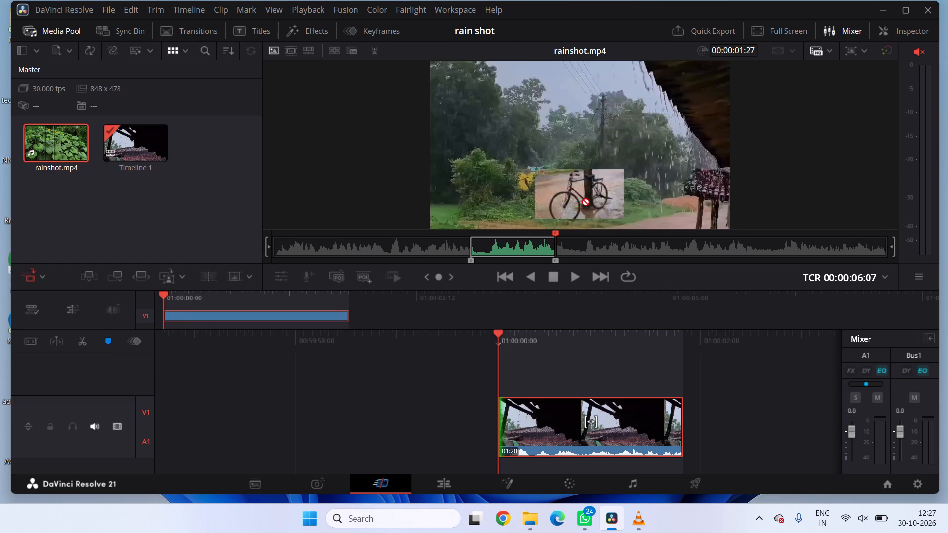
{"action": "left_click_drag", "start_coordinate": [582, 198], "coordinate": [726, 514]}
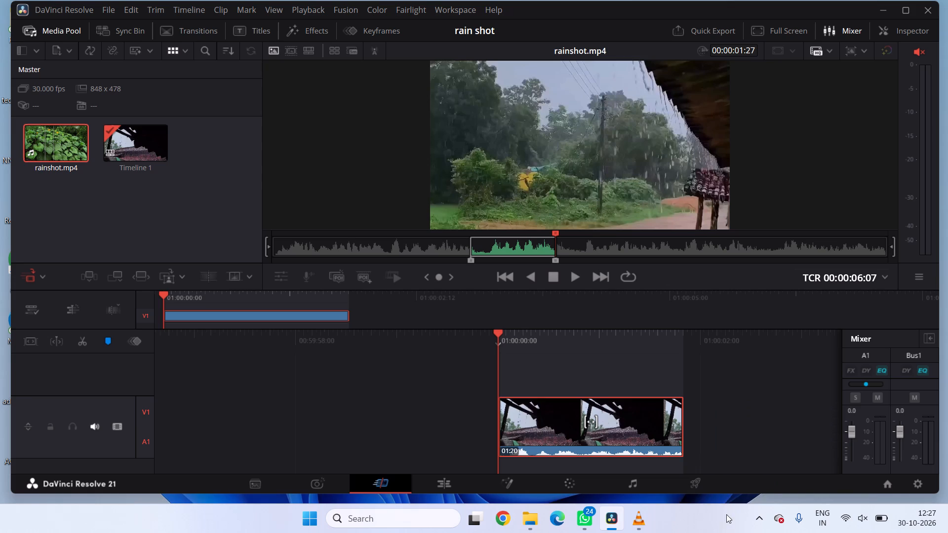
{"action": "left_click_drag", "start_coordinate": [726, 514], "coordinate": [686, 450]}
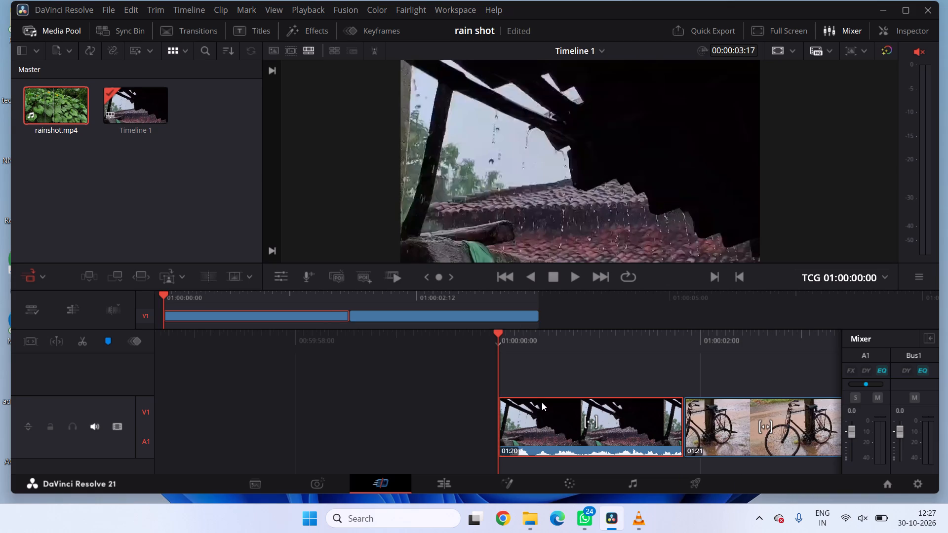
Fast-review Timeline 1 through to its end to check the eave and bicycle clips.
{"action": "left_click", "coordinate": [395, 272]}
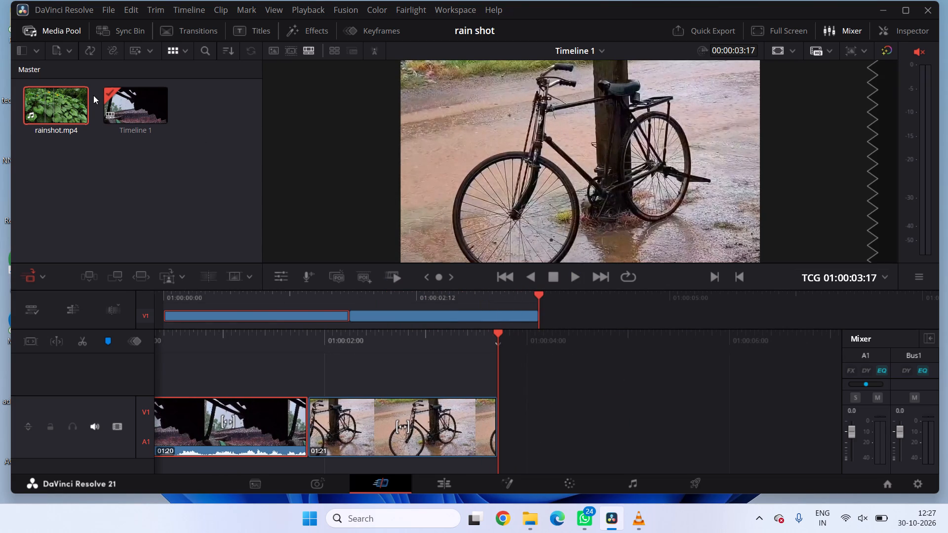
Reopen rainshot.mp4 and mark the In point where the rainy trees shot begins, at 00:00:06:07.
{"action": "double_click", "coordinate": [47, 109]}
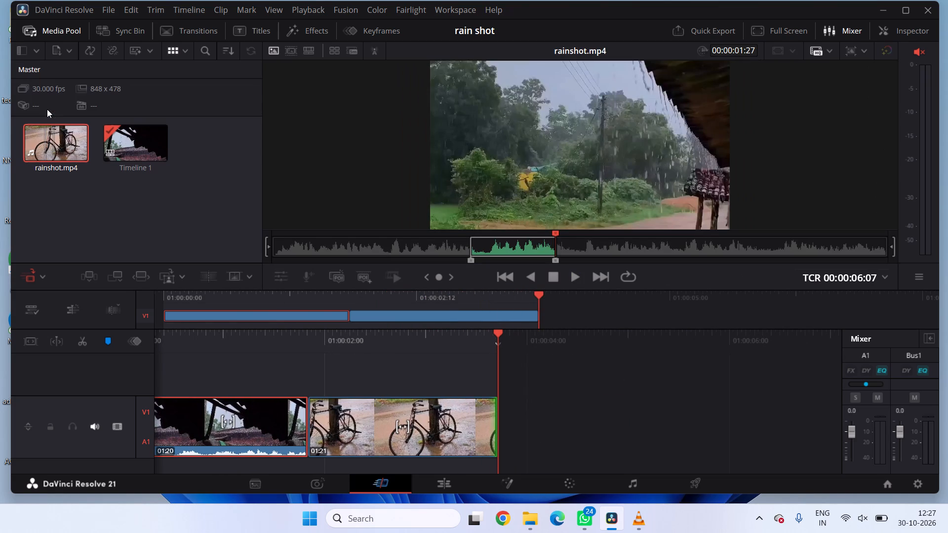
{"action": "double_click", "coordinate": [47, 109]}
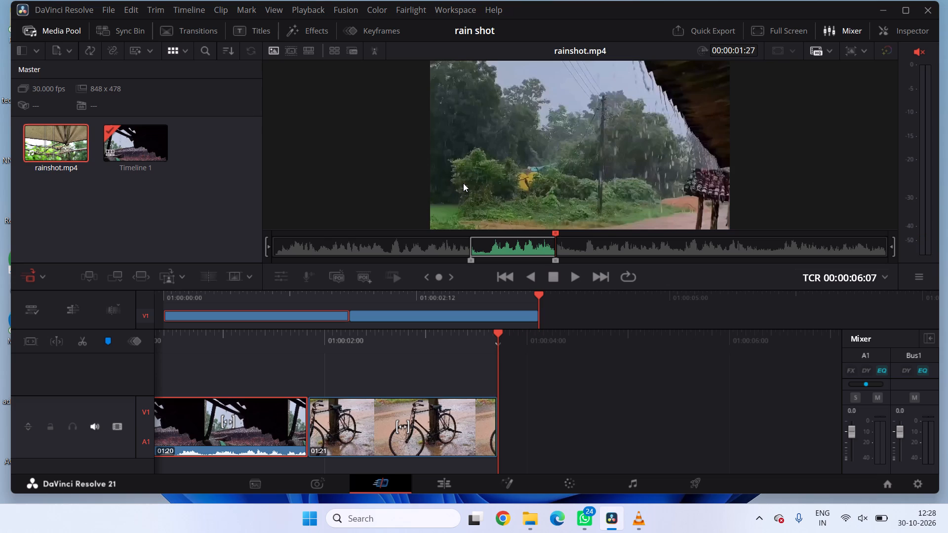
{"action": "double_click", "coordinate": [71, 155]}
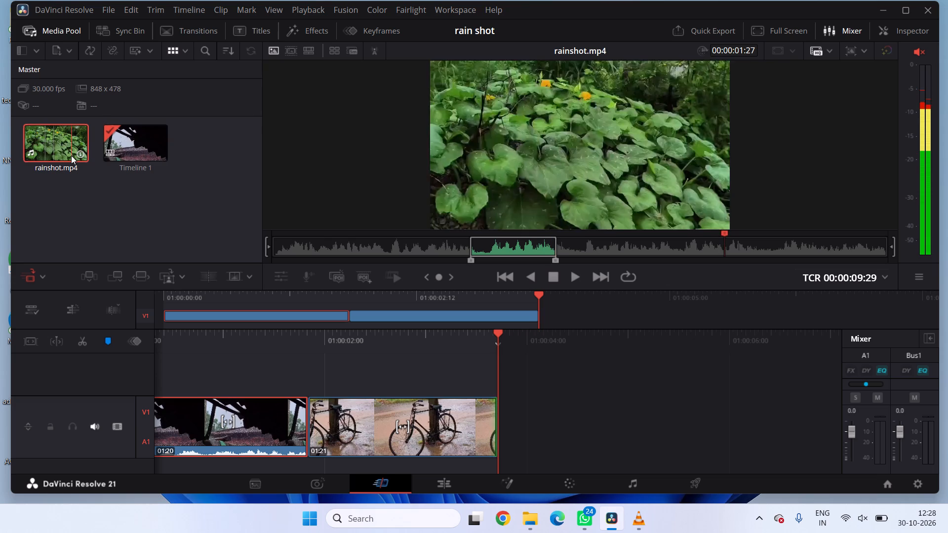
{"action": "left_click", "coordinate": [477, 247]}
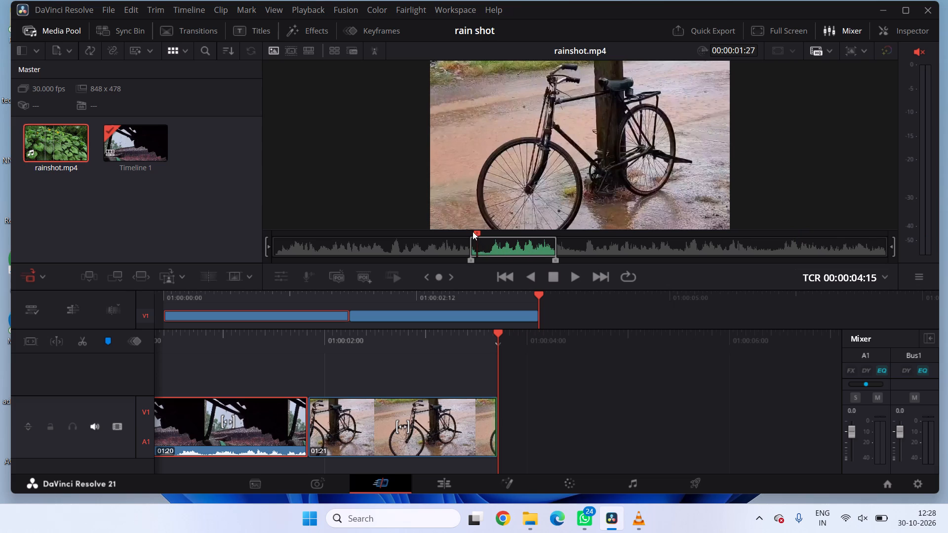
{"action": "left_click_drag", "start_coordinate": [473, 231], "coordinate": [535, 237]}
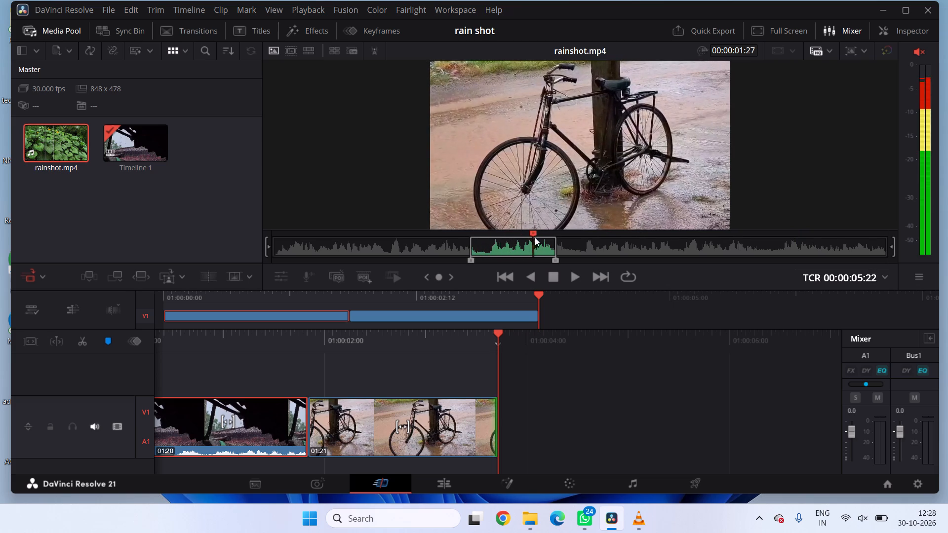
{"action": "left_click_drag", "start_coordinate": [535, 237], "coordinate": [555, 237]}
{"action": "key", "text": "i"}
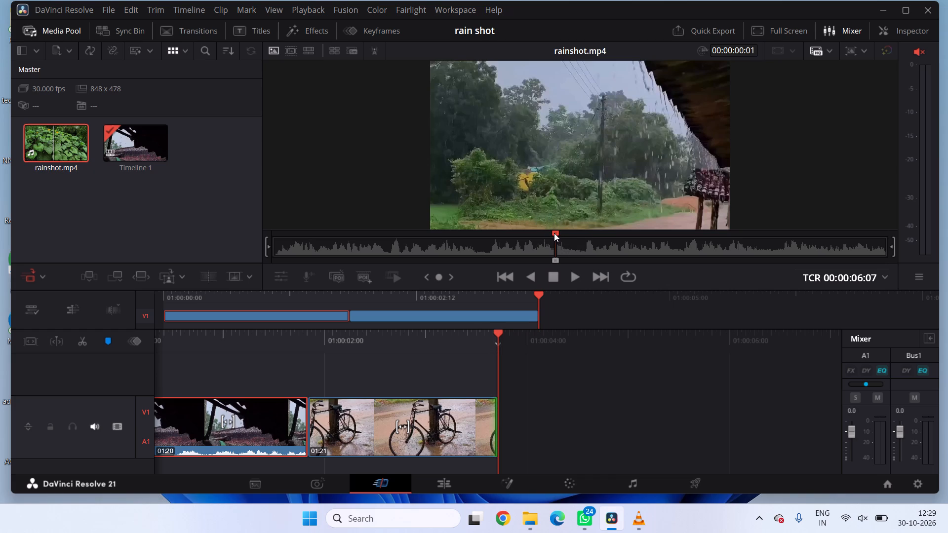
{"action": "key", "text": "i"}
Reload rainshot.mp4 and set the source playhead inside the rainy trees shot at 00:00:06:17.
{"action": "double_click", "coordinate": [60, 149]}
{"action": "left_click", "coordinate": [60, 149]}
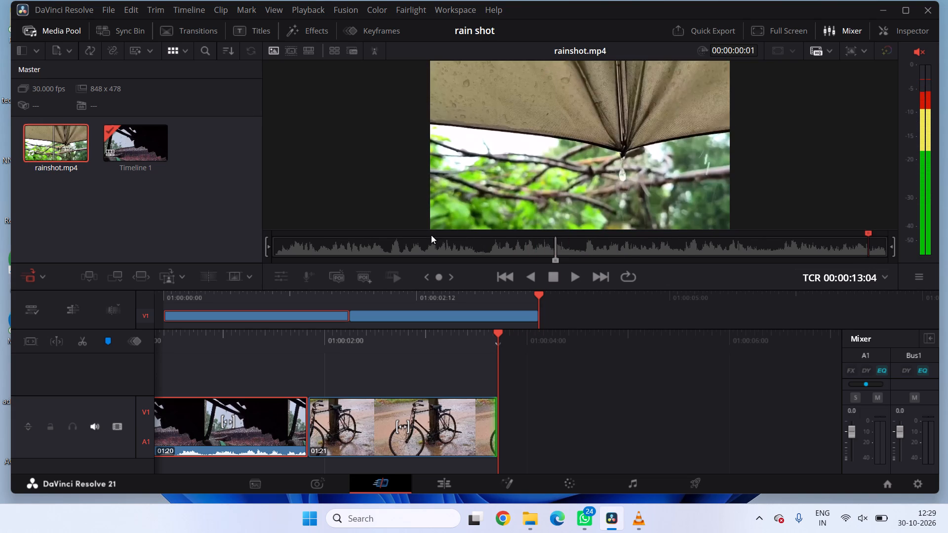
{"action": "left_click", "coordinate": [570, 242]}
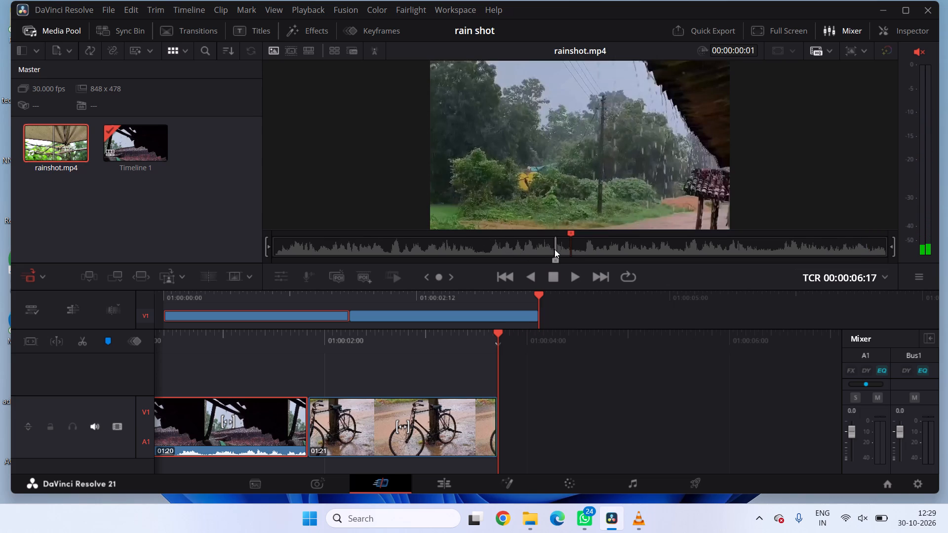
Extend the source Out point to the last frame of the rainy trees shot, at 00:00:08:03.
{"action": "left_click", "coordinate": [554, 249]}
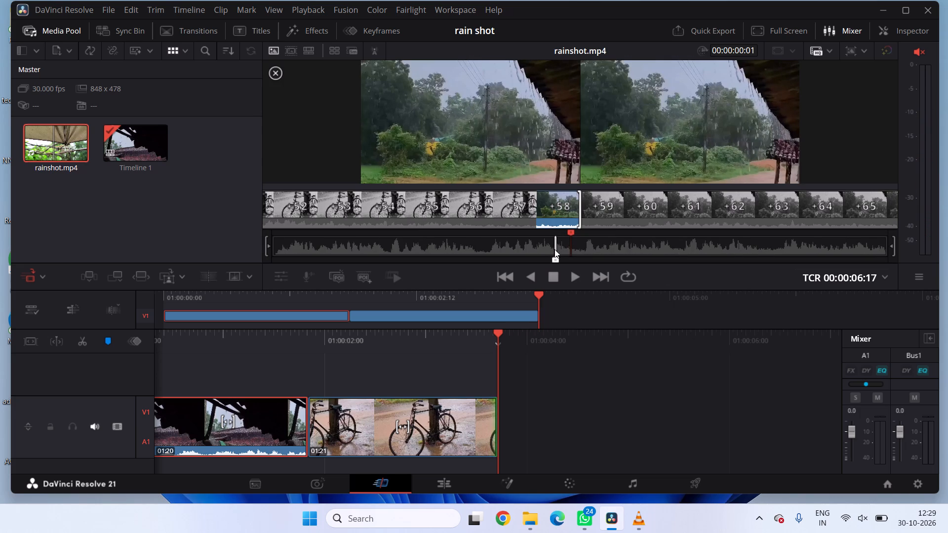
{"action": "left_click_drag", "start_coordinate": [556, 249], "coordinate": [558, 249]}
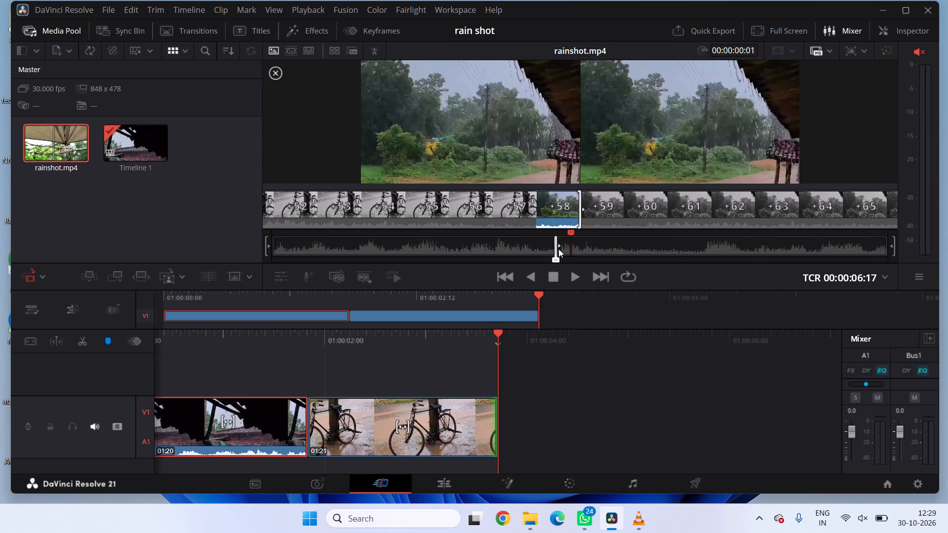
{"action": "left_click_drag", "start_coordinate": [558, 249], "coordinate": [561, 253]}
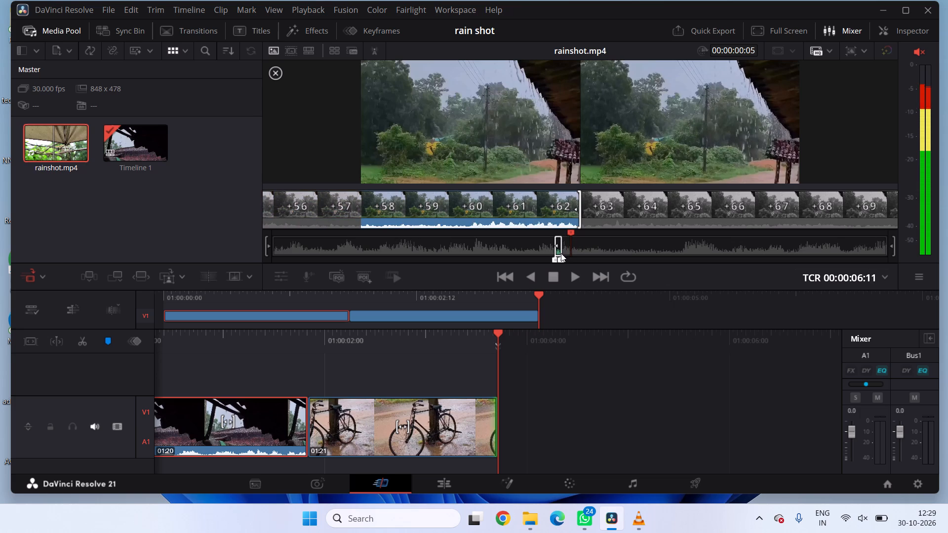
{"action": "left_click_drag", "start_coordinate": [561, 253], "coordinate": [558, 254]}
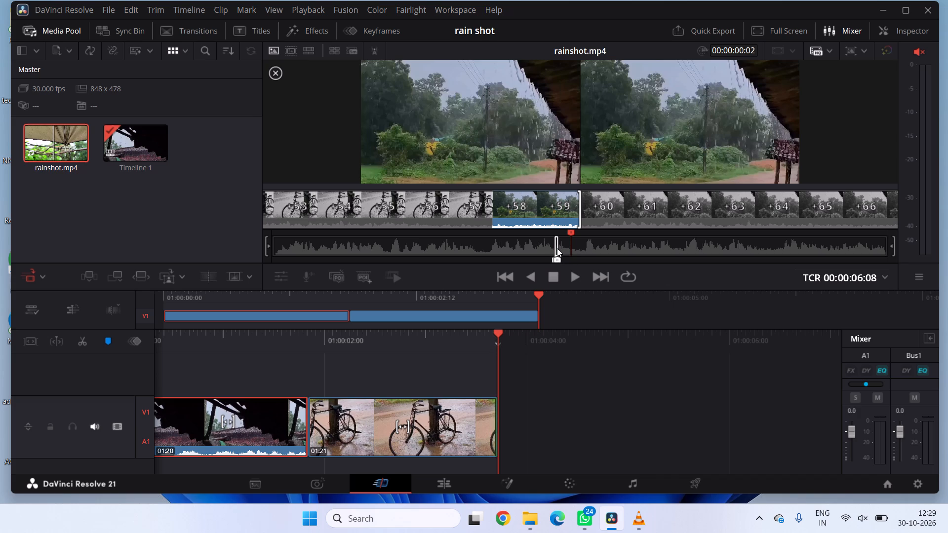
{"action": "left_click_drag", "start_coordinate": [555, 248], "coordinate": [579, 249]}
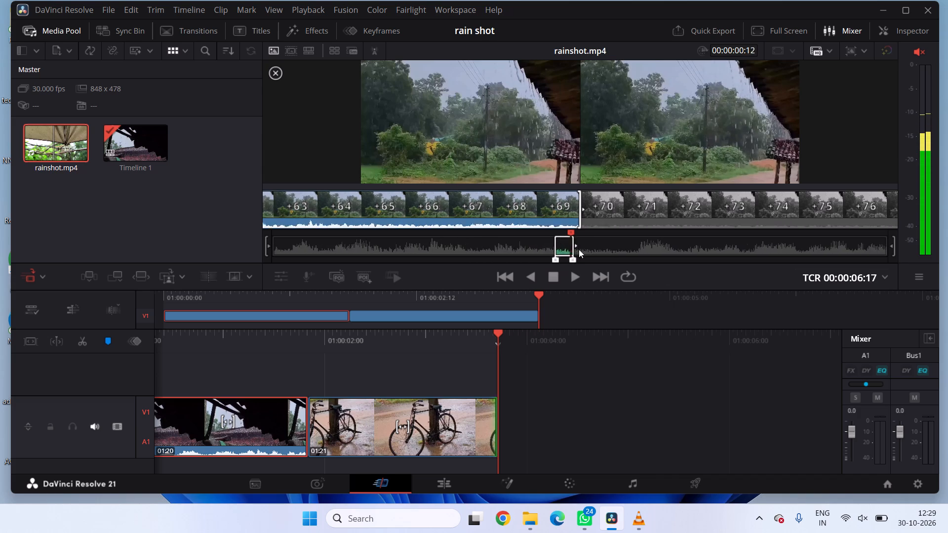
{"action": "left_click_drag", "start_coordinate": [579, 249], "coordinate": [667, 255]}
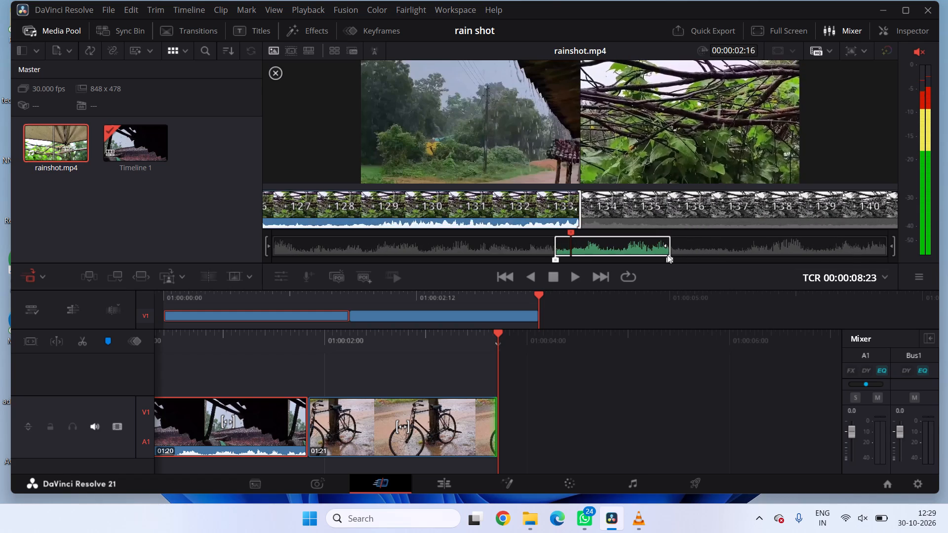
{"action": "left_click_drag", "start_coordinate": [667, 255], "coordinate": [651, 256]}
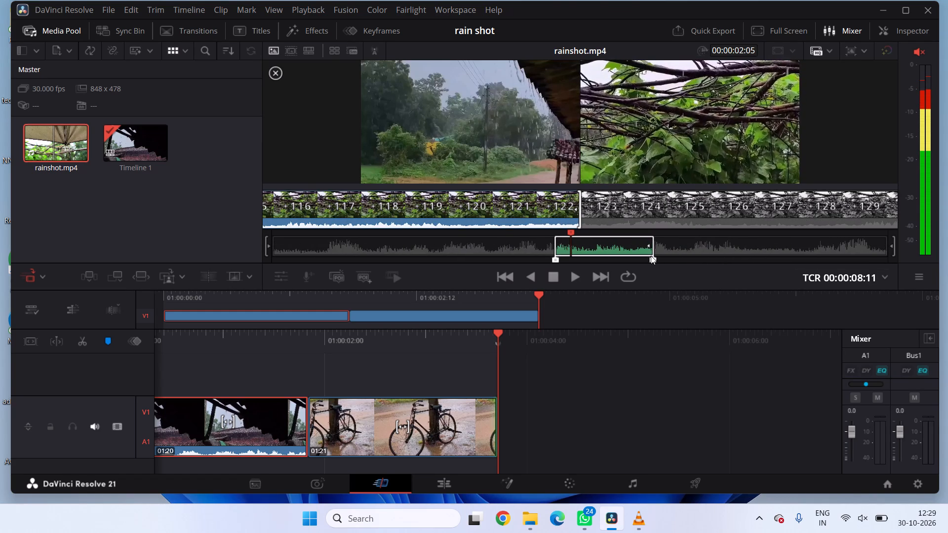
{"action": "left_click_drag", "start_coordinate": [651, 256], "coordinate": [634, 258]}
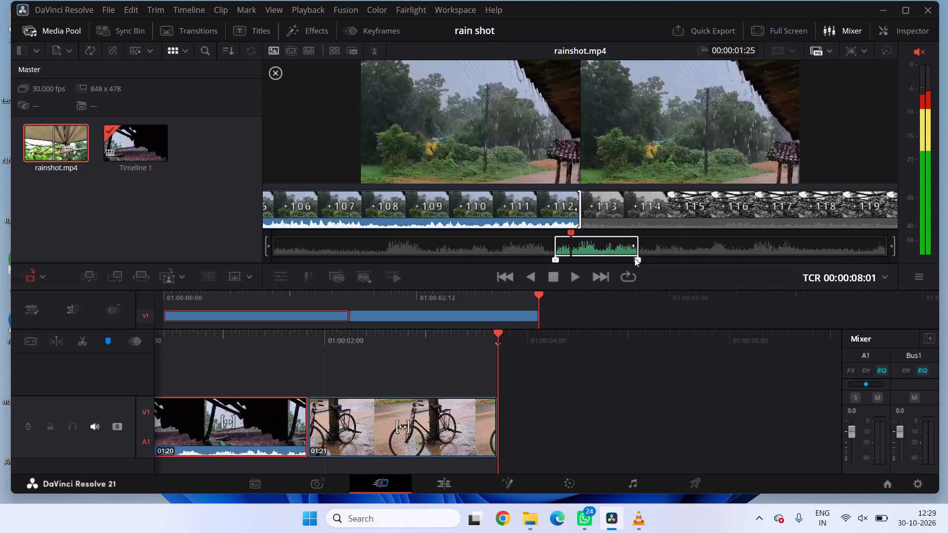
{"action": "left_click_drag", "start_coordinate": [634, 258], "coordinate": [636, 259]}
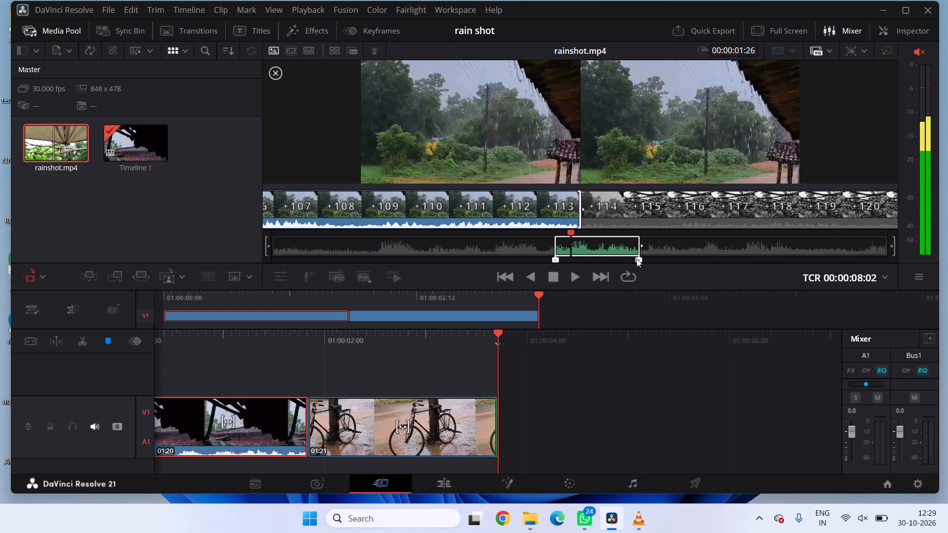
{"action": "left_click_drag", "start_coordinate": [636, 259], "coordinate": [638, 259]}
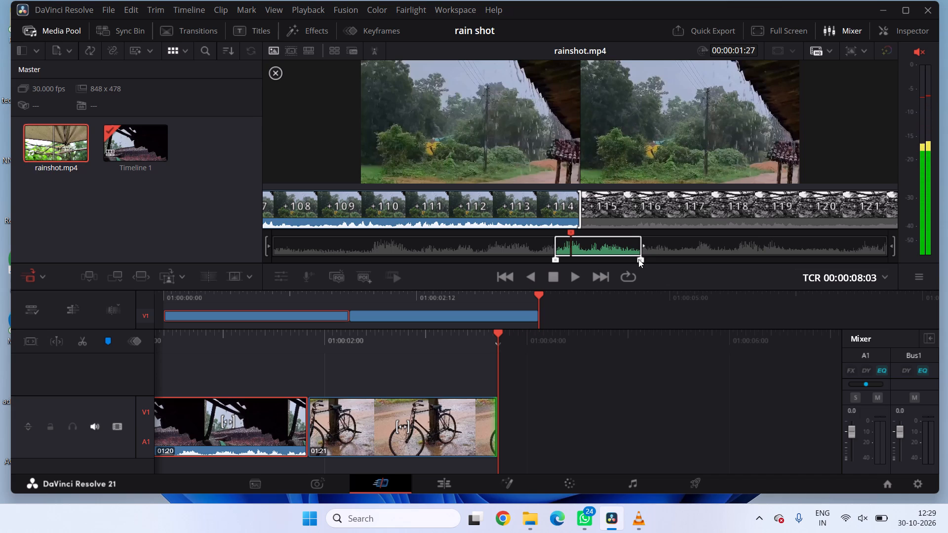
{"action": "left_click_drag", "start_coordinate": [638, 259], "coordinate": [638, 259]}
Mark the Out point at 00:00:06:17 and place the rainy trees shot on Timeline 1 directly after the bicycle clip.
{"action": "key", "text": "o"}
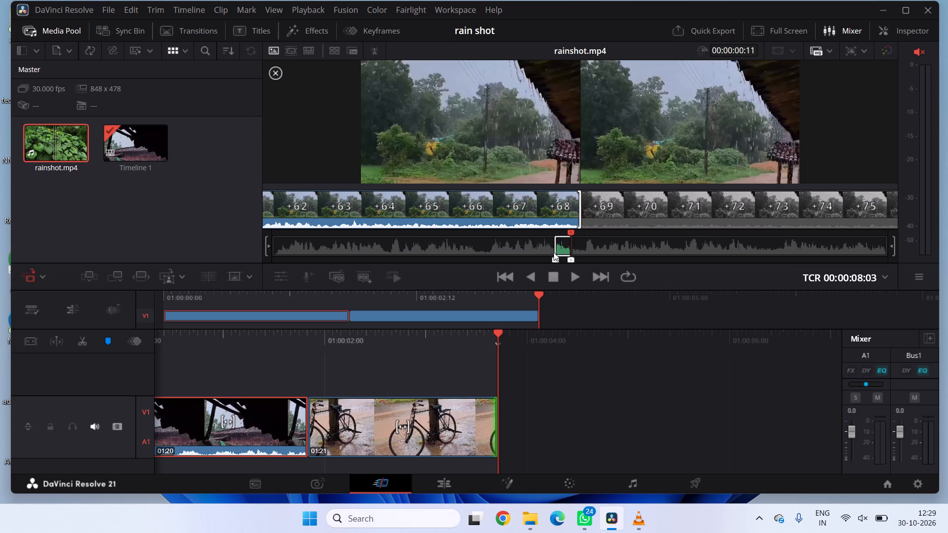
{"action": "left_click_drag", "start_coordinate": [563, 244], "coordinate": [543, 384]}
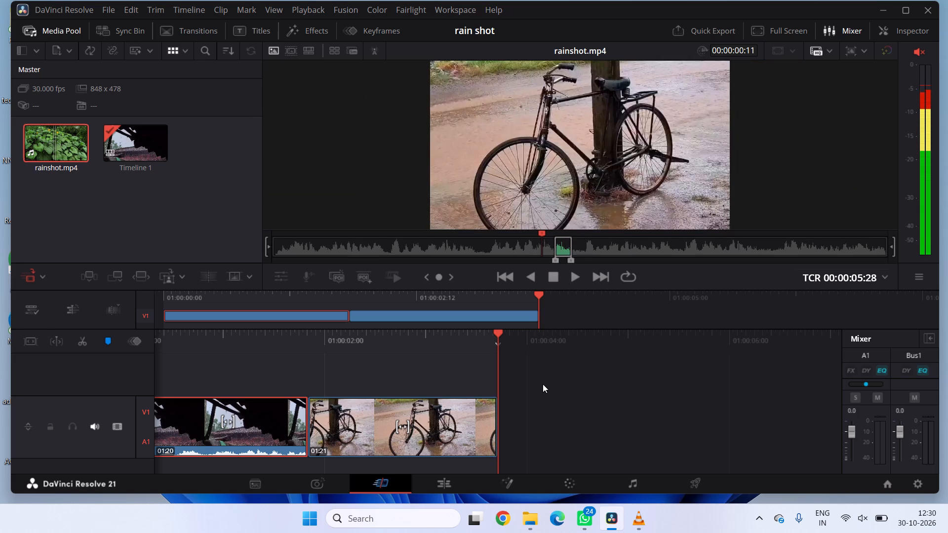
{"action": "left_click_drag", "start_coordinate": [543, 384], "coordinate": [569, 308]}
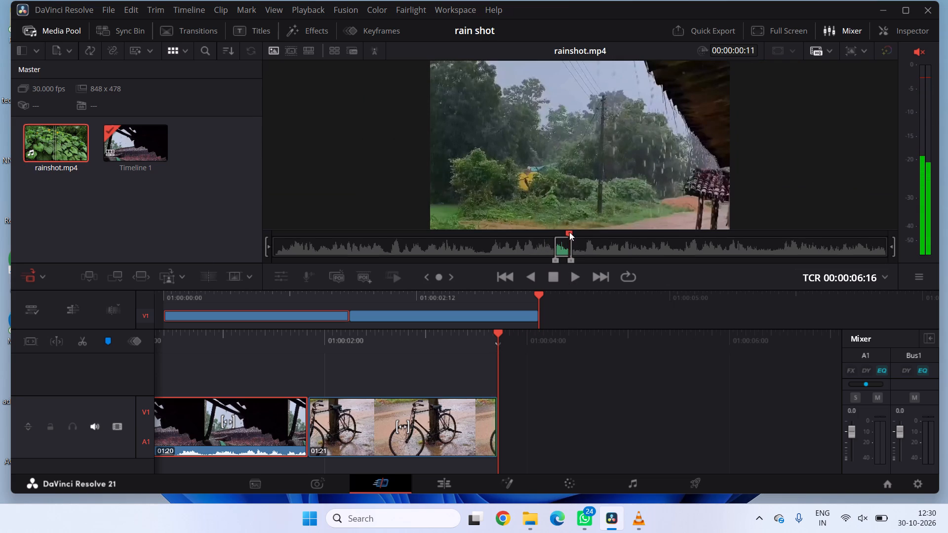
{"action": "left_click", "coordinate": [559, 240]}
{"action": "left_click", "coordinate": [594, 172]}
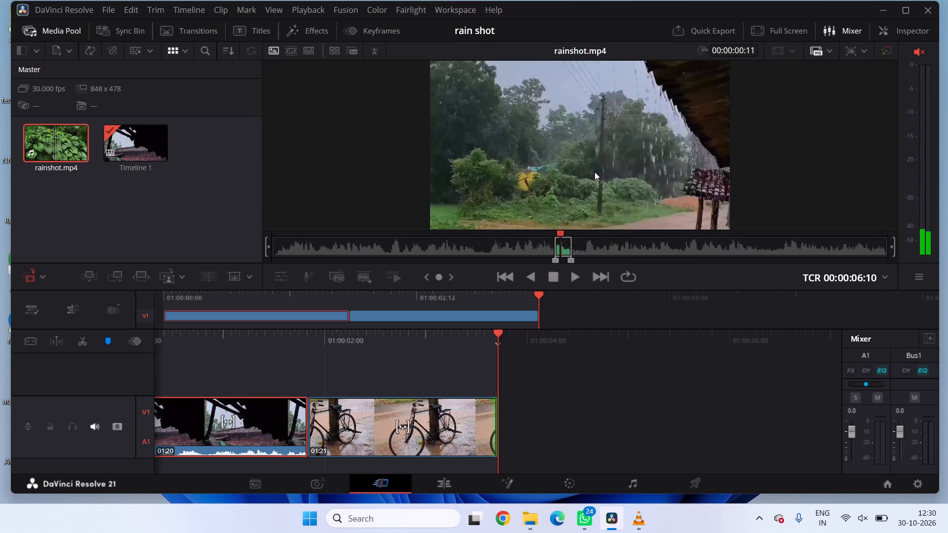
{"action": "left_click_drag", "start_coordinate": [594, 172], "coordinate": [510, 493]}
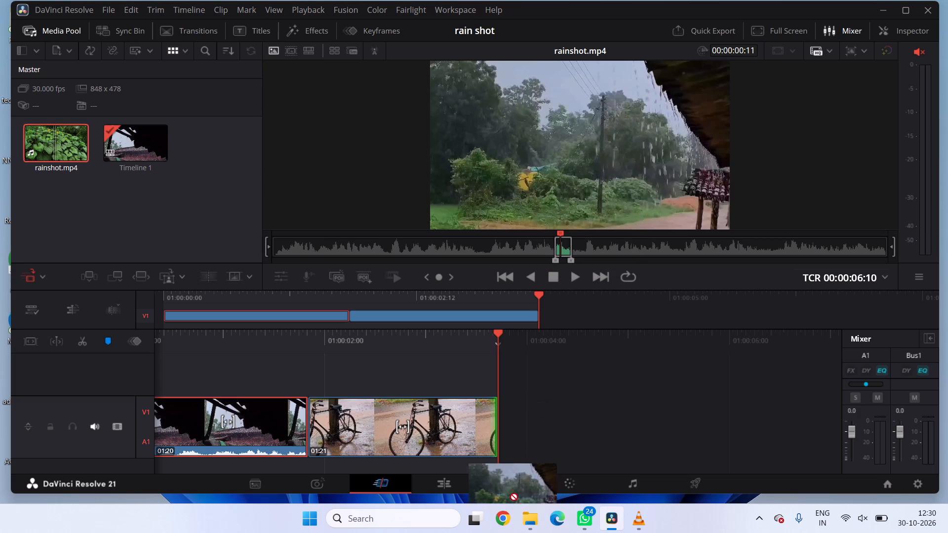
{"action": "left_click_drag", "start_coordinate": [510, 493], "coordinate": [508, 431]}
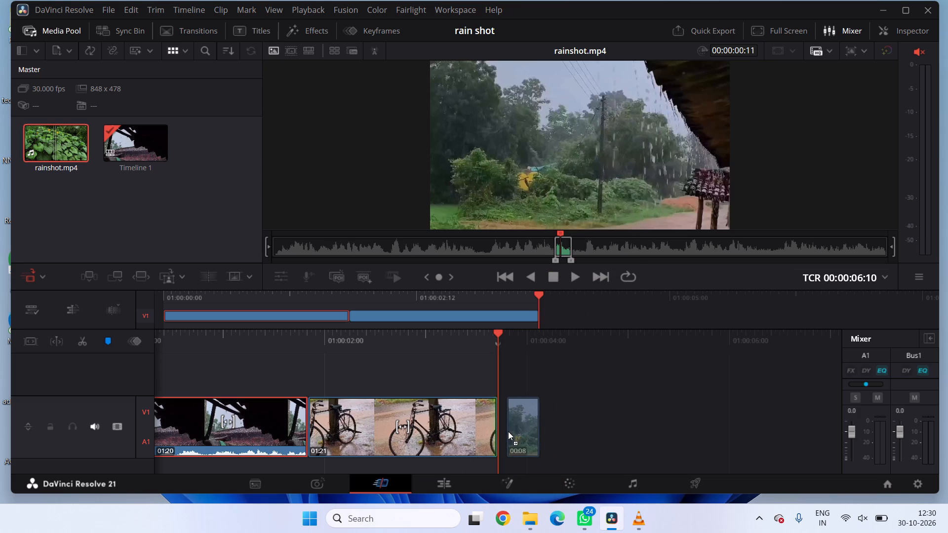
{"action": "left_click_drag", "start_coordinate": [508, 431], "coordinate": [499, 430]}
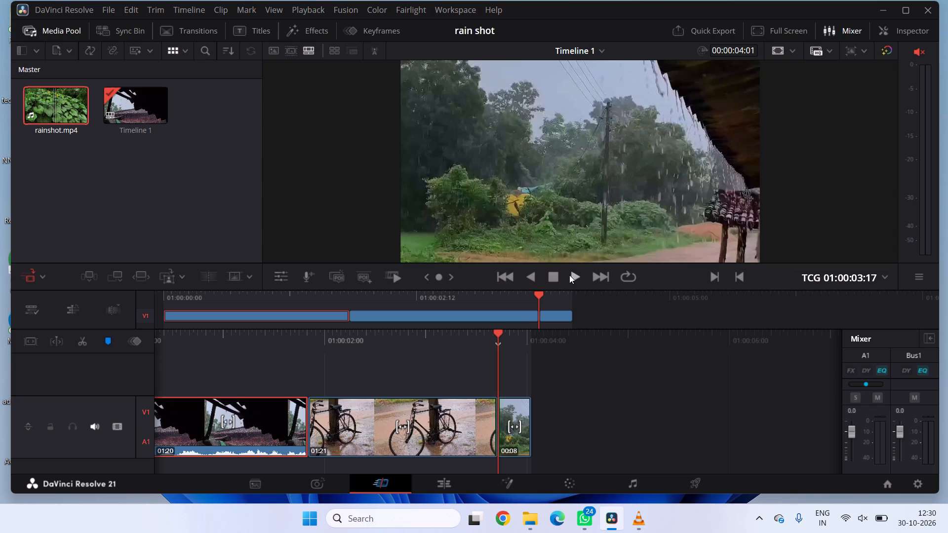
Reopen rainshot.mp4 and extend the rainy trees shot's Out point to 00:00:06:20.
{"action": "double_click", "coordinate": [55, 106]}
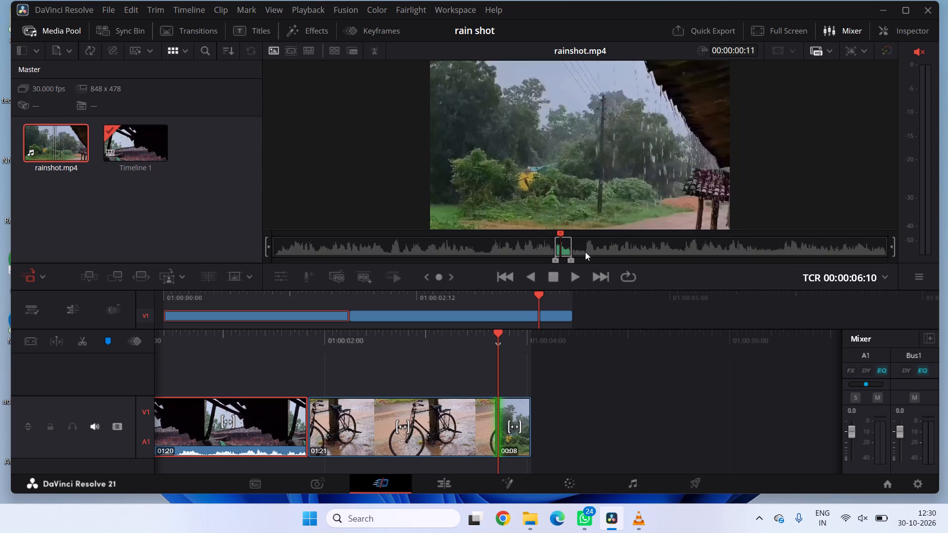
{"action": "left_click", "coordinate": [573, 257]}
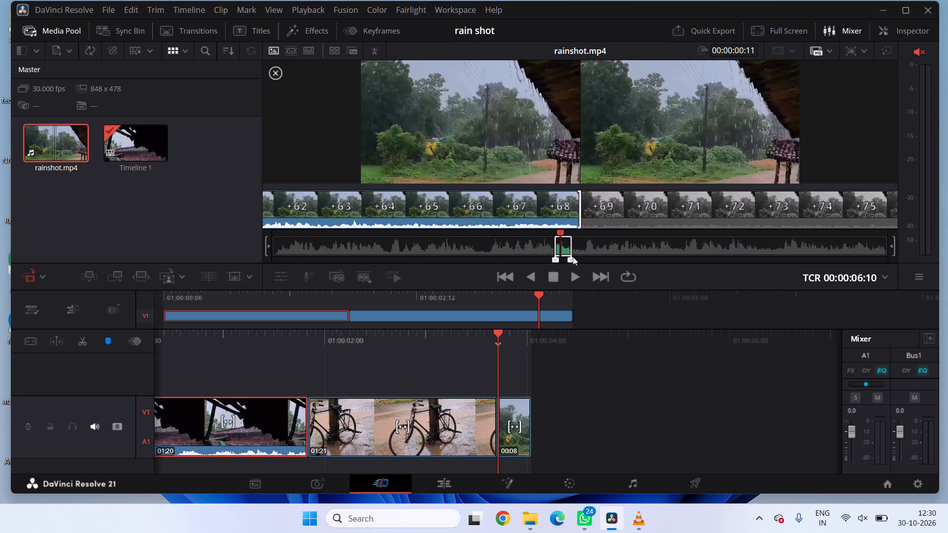
{"action": "left_click", "coordinate": [573, 257]}
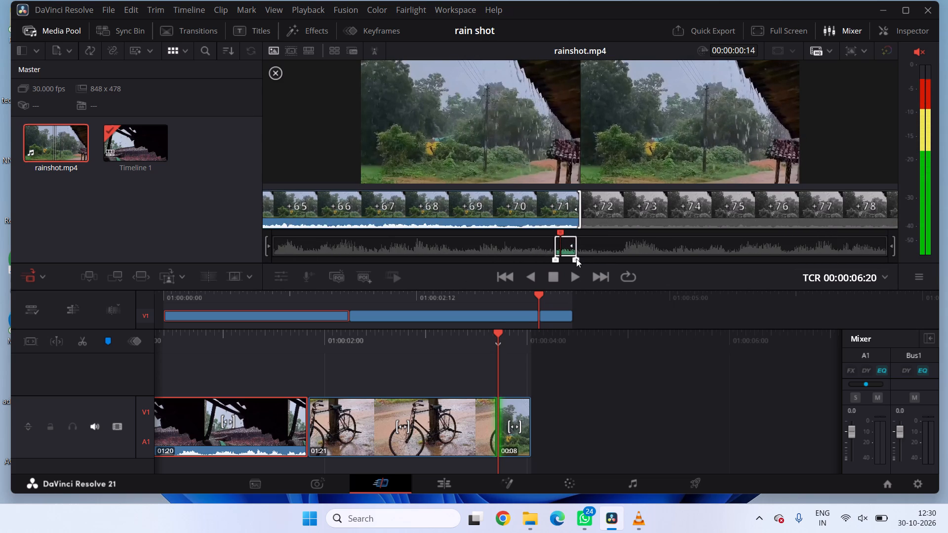
{"action": "left_click", "coordinate": [566, 144]}
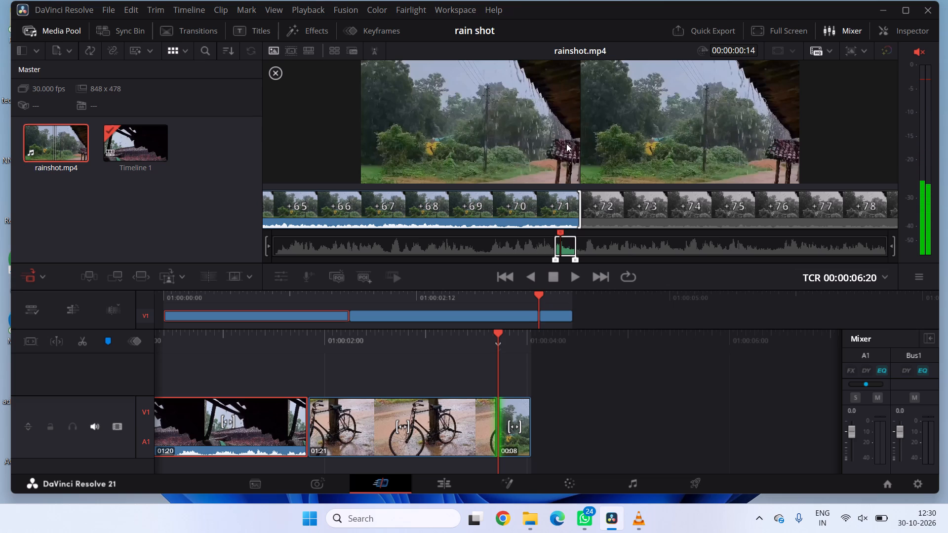
Find the first frame of the branches-and-leaves shot in rainshot.mp4 and mark the In point there, at 00:00:08:04.
{"action": "left_click_drag", "start_coordinate": [559, 229], "coordinate": [571, 232]}
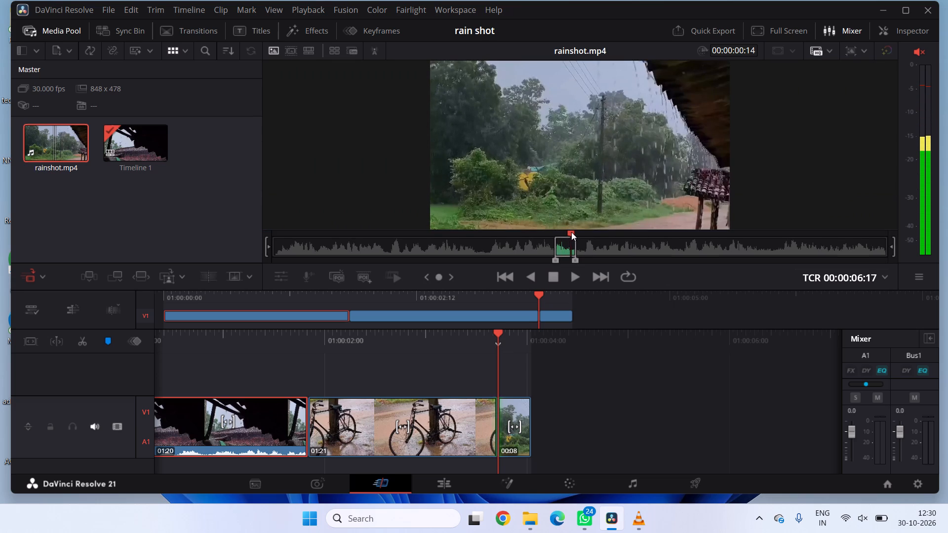
{"action": "left_click_drag", "start_coordinate": [571, 232], "coordinate": [584, 232]}
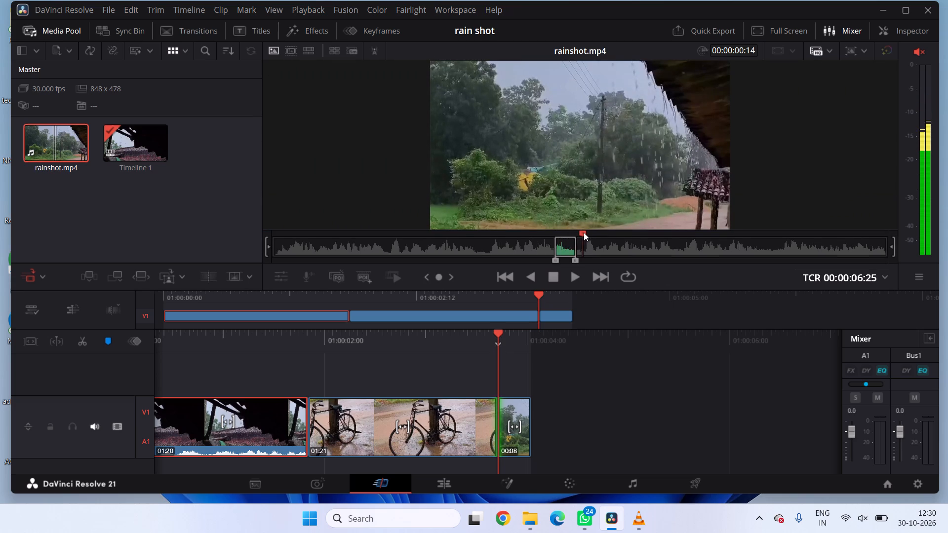
{"action": "left_click_drag", "start_coordinate": [584, 232], "coordinate": [596, 233]}
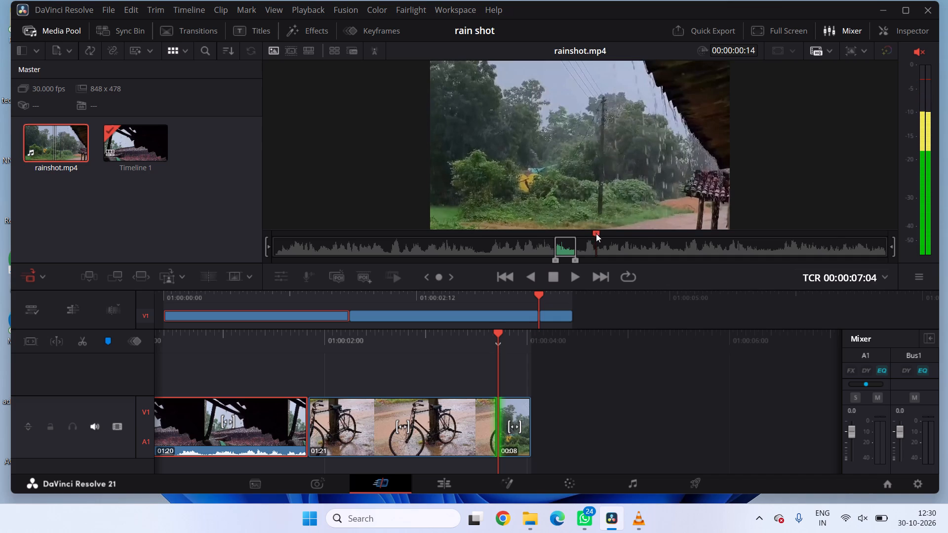
{"action": "left_click_drag", "start_coordinate": [596, 233], "coordinate": [723, 233]}
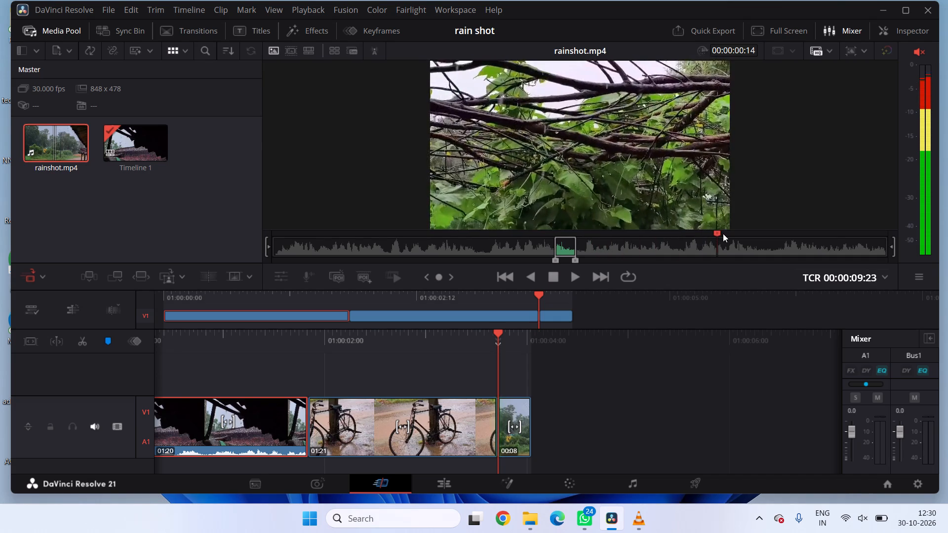
{"action": "left_click_drag", "start_coordinate": [723, 233], "coordinate": [725, 233]}
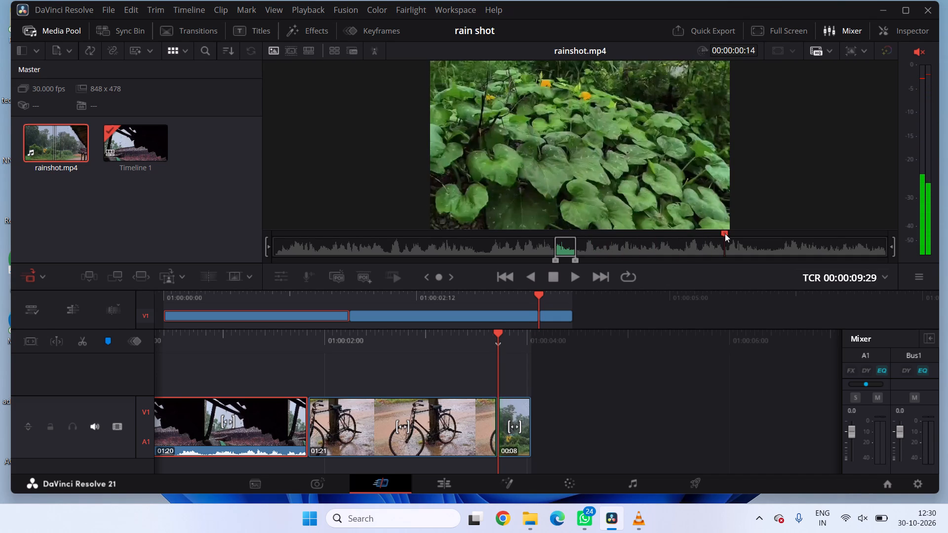
{"action": "left_click_drag", "start_coordinate": [725, 233], "coordinate": [712, 233]}
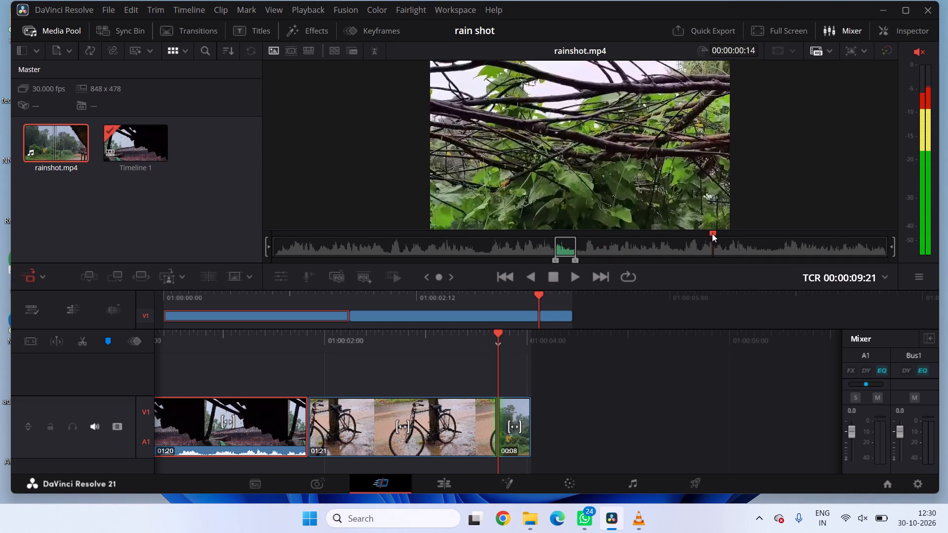
{"action": "left_click_drag", "start_coordinate": [712, 233], "coordinate": [673, 236]}
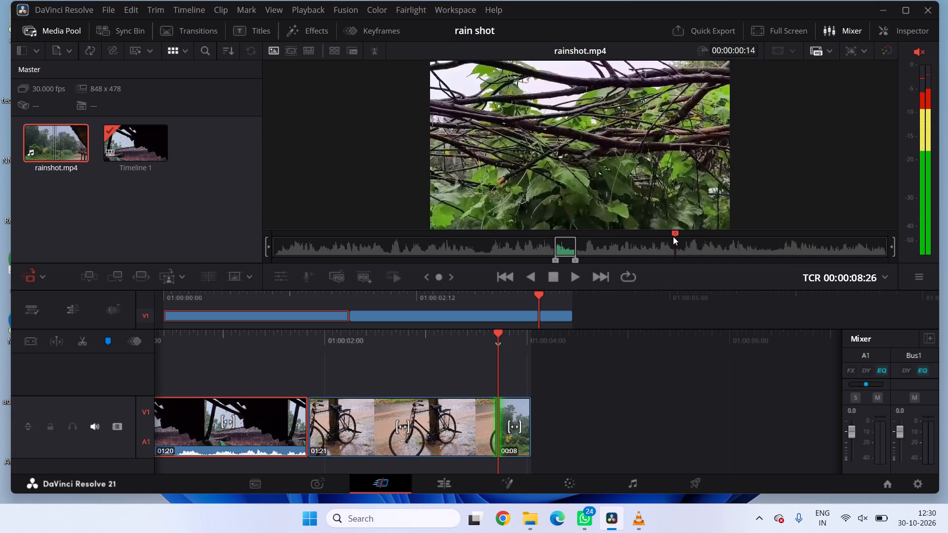
{"action": "left_click_drag", "start_coordinate": [673, 236], "coordinate": [634, 231]}
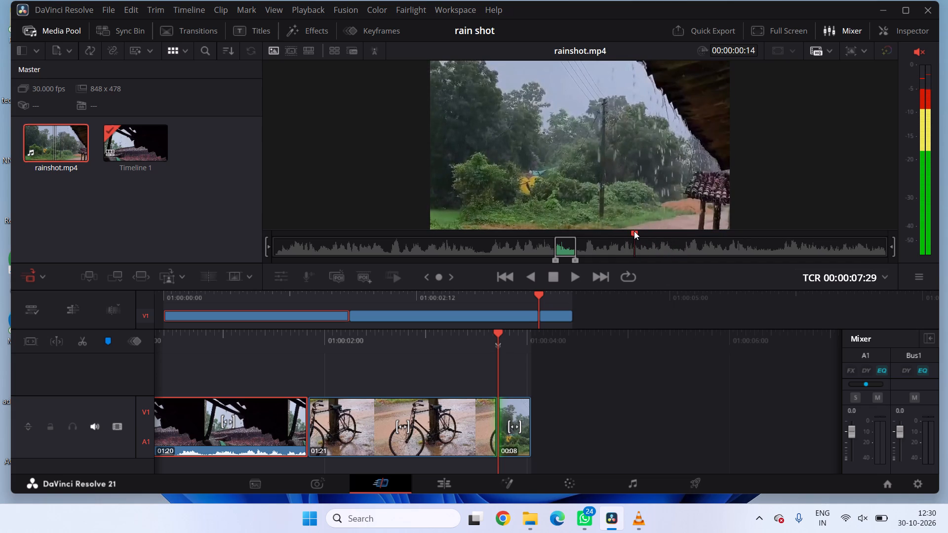
{"action": "left_click_drag", "start_coordinate": [634, 231], "coordinate": [637, 231]}
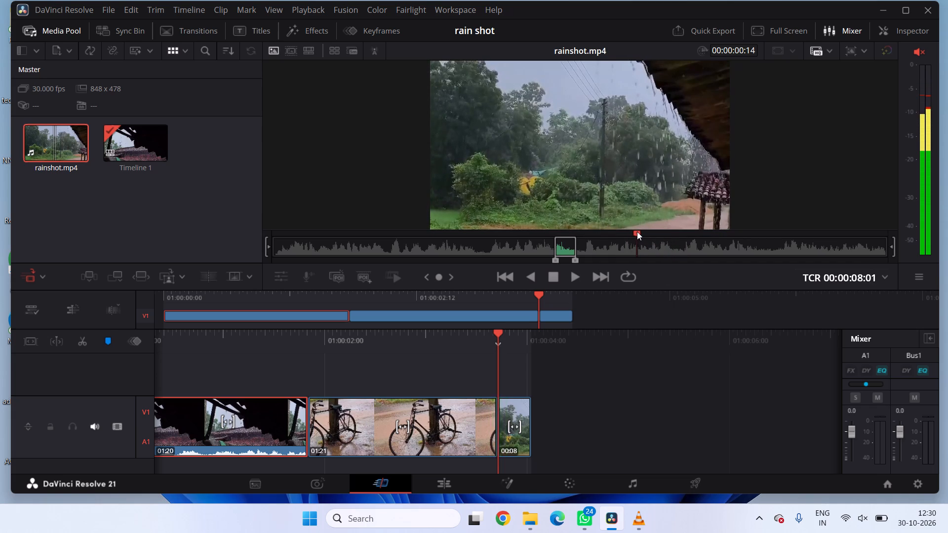
{"action": "left_click_drag", "start_coordinate": [637, 231], "coordinate": [638, 230]}
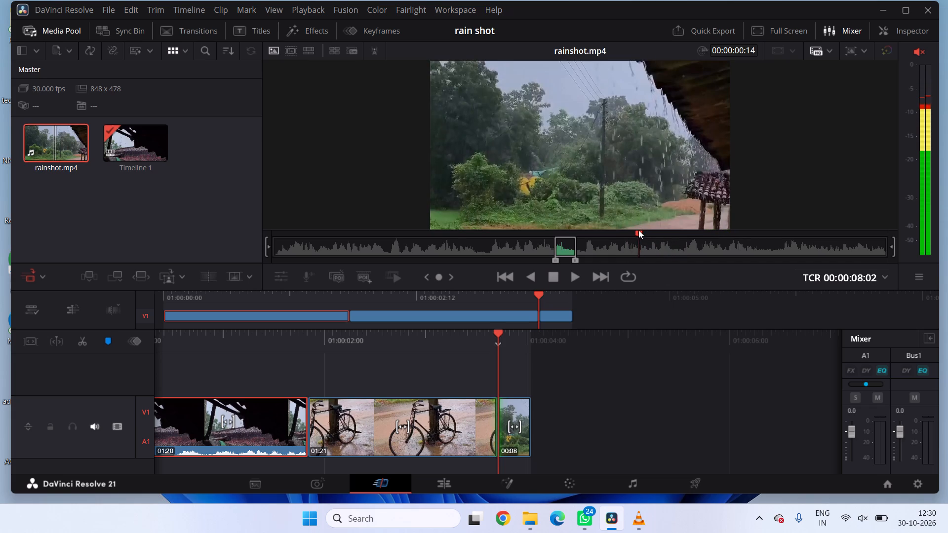
{"action": "left_click_drag", "start_coordinate": [638, 230], "coordinate": [641, 231]}
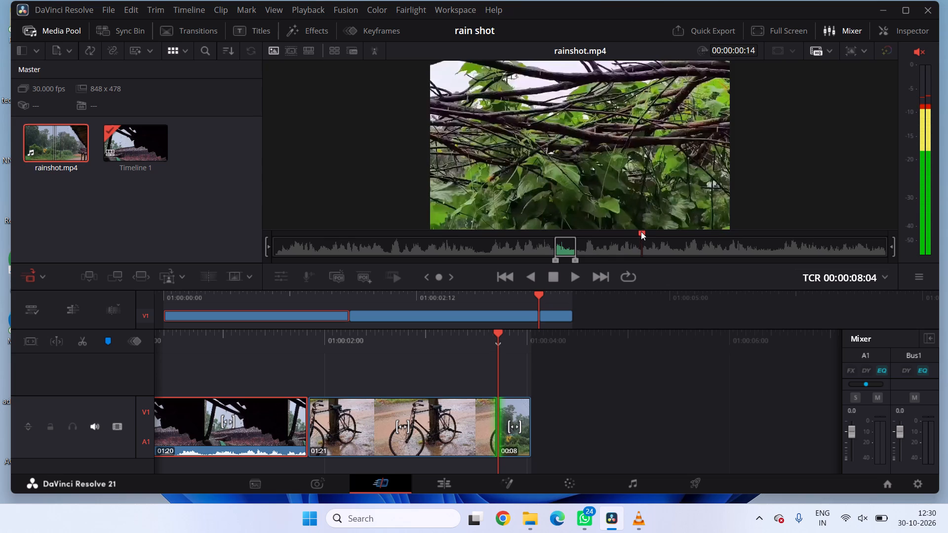
{"action": "left_click_drag", "start_coordinate": [641, 231], "coordinate": [641, 232]}
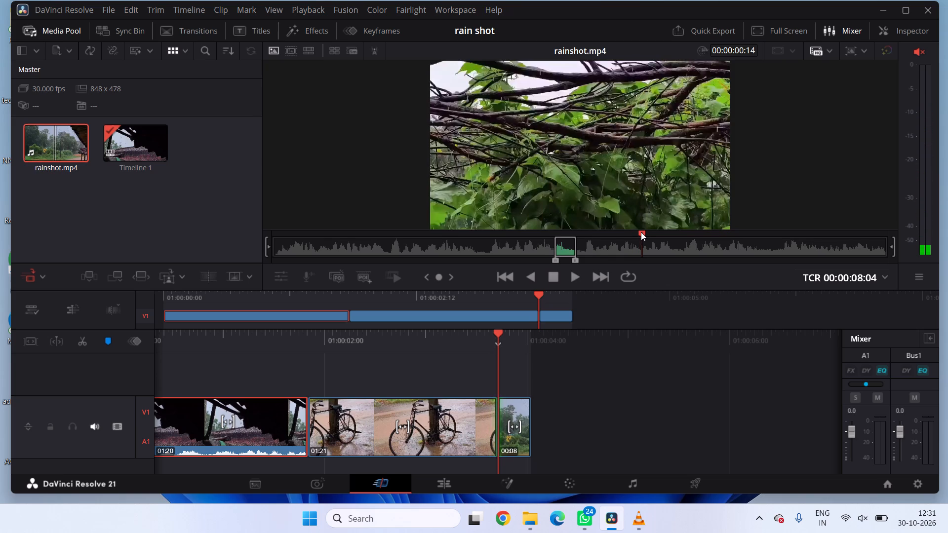
{"action": "key", "text": "i"}
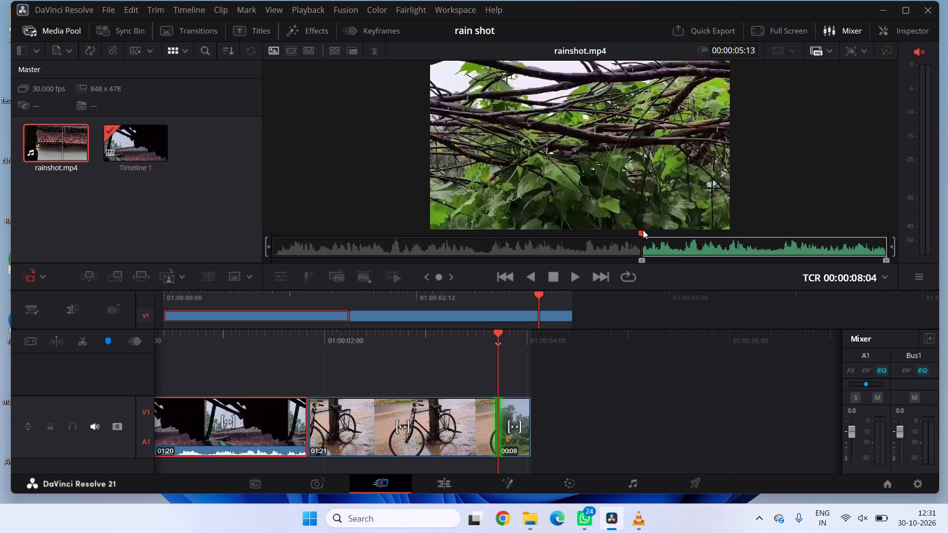
Mark the Out point on the last frame of the branches-and-leaves shot, at 00:00:09:28.
{"action": "left_click_drag", "start_coordinate": [643, 230], "coordinate": [667, 235]}
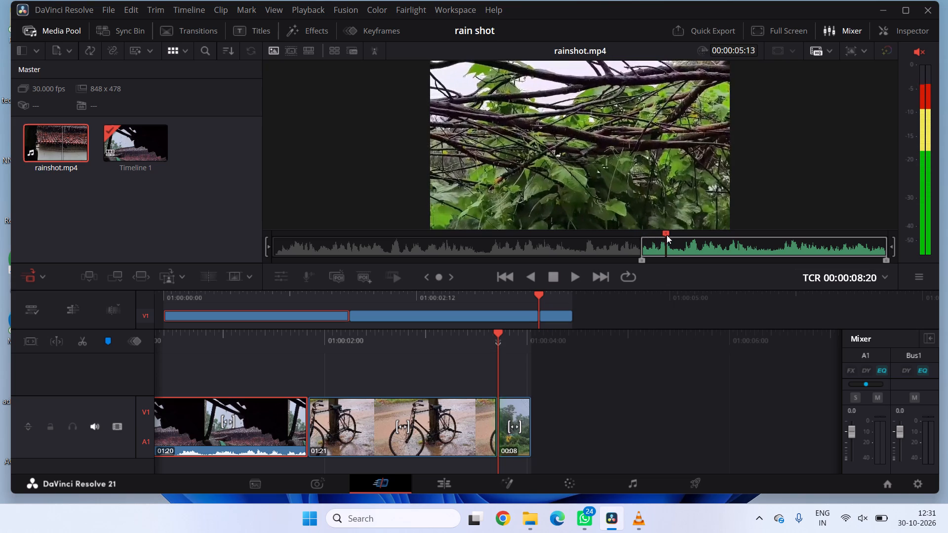
{"action": "left_click_drag", "start_coordinate": [667, 235], "coordinate": [689, 236]}
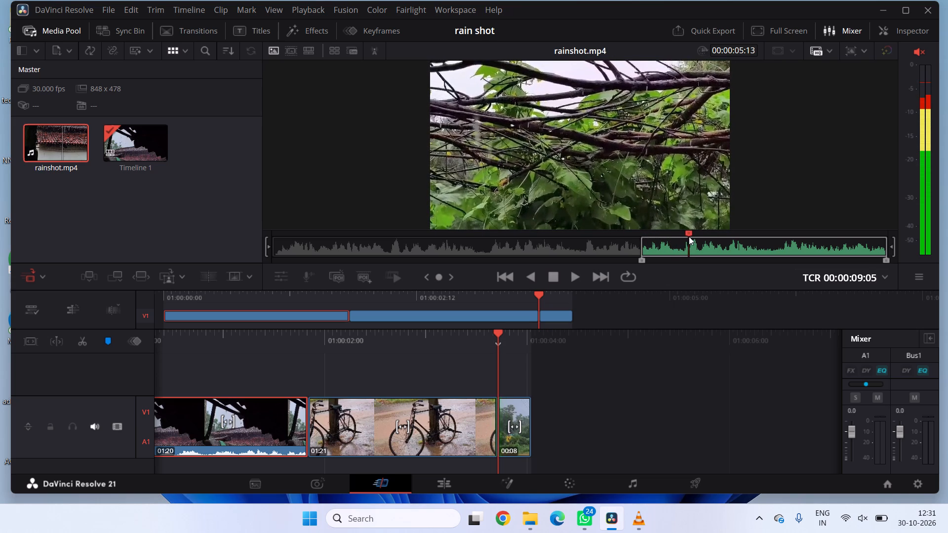
{"action": "left_click_drag", "start_coordinate": [689, 236], "coordinate": [707, 238]}
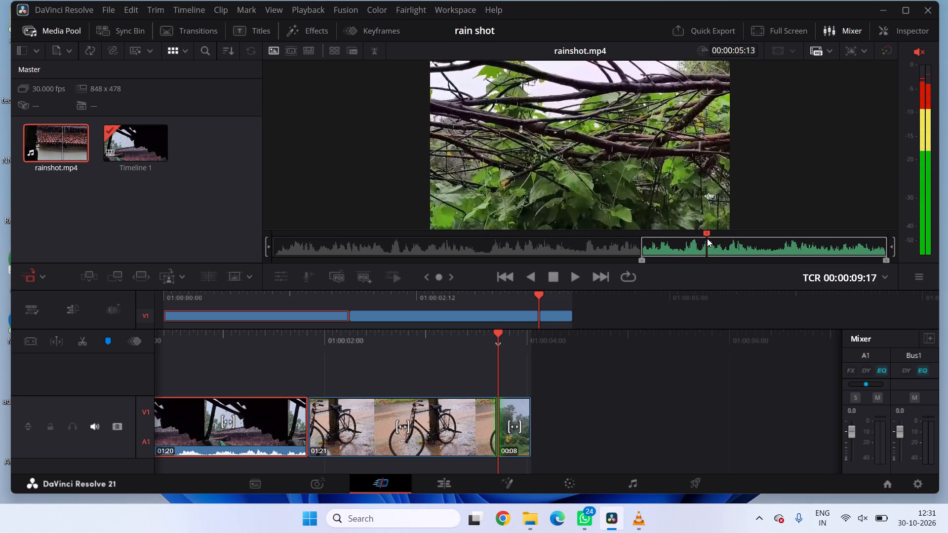
{"action": "left_click_drag", "start_coordinate": [707, 238], "coordinate": [715, 239]}
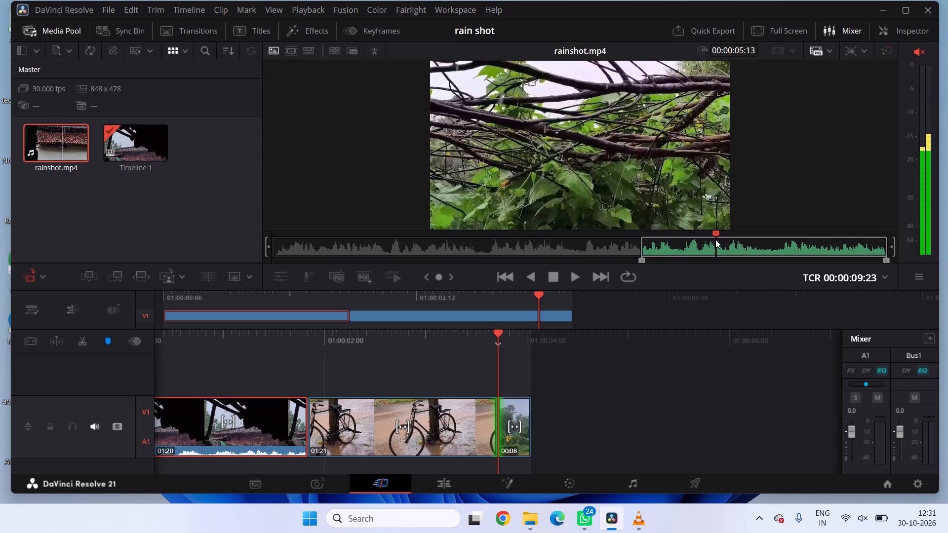
{"action": "left_click_drag", "start_coordinate": [715, 239], "coordinate": [726, 240]}
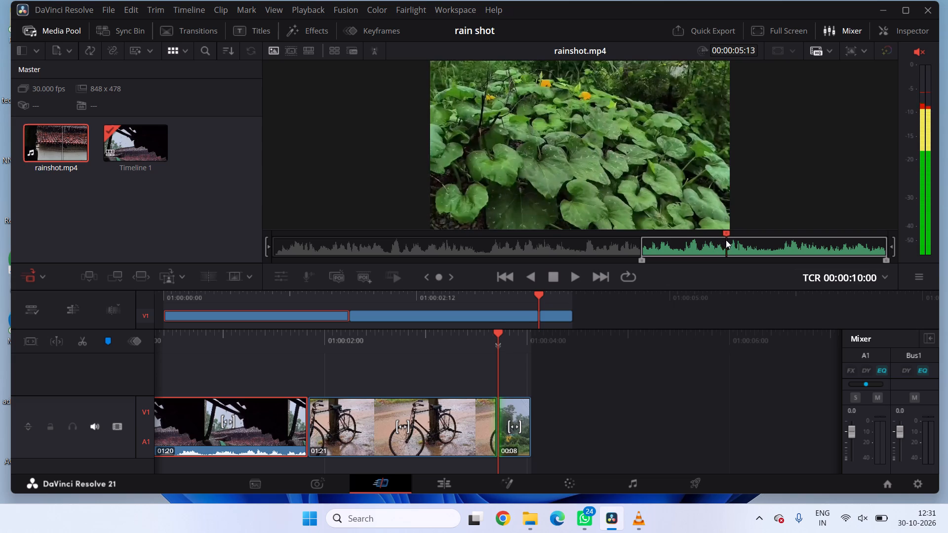
{"action": "left_click_drag", "start_coordinate": [726, 240], "coordinate": [723, 242]}
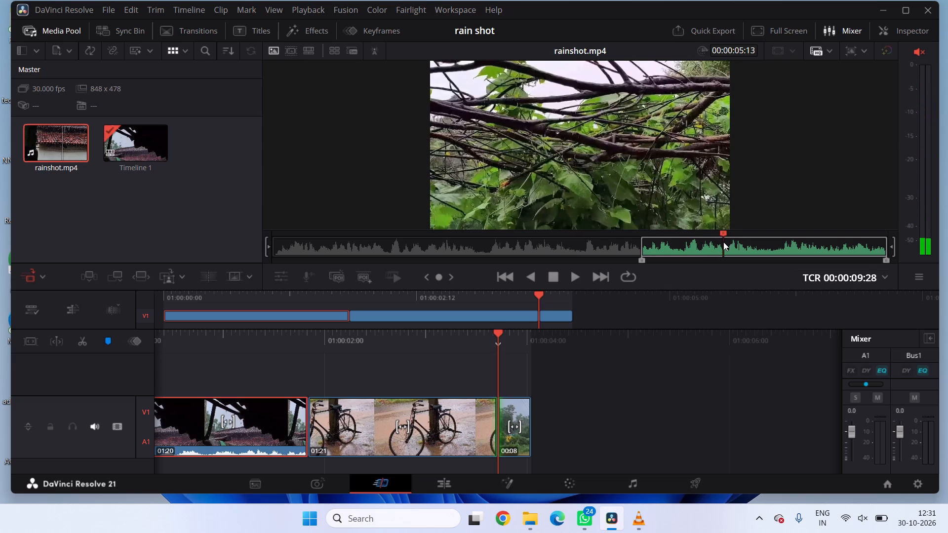
{"action": "key", "text": "o"}
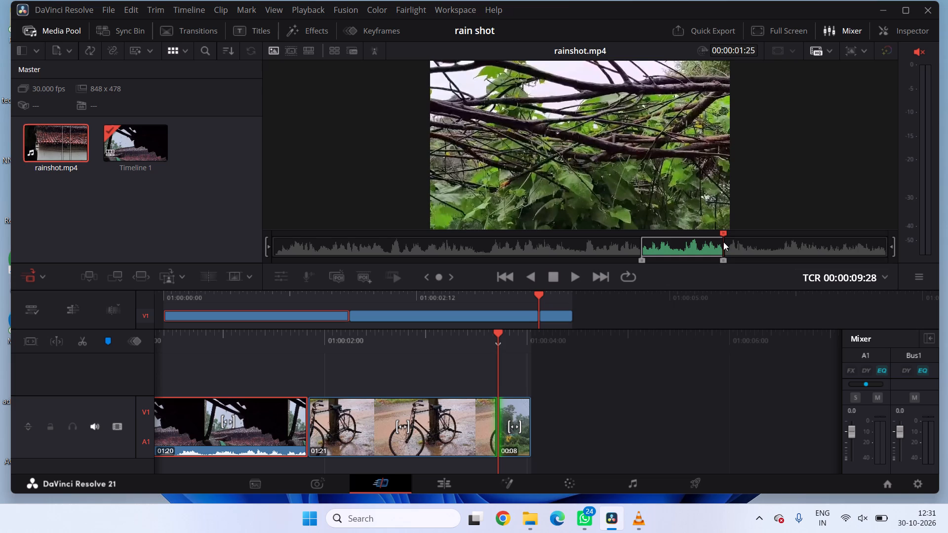
Place the marked branches-and-leaves shot on Timeline 1 directly after the rainy trees clip.
{"action": "left_click", "coordinate": [646, 178]}
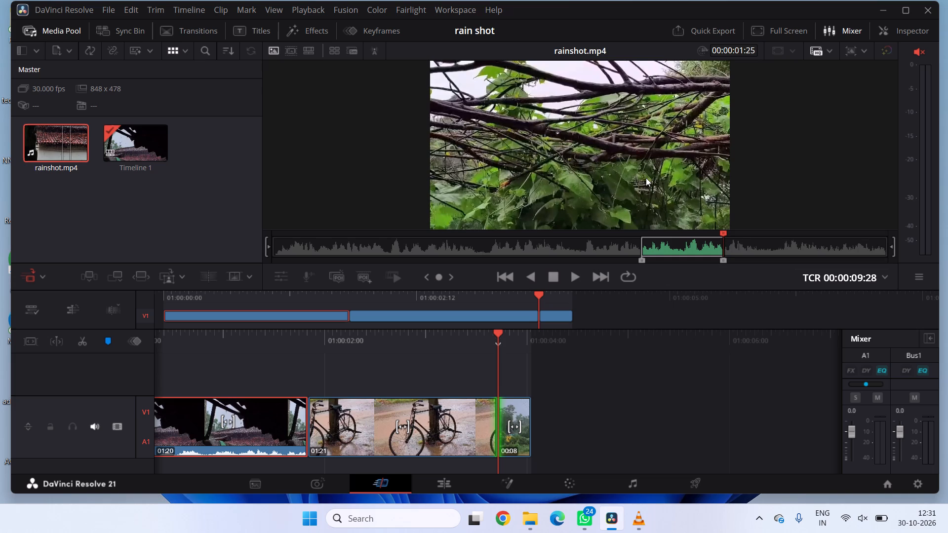
{"action": "double_click", "coordinate": [646, 178]}
{"action": "left_click_drag", "start_coordinate": [646, 178], "coordinate": [619, 306]}
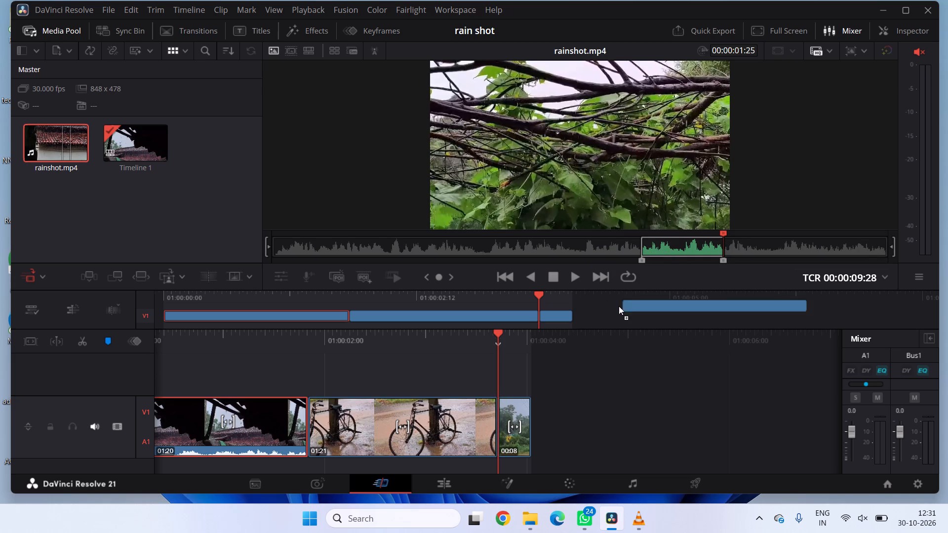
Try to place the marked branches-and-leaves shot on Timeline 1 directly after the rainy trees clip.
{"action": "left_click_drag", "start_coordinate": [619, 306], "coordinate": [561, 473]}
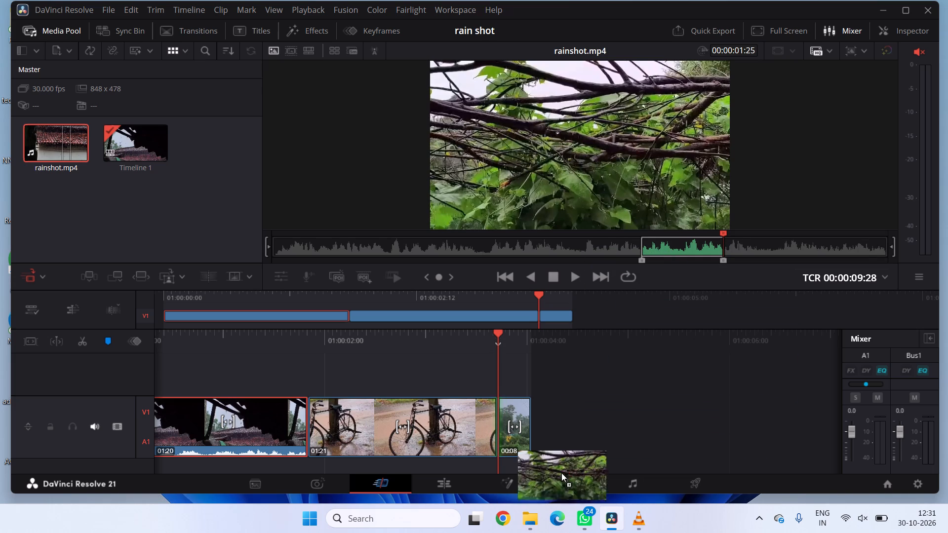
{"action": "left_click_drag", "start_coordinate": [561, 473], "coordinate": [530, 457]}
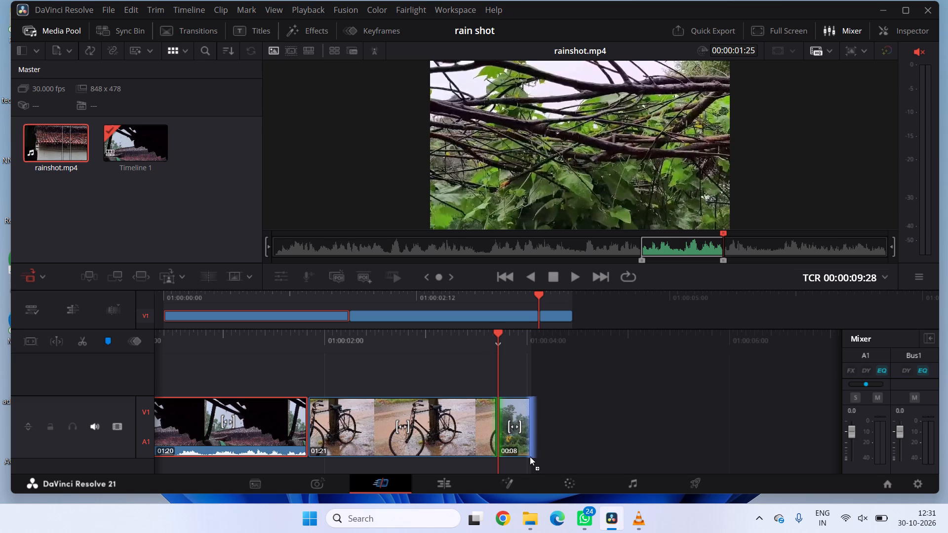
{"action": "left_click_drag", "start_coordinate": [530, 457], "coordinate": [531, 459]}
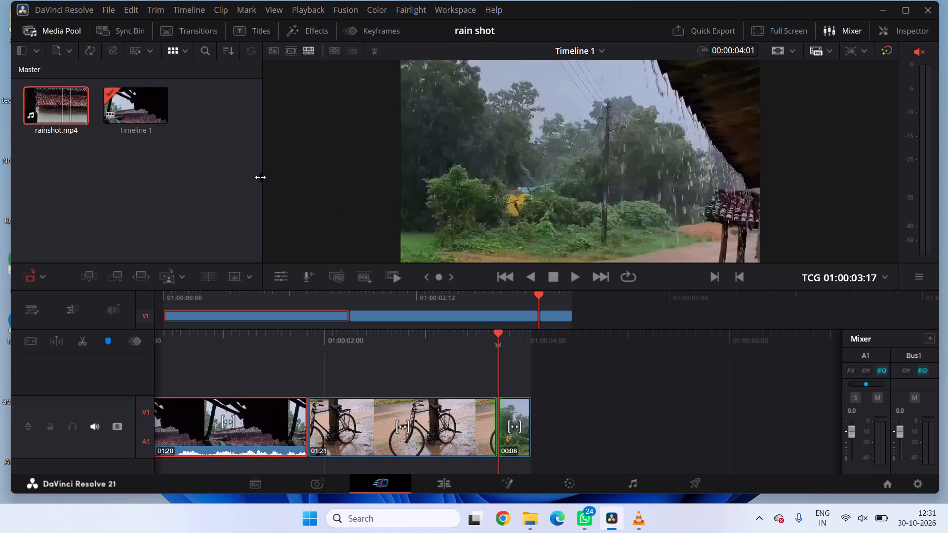
Reopen rainshot.mp4 and add its marked branches-and-leaves shot to the end of Timeline 1, directly after the rainy trees clip.
{"action": "double_click", "coordinate": [64, 106]}
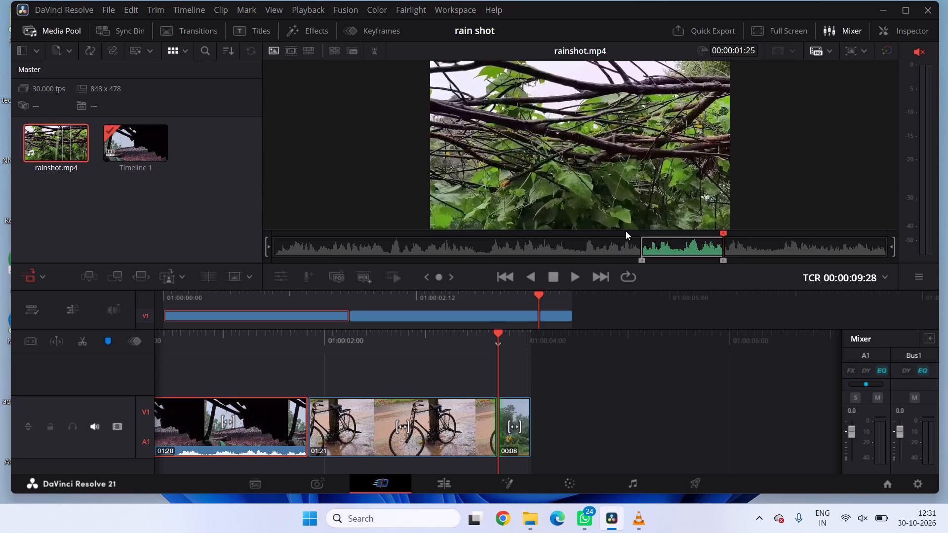
{"action": "left_click", "coordinate": [657, 186]}
{"action": "left_click_drag", "start_coordinate": [657, 186], "coordinate": [617, 313]}
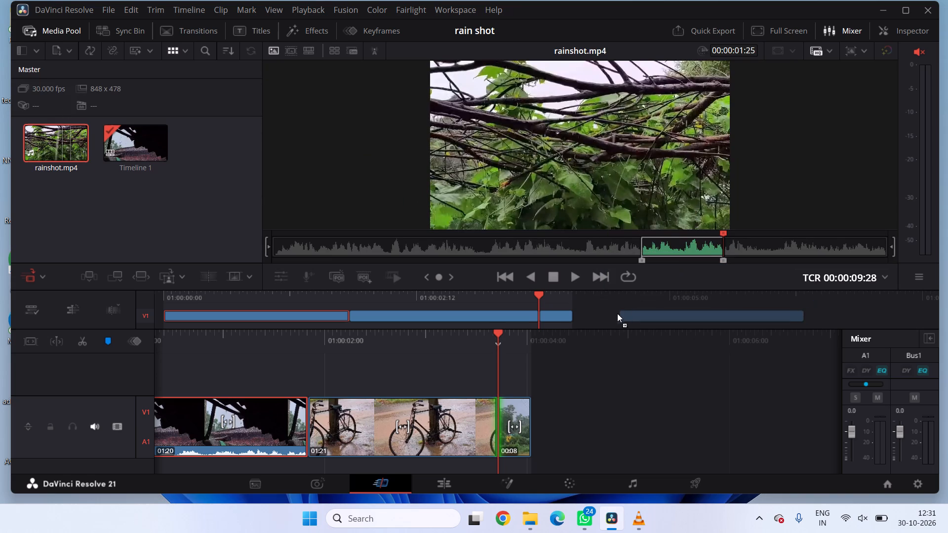
{"action": "left_click_drag", "start_coordinate": [617, 313], "coordinate": [537, 476]}
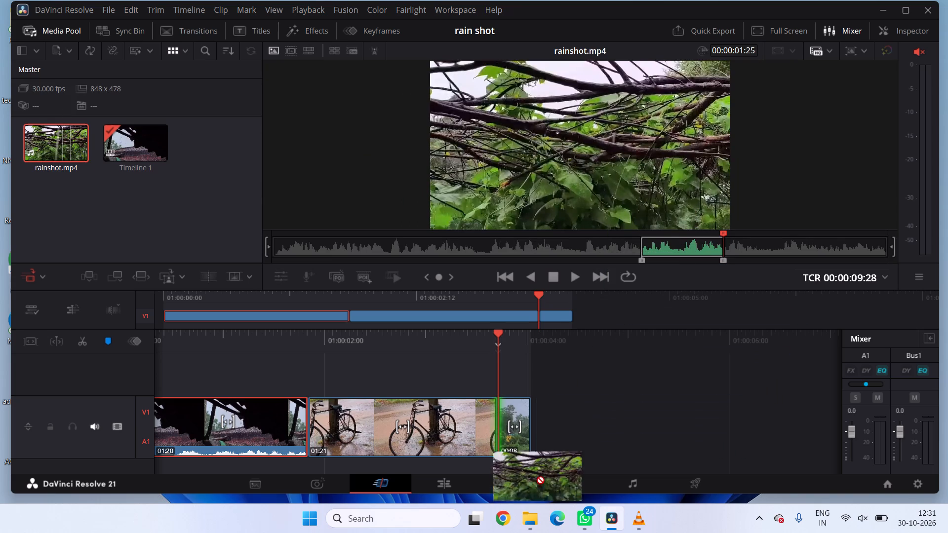
{"action": "left_click_drag", "start_coordinate": [537, 476], "coordinate": [541, 447]}
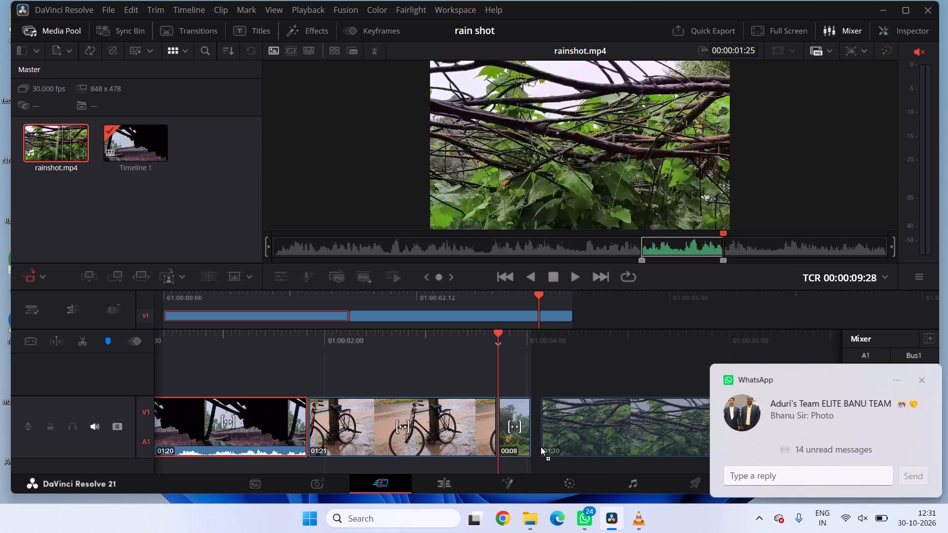
{"action": "left_click_drag", "start_coordinate": [541, 447], "coordinate": [533, 444]}
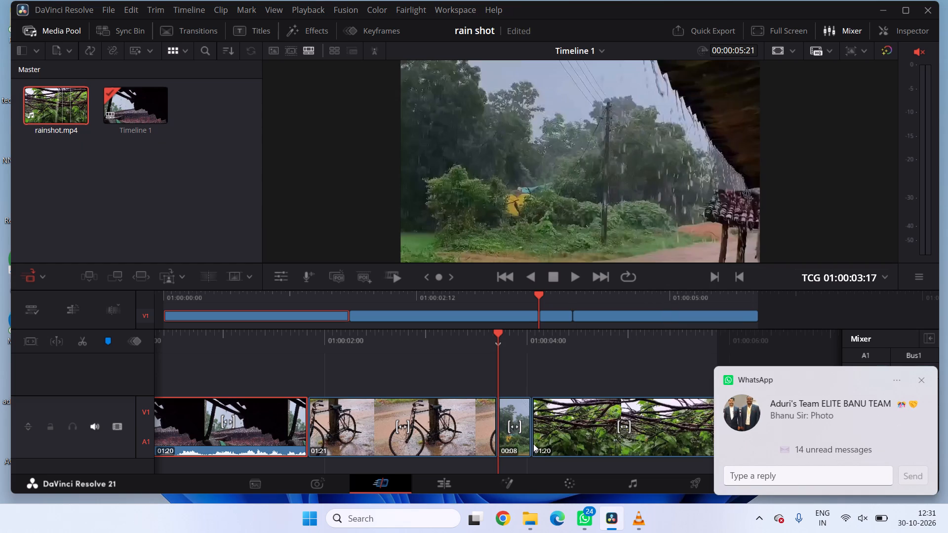
{"action": "left_click", "coordinate": [566, 148]}
{"action": "left_click", "coordinate": [918, 379]}
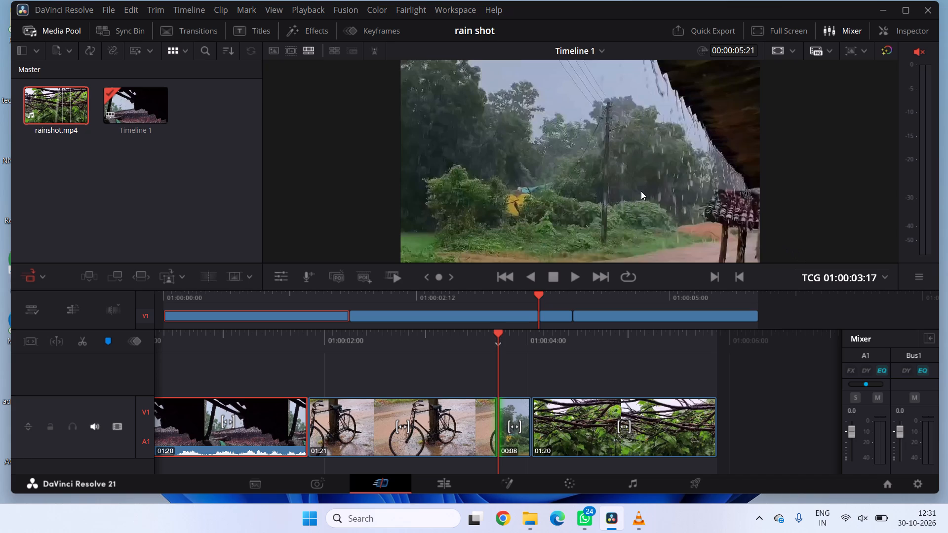
Play Timeline 1 from the rainy trees clip to its end and scrub back to the bicycle clip to review the edit.
{"action": "left_click", "coordinate": [574, 277]}
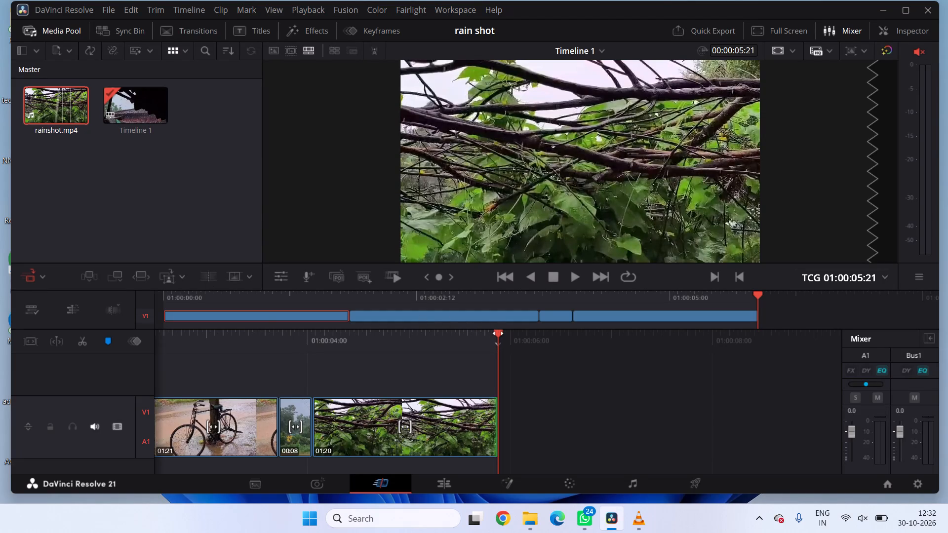
{"action": "left_click_drag", "start_coordinate": [498, 333], "coordinate": [502, 334]}
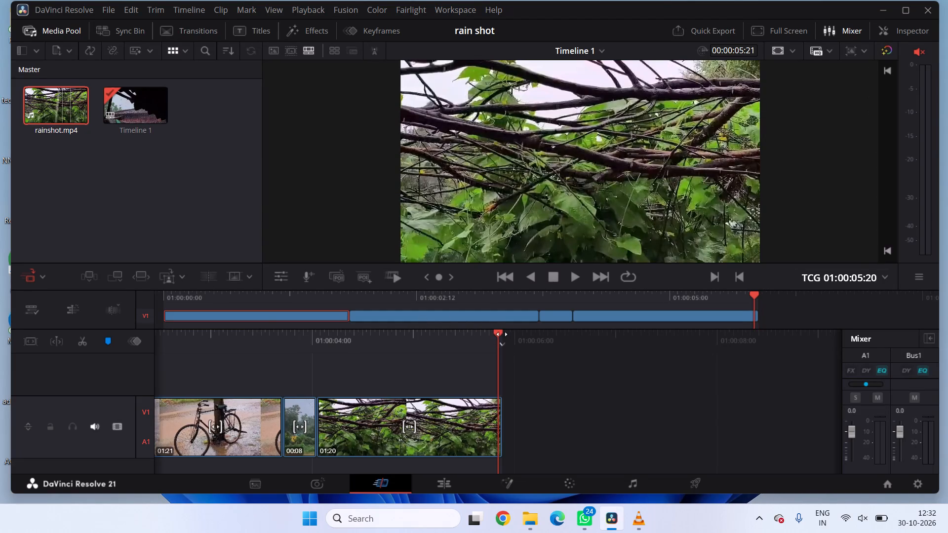
{"action": "left_click_drag", "start_coordinate": [502, 334], "coordinate": [597, 341]}
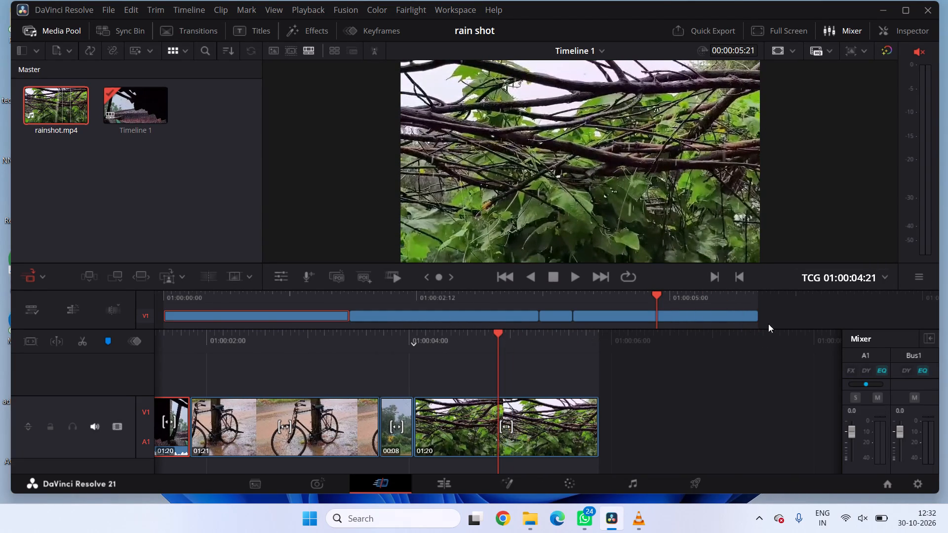
{"action": "left_click_drag", "start_coordinate": [593, 342], "coordinate": [762, 330]}
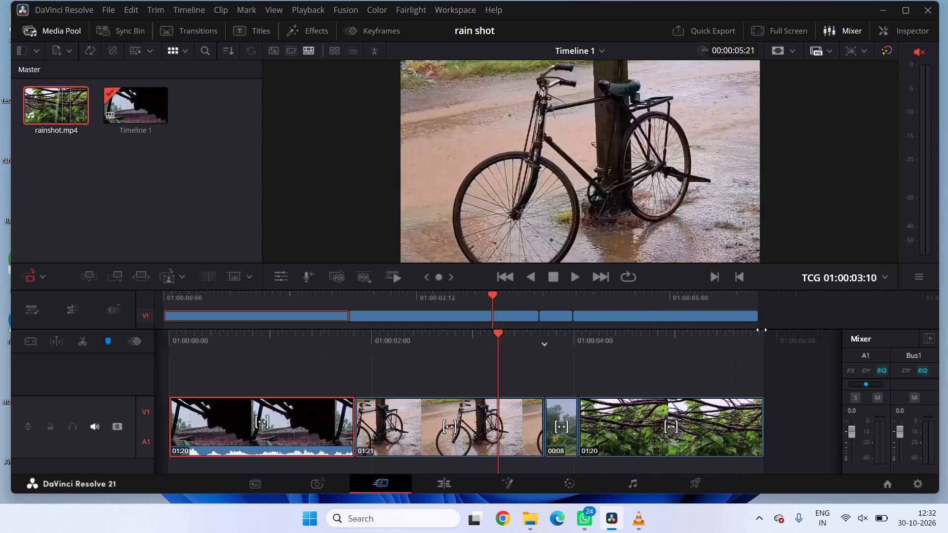
Return the Timeline 1 playhead to the start at 01:00:00:00 and play the edit for review.
{"action": "left_click_drag", "start_coordinate": [762, 330], "coordinate": [947, 320]}
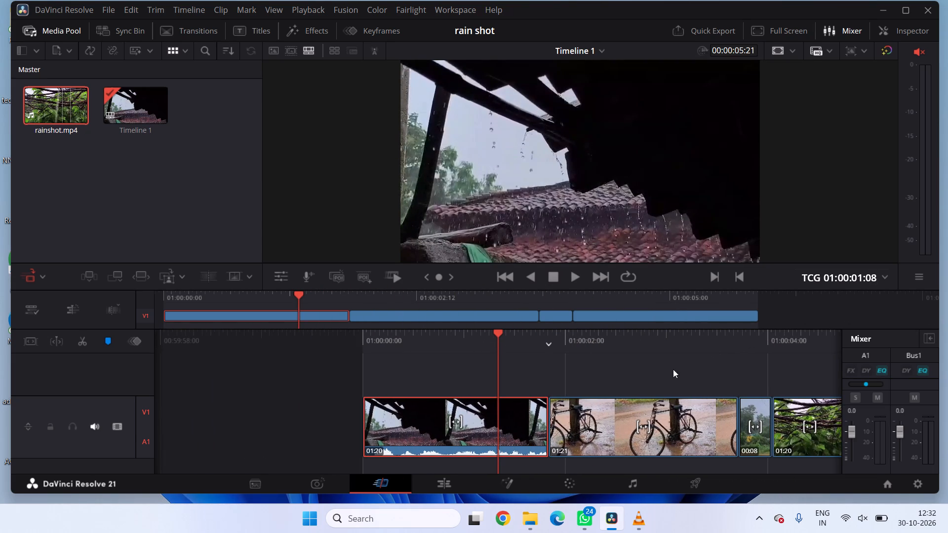
{"action": "left_click_drag", "start_coordinate": [554, 354], "coordinate": [552, 362]}
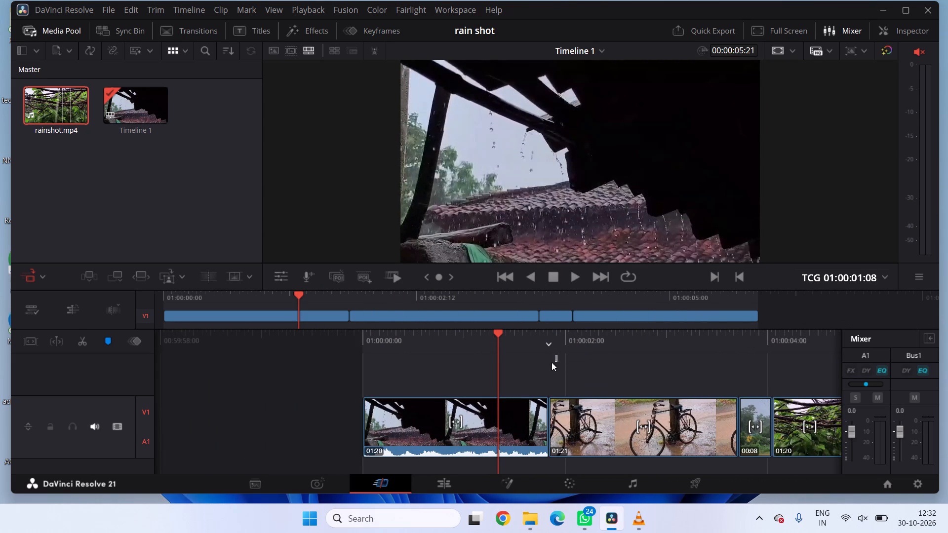
{"action": "left_click_drag", "start_coordinate": [552, 362], "coordinate": [548, 363]}
{"action": "left_click_drag", "start_coordinate": [502, 332], "coordinate": [694, 352]}
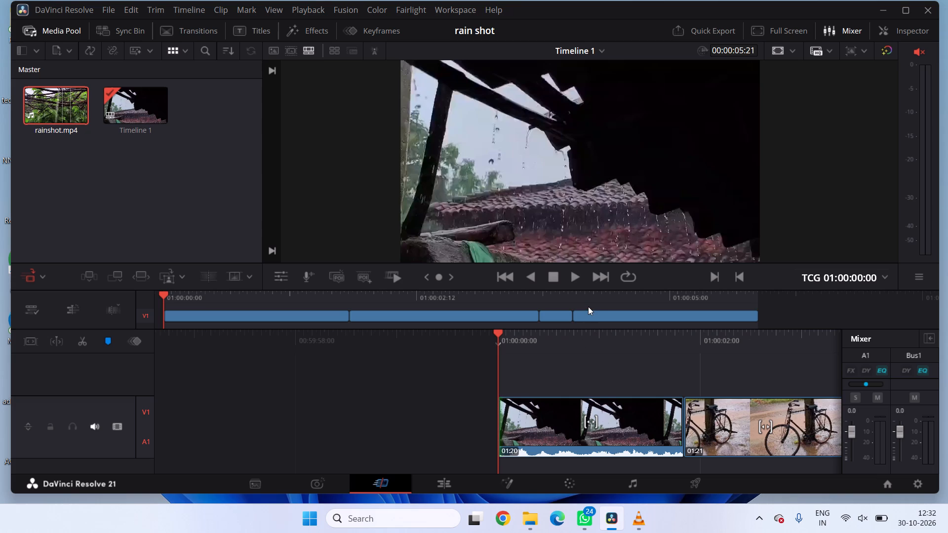
{"action": "left_click", "coordinate": [571, 277]}
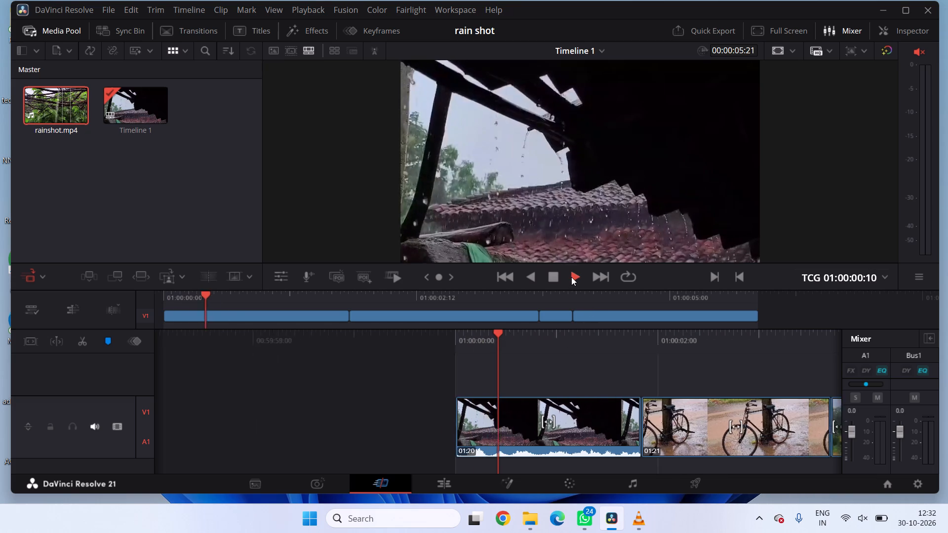
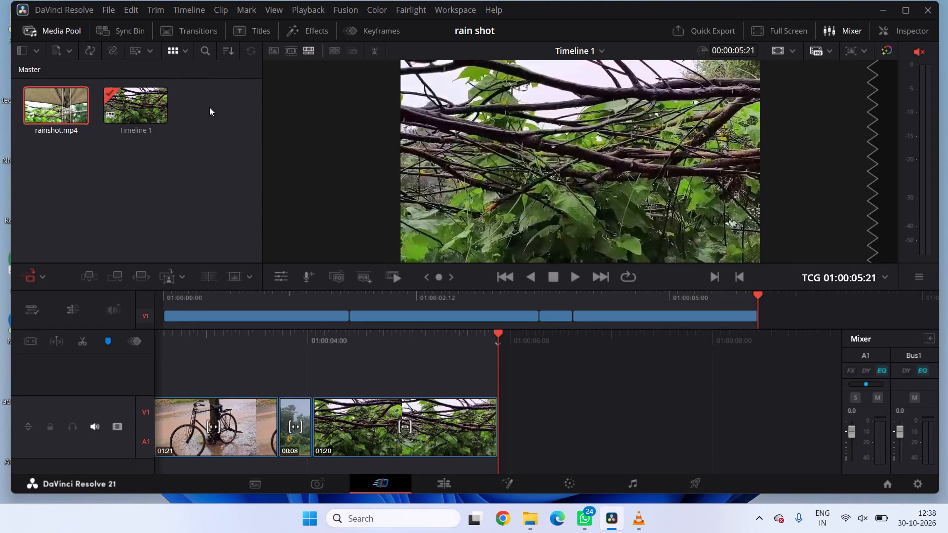
Return to the rainshot.mp4 source clip and mark the In point at 00:00:09:28, where the branches-and-leaves shot ends.
{"action": "left_click", "coordinate": [274, 51]}
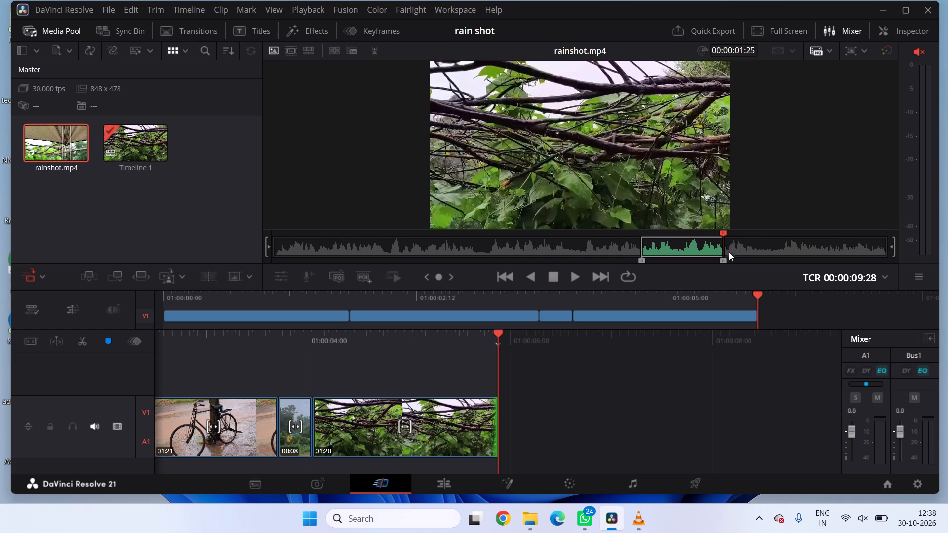
{"action": "left_click_drag", "start_coordinate": [722, 232], "coordinate": [599, 242]}
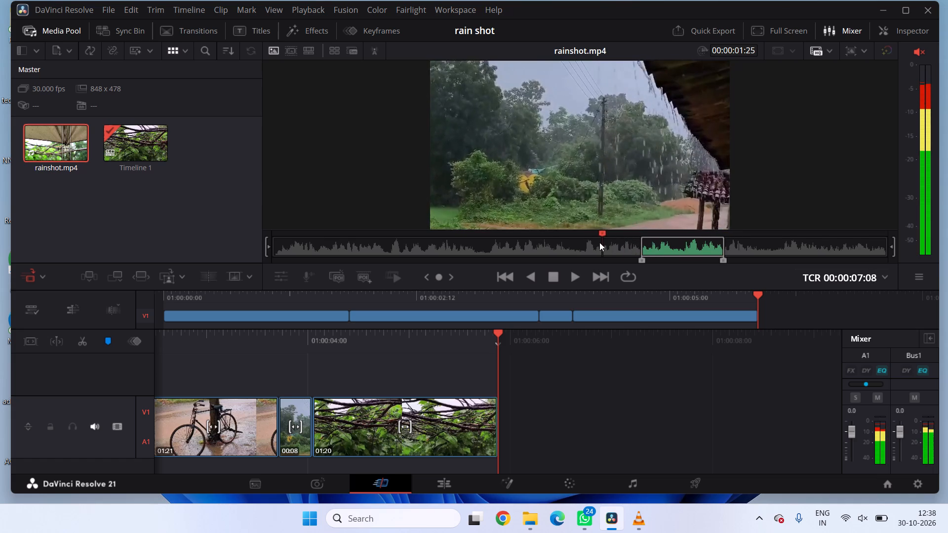
{"action": "left_click_drag", "start_coordinate": [599, 242], "coordinate": [724, 242]}
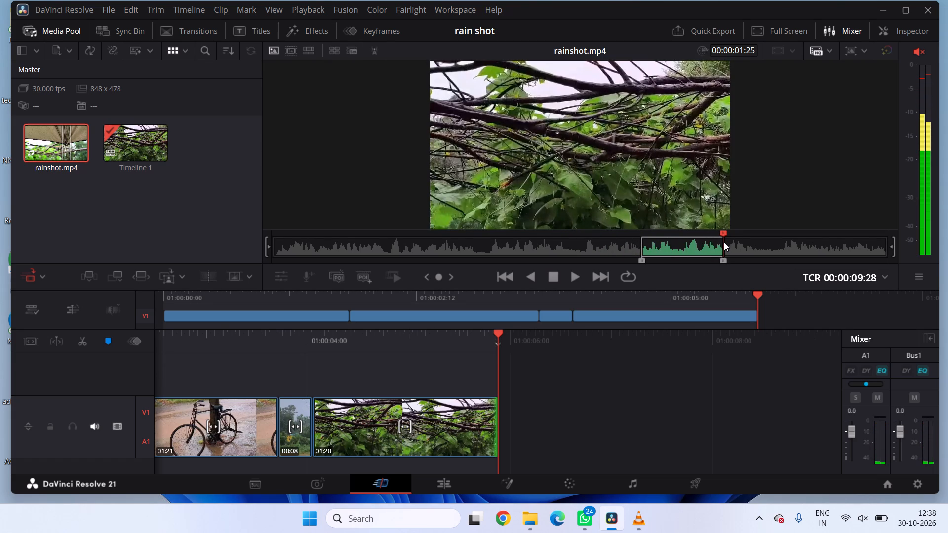
{"action": "left_click_drag", "start_coordinate": [724, 242], "coordinate": [724, 243]}
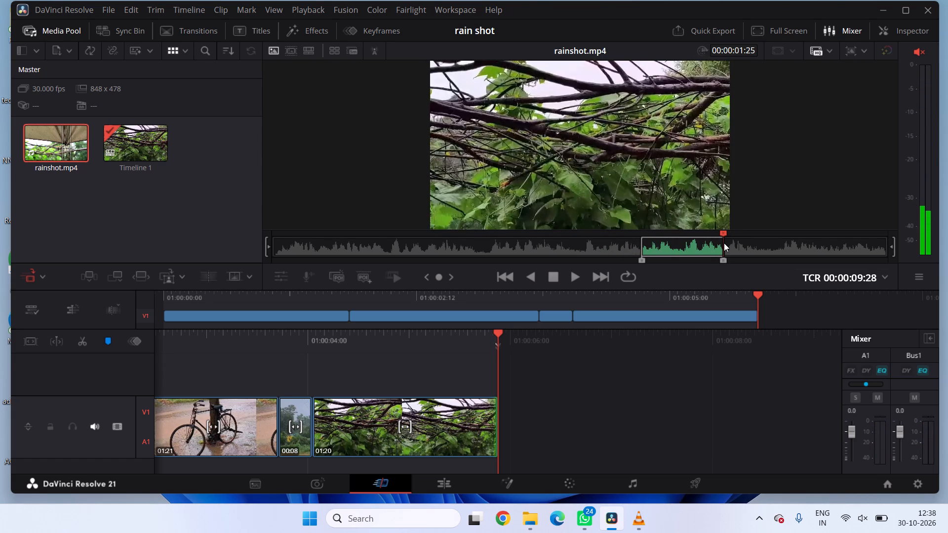
{"action": "key", "text": "i"}
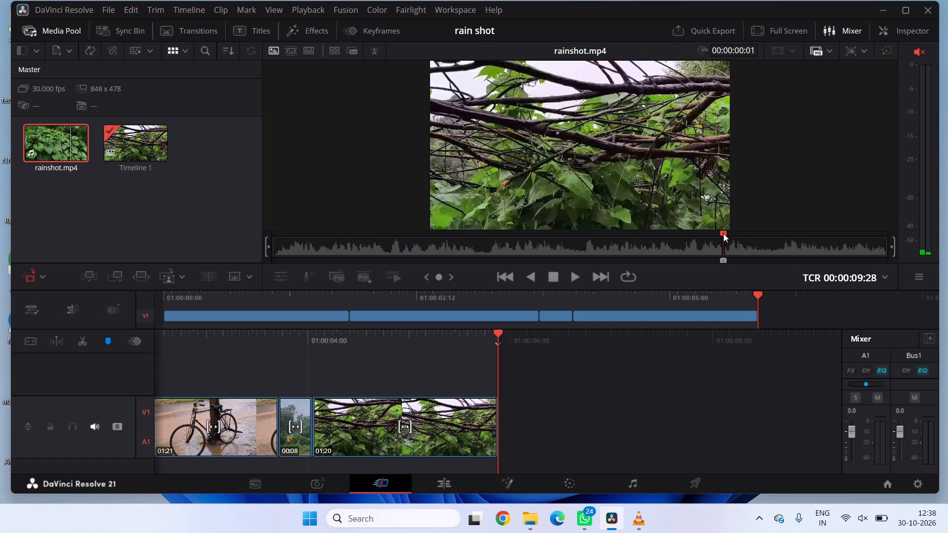
Find where the broad-leaf plant shot changes to the umbrella shot in rainshot.mp4 and mark the Out point at 00:00:11:24.
{"action": "left_click_drag", "start_coordinate": [723, 232], "coordinate": [750, 235]}
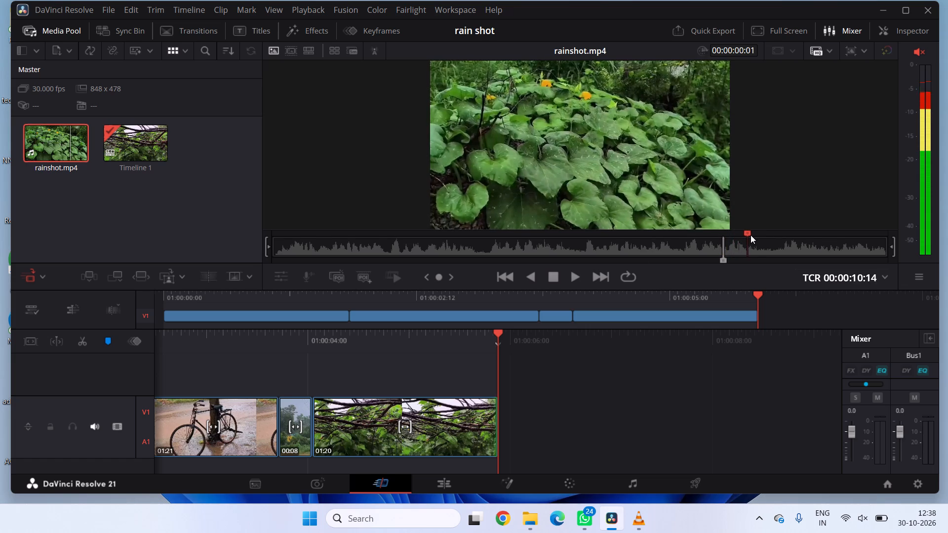
{"action": "left_click_drag", "start_coordinate": [750, 235], "coordinate": [766, 236]}
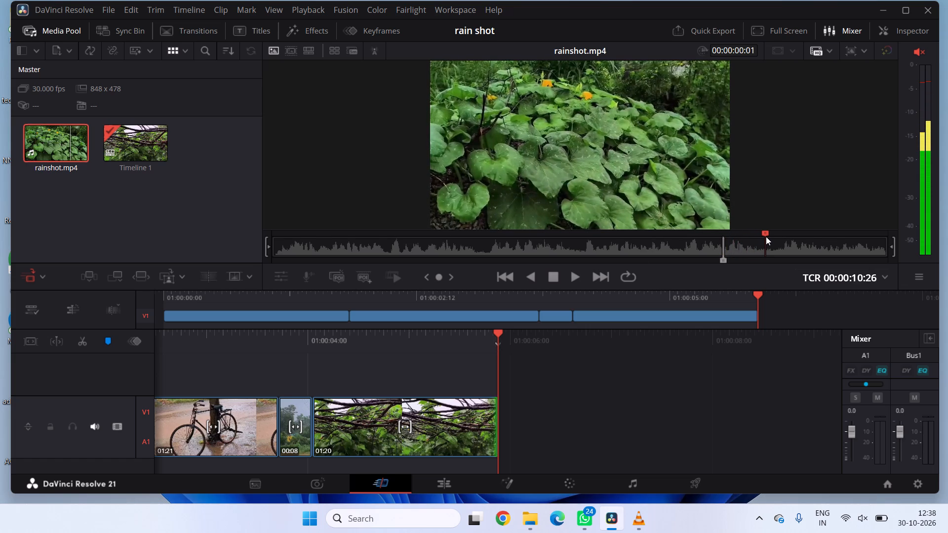
{"action": "left_click_drag", "start_coordinate": [766, 236], "coordinate": [774, 235]}
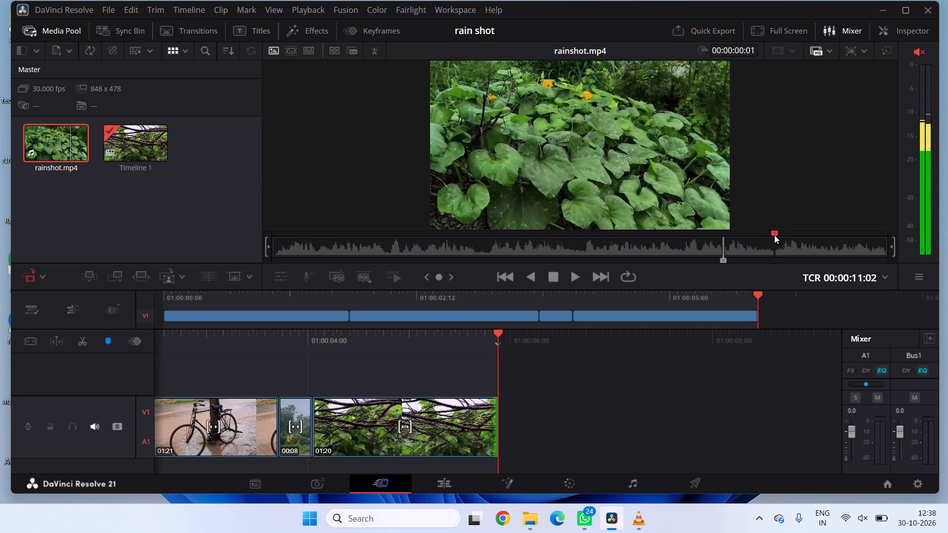
{"action": "left_click_drag", "start_coordinate": [774, 235], "coordinate": [782, 235]}
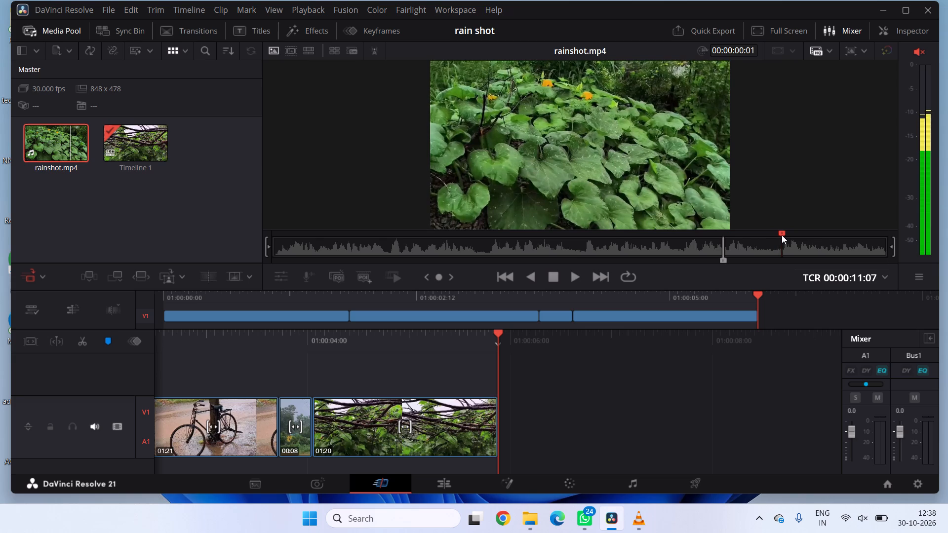
{"action": "left_click_drag", "start_coordinate": [782, 235], "coordinate": [791, 235]}
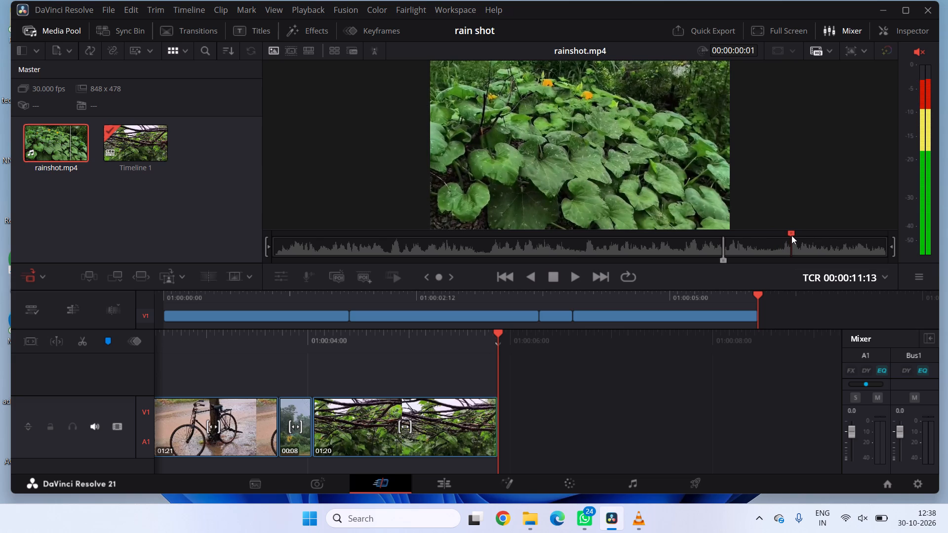
{"action": "left_click_drag", "start_coordinate": [791, 235], "coordinate": [797, 236]}
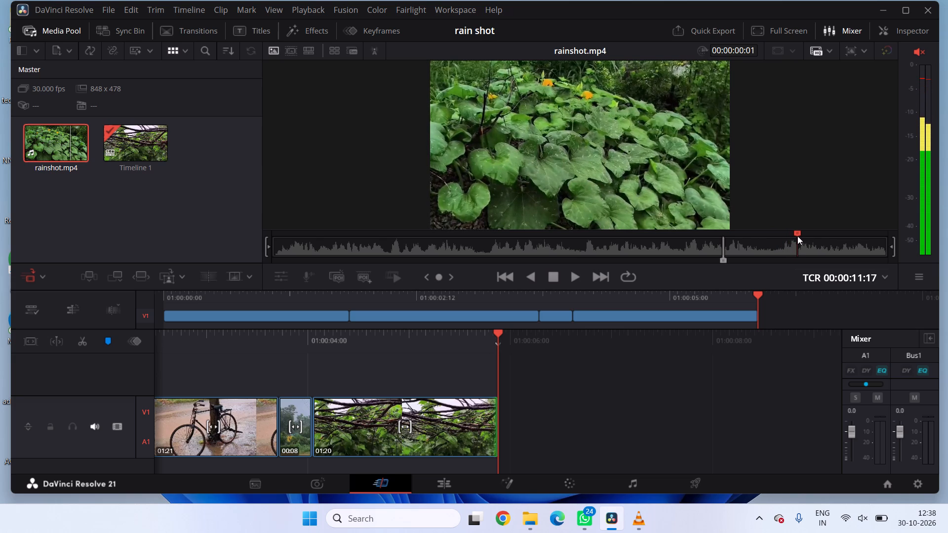
{"action": "left_click_drag", "start_coordinate": [797, 236], "coordinate": [808, 236]}
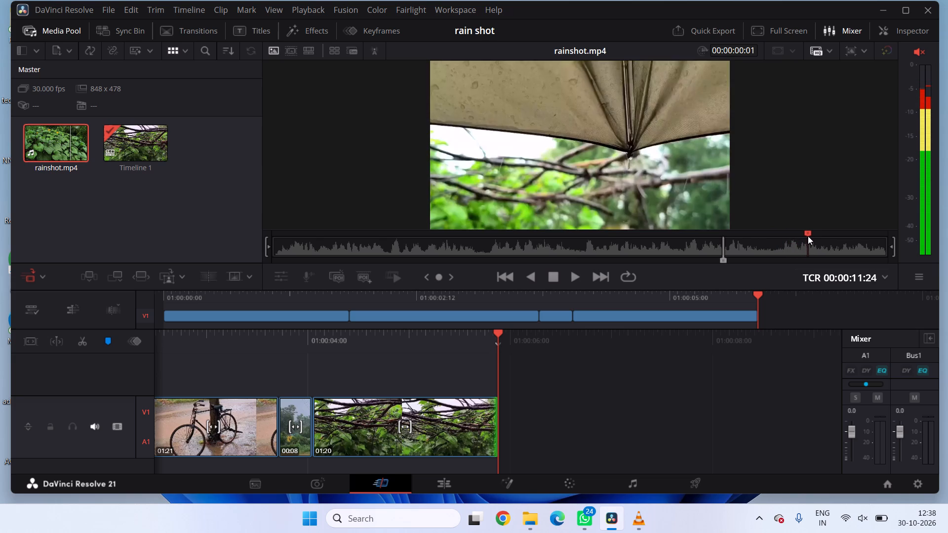
{"action": "left_click_drag", "start_coordinate": [808, 236], "coordinate": [805, 236]}
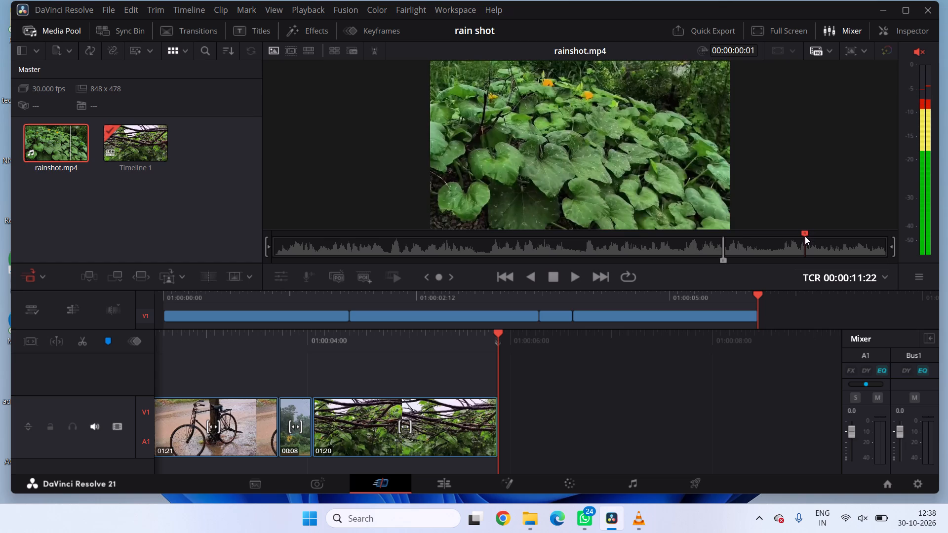
{"action": "left_click_drag", "start_coordinate": [805, 236], "coordinate": [807, 236]}
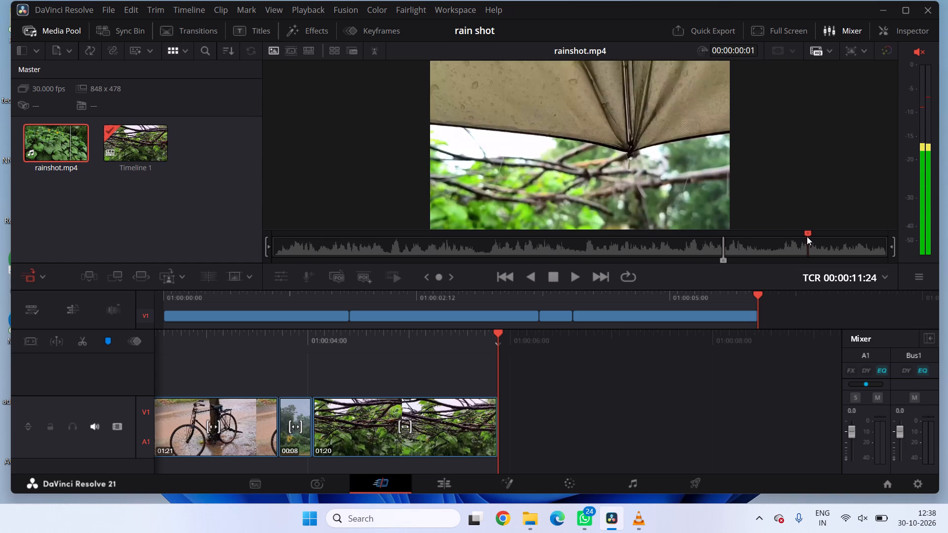
{"action": "key", "text": "o"}
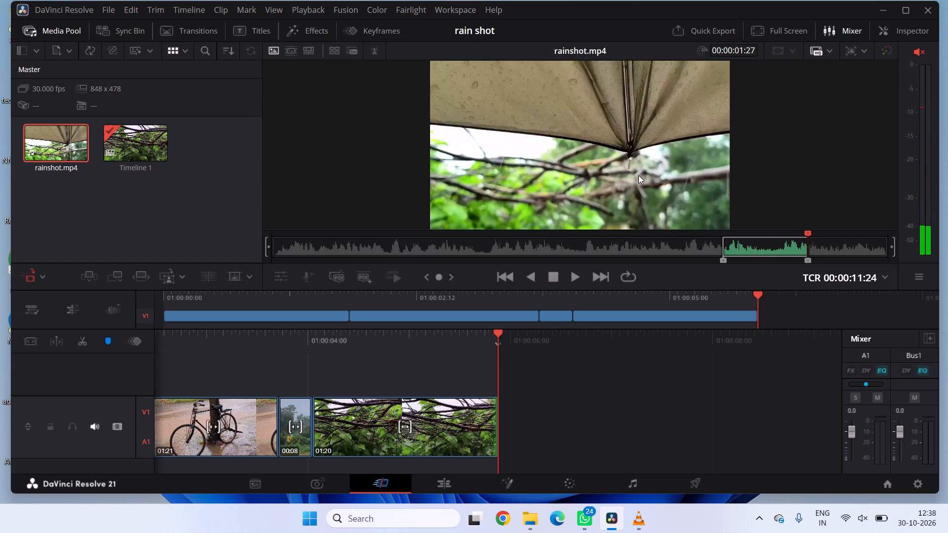
Place the marked broad-leaf plant shot on Timeline 1 directly after the branches-and-leaves clip, at 01:00:05:21.
{"action": "left_click", "coordinate": [638, 175]}
{"action": "left_click_drag", "start_coordinate": [638, 175], "coordinate": [512, 481]}
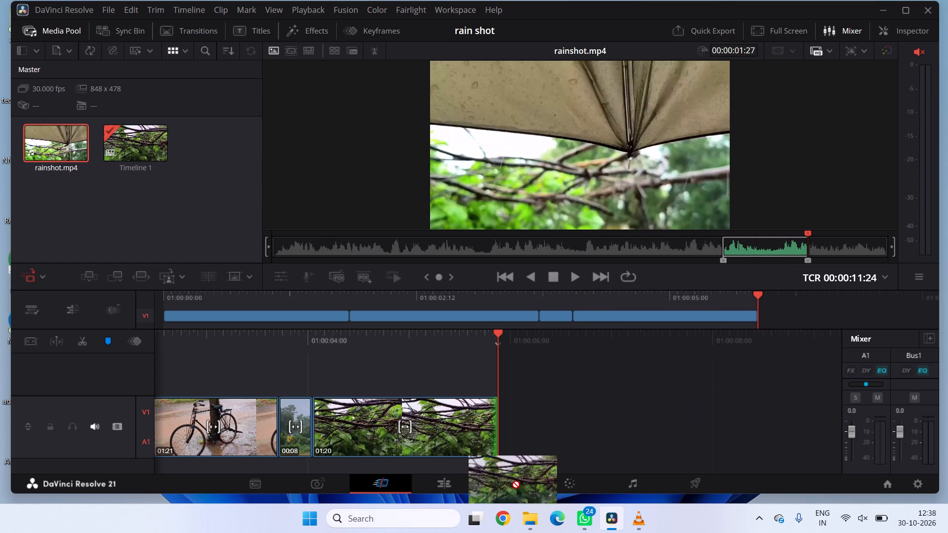
{"action": "left_click_drag", "start_coordinate": [512, 481], "coordinate": [503, 450]}
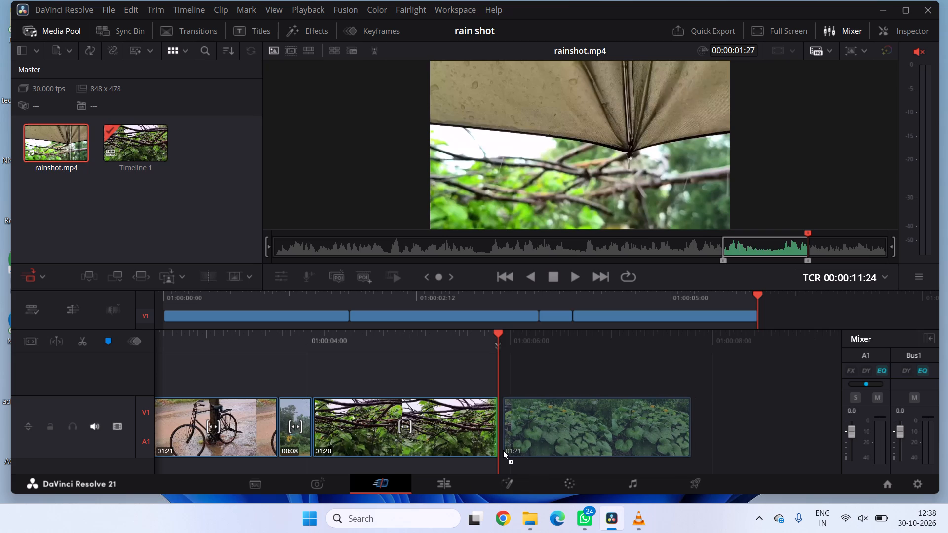
{"action": "left_click_drag", "start_coordinate": [503, 450], "coordinate": [500, 449]}
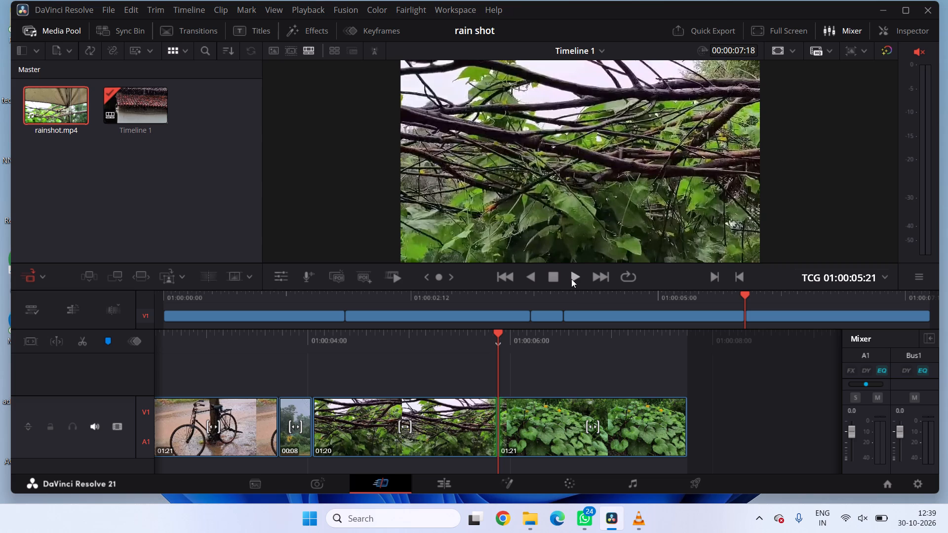
{"action": "key", "text": "Return"}
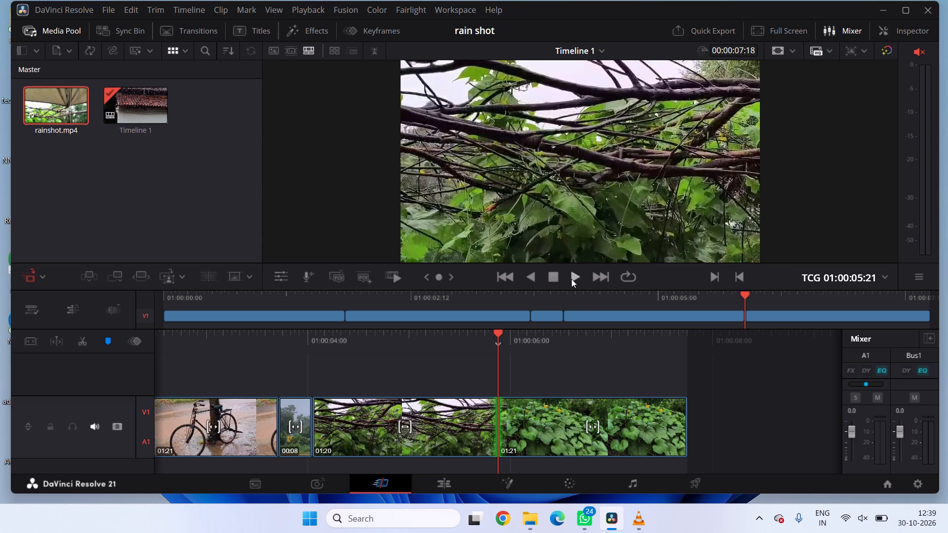
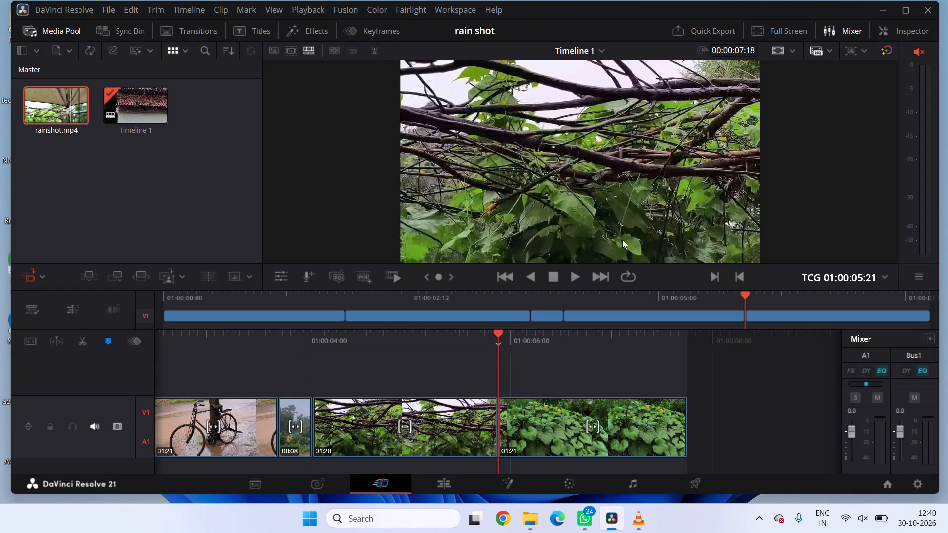
Scrub back through Timeline 1 to its start at 01:00:00:00 to check the sequence of placed shots.
{"action": "left_click", "coordinate": [750, 294]}
{"action": "left_click_drag", "start_coordinate": [745, 292], "coordinate": [745, 292]}
{"action": "left_click_drag", "start_coordinate": [745, 292], "coordinate": [746, 302]}
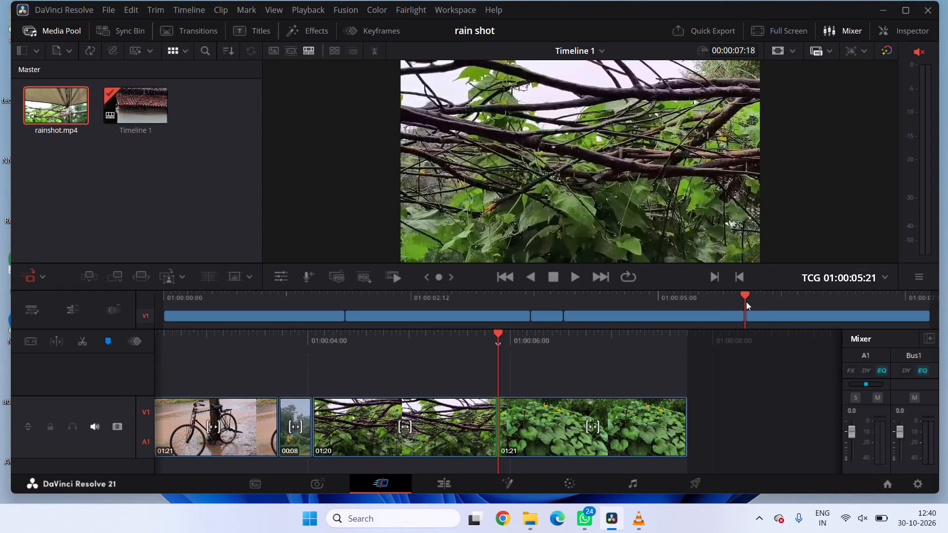
{"action": "left_click_drag", "start_coordinate": [742, 297], "coordinate": [748, 296]}
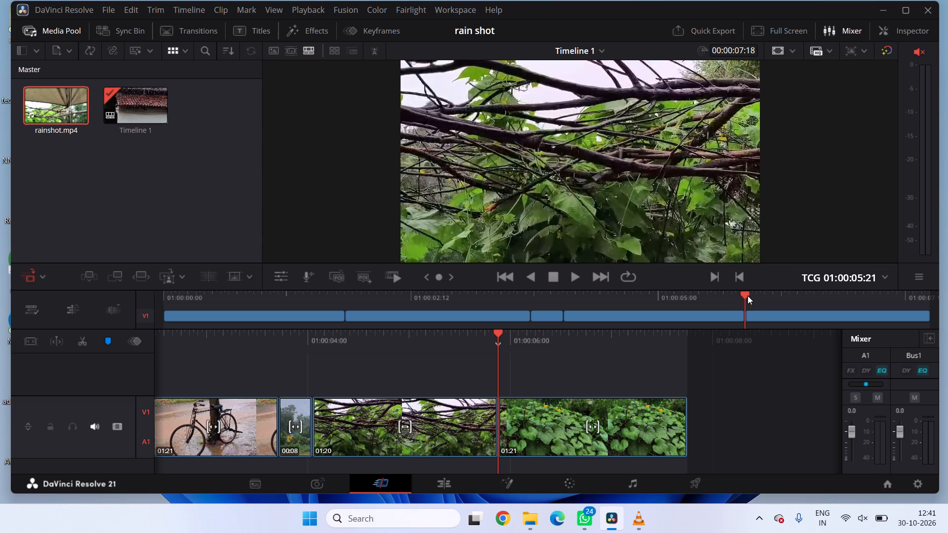
{"action": "left_click_drag", "start_coordinate": [748, 296], "coordinate": [717, 316]}
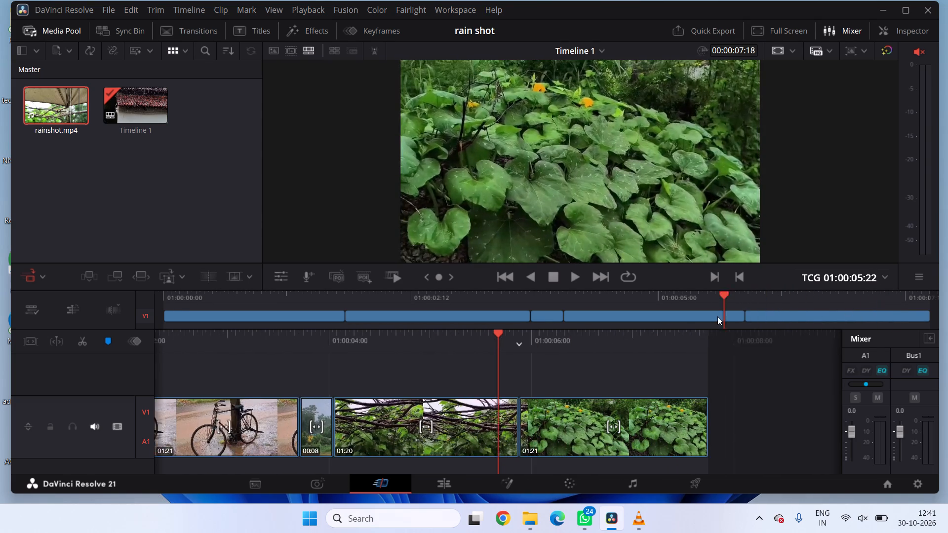
{"action": "left_click_drag", "start_coordinate": [717, 316], "coordinate": [344, 323]}
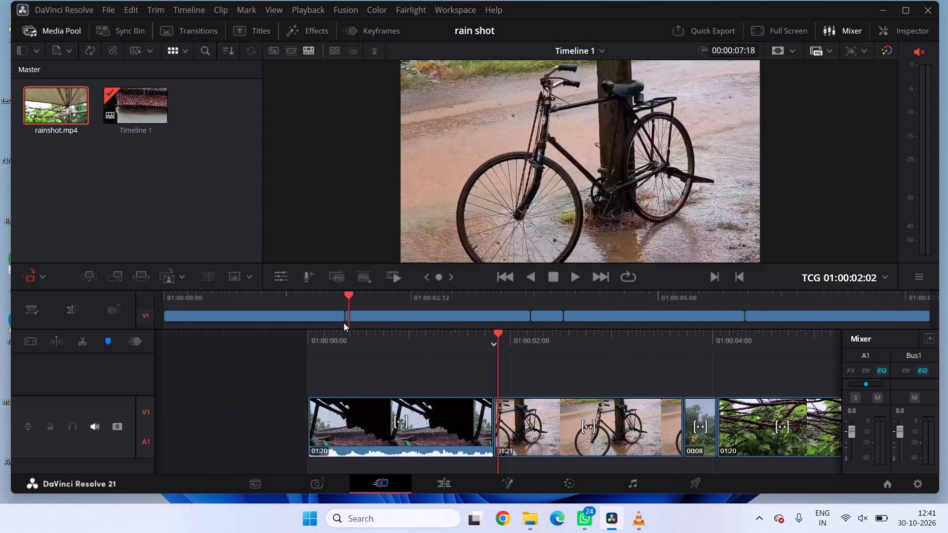
{"action": "left_click_drag", "start_coordinate": [344, 323], "coordinate": [123, 318]}
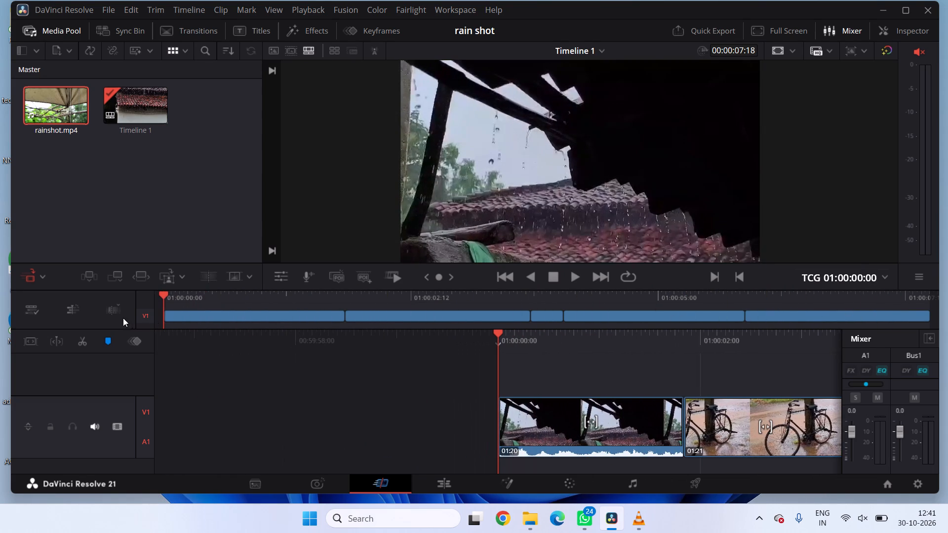
{"action": "left_click_drag", "start_coordinate": [123, 318], "coordinate": [74, 319]}
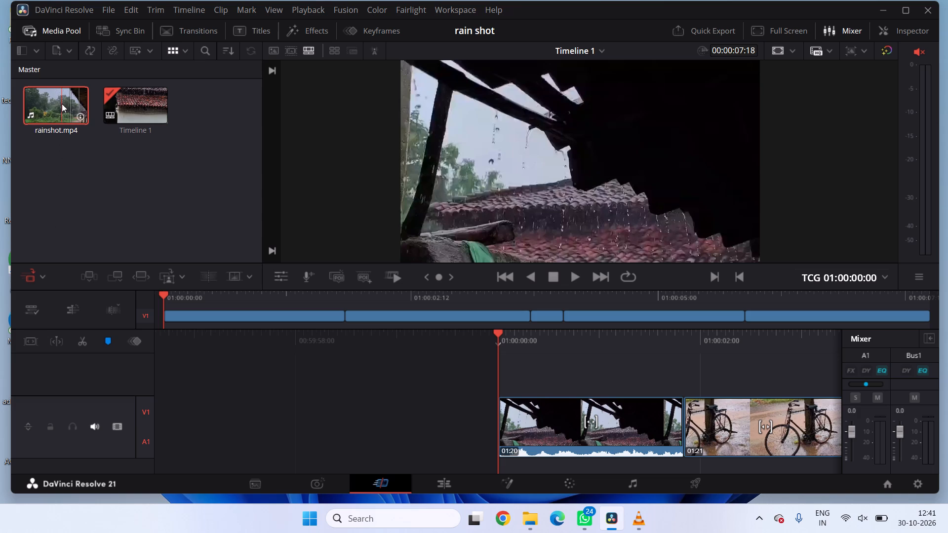
Open the rainshot.mp4 source clip and play it from the first frame, then in reverse, to examine its shots.
{"action": "double_click", "coordinate": [62, 104]}
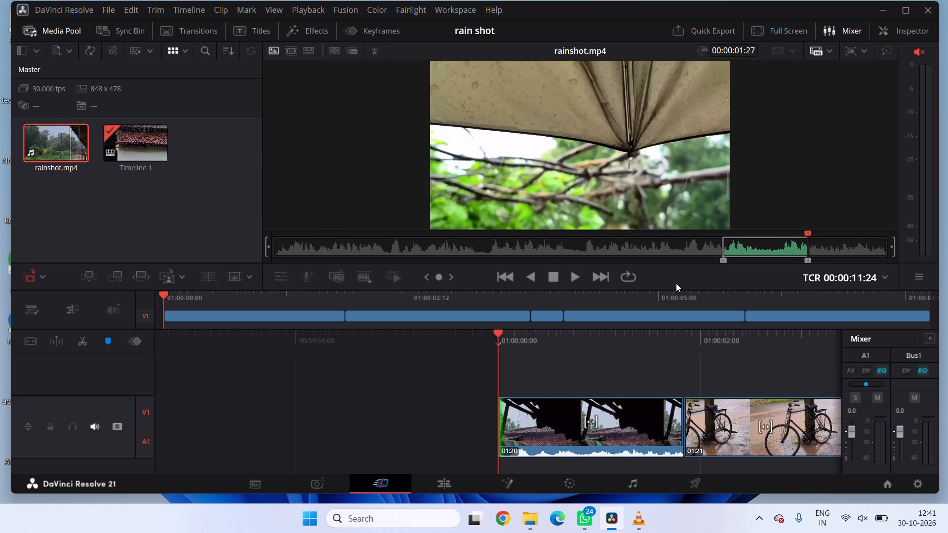
{"action": "left_click", "coordinate": [276, 248]}
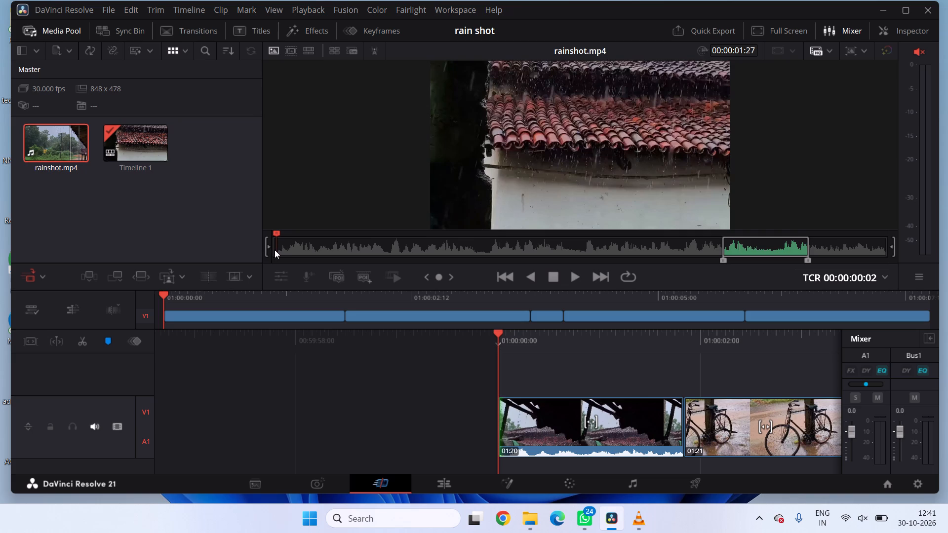
{"action": "left_click", "coordinate": [275, 250]}
{"action": "left_click_drag", "start_coordinate": [273, 250], "coordinate": [250, 253]}
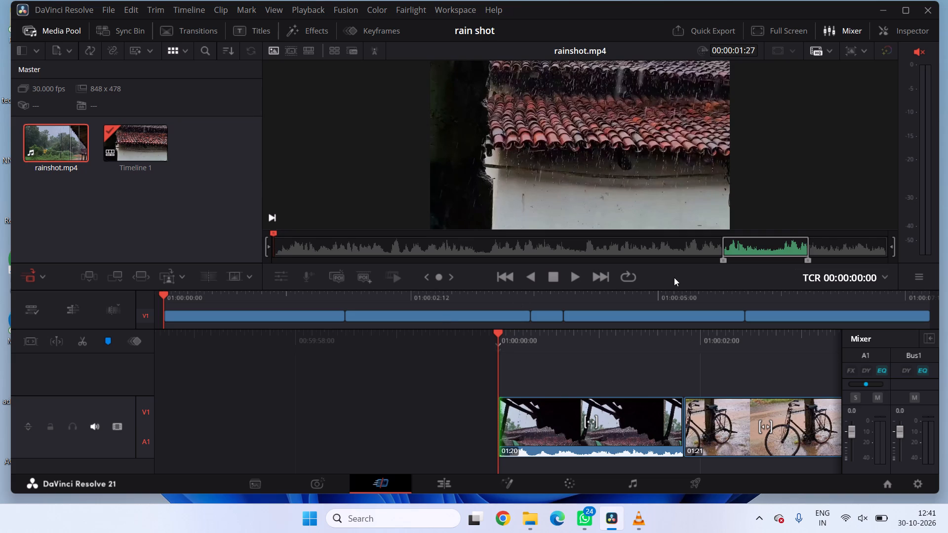
{"action": "left_click", "coordinate": [577, 274]}
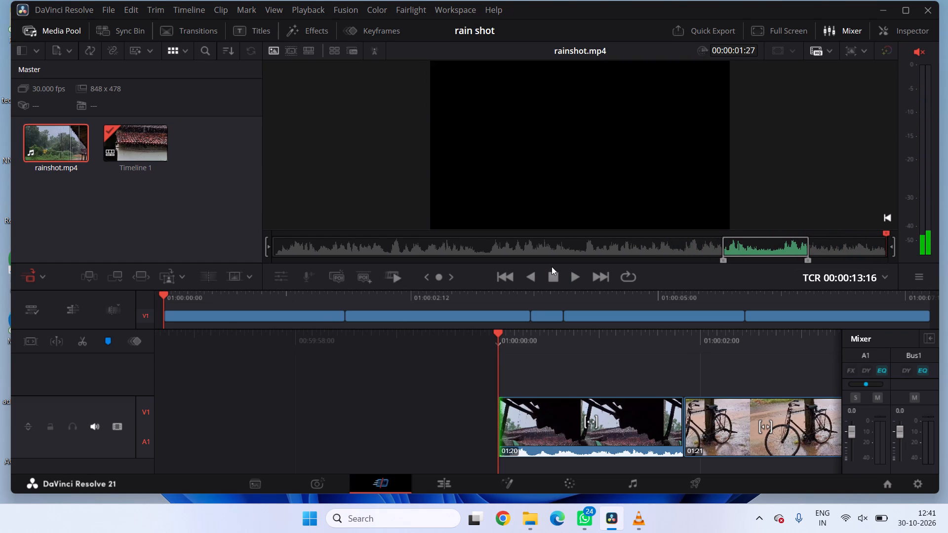
{"action": "left_click", "coordinate": [527, 276]}
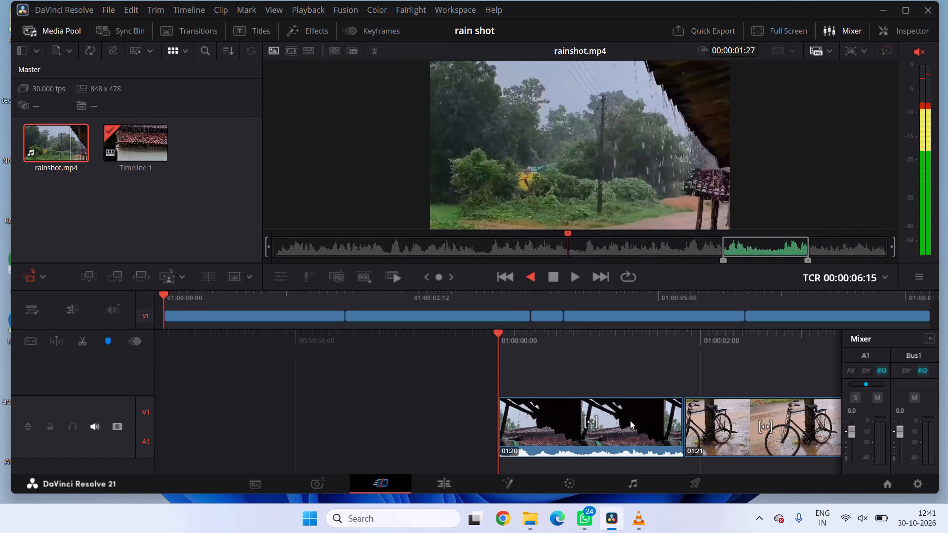
Reorder Timeline 1, moving the dark roof-and-rain clip to the end and the branches-and-leaves clip to the start.
{"action": "left_click_drag", "start_coordinate": [630, 420], "coordinate": [818, 427]}
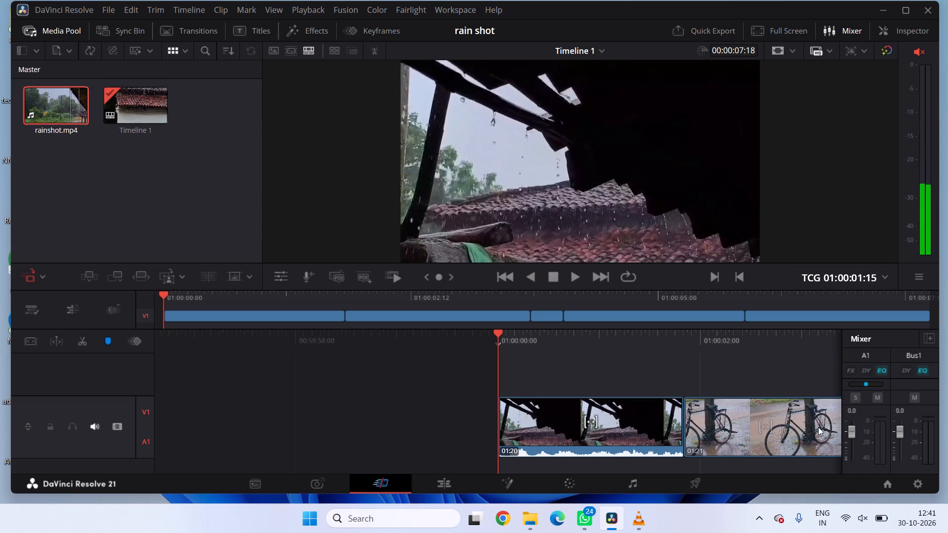
Move the dark roof-and-rain clip from the start of Timeline 1 to the end, directly after the broad-leaf plant clip.
{"action": "left_click_drag", "start_coordinate": [818, 427], "coordinate": [702, 418]}
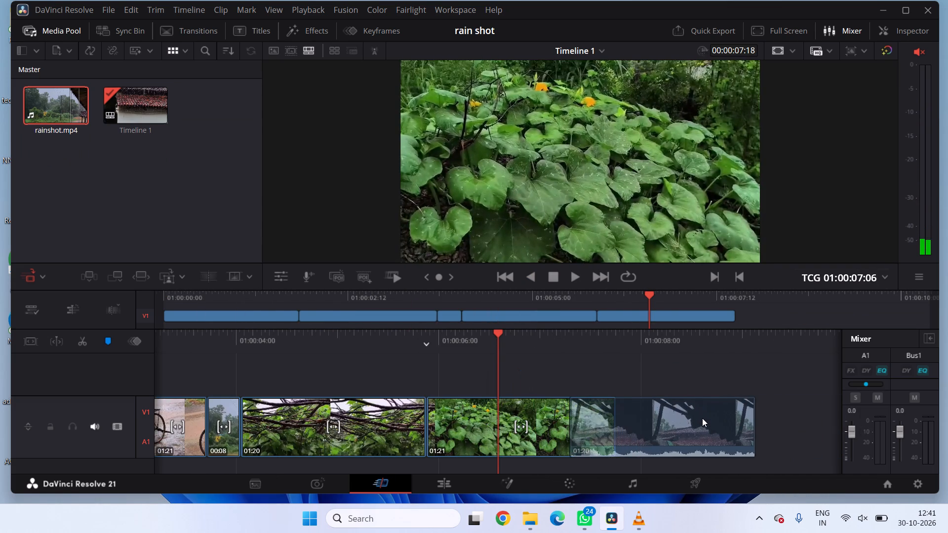
{"action": "left_click_drag", "start_coordinate": [702, 418], "coordinate": [756, 412]}
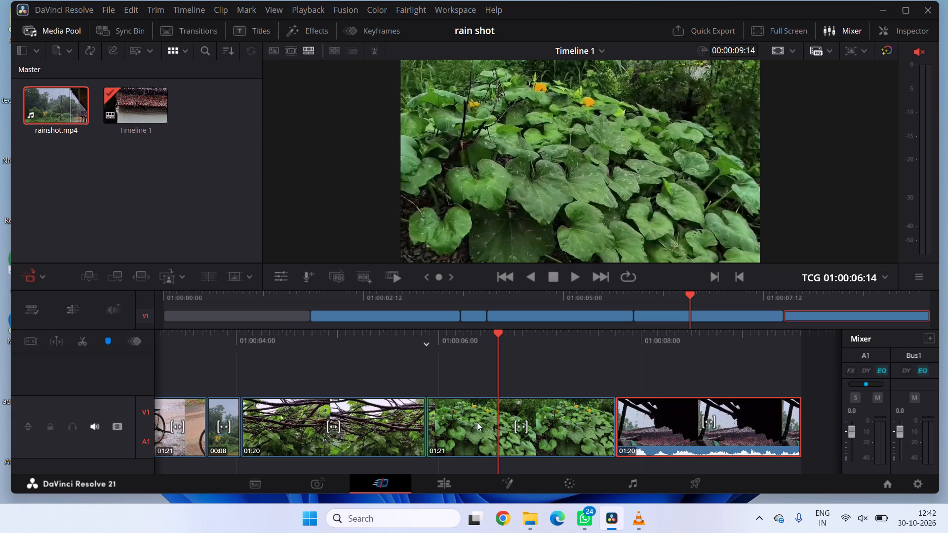
Move the branches-and-leaves clip into the empty space at the start of Timeline 1, directly before the bicycle clip.
{"action": "left_click_drag", "start_coordinate": [373, 439], "coordinate": [216, 434]}
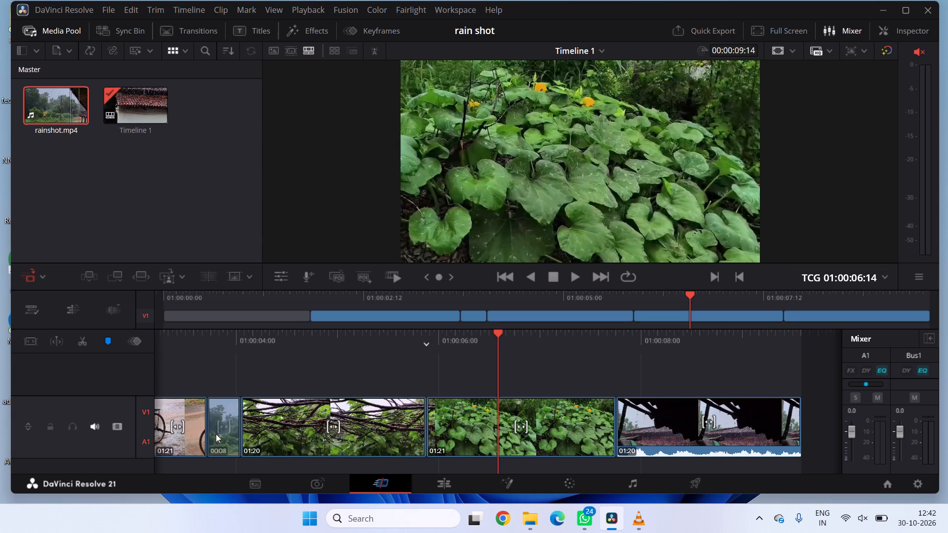
{"action": "left_click_drag", "start_coordinate": [216, 434], "coordinate": [279, 430]}
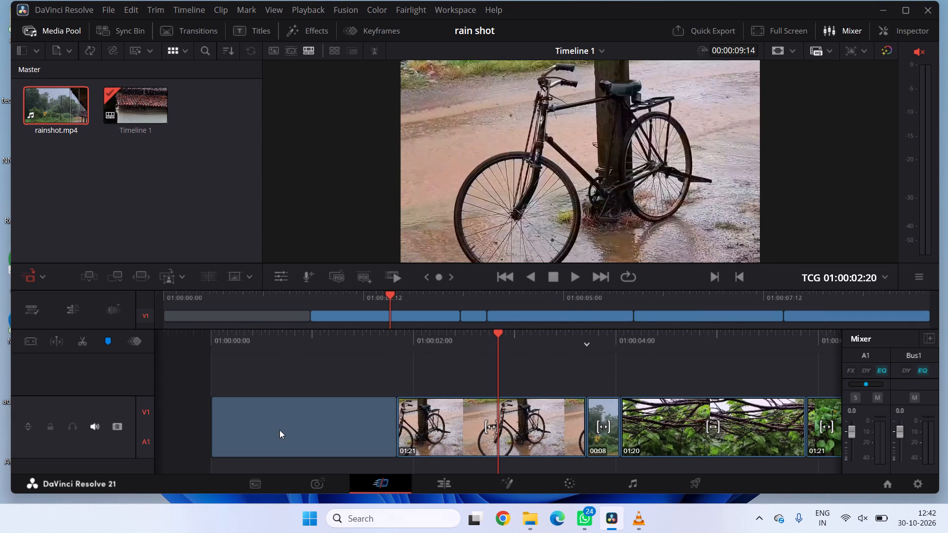
{"action": "left_click_drag", "start_coordinate": [279, 430], "coordinate": [284, 428]}
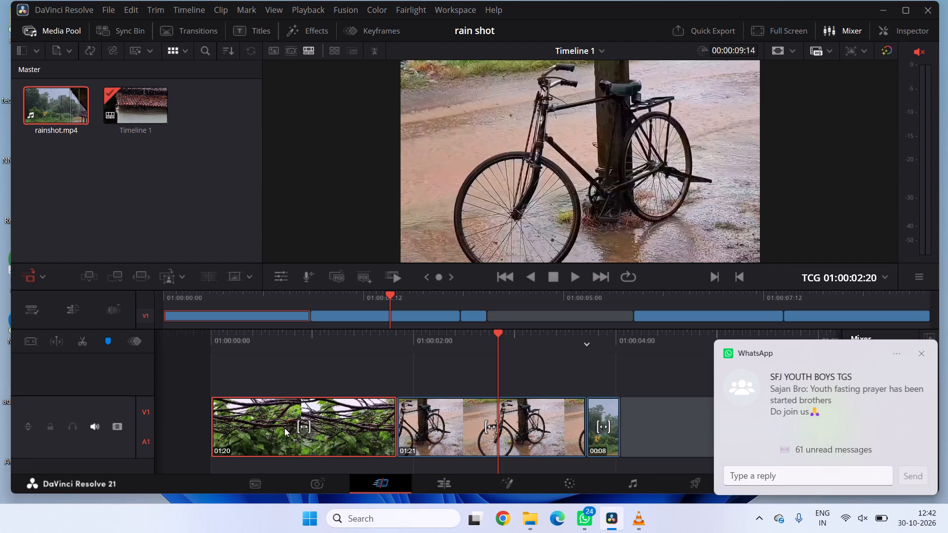
{"action": "left_click", "coordinate": [922, 351]}
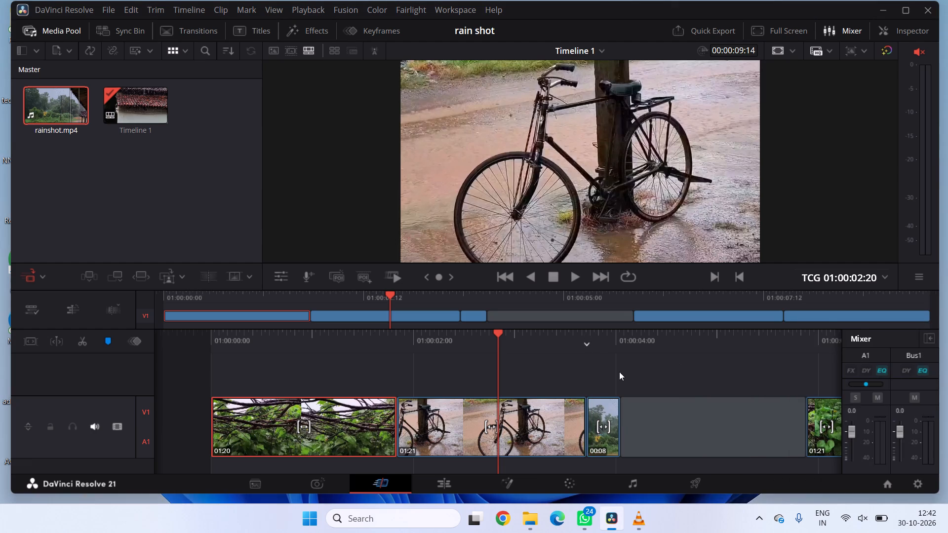
Play Timeline 1 from 01:00:00:00 to the end to review the new shot order and the gap before the broad-leaf plant clip.
{"action": "left_click_drag", "start_coordinate": [499, 335], "coordinate": [868, 351]}
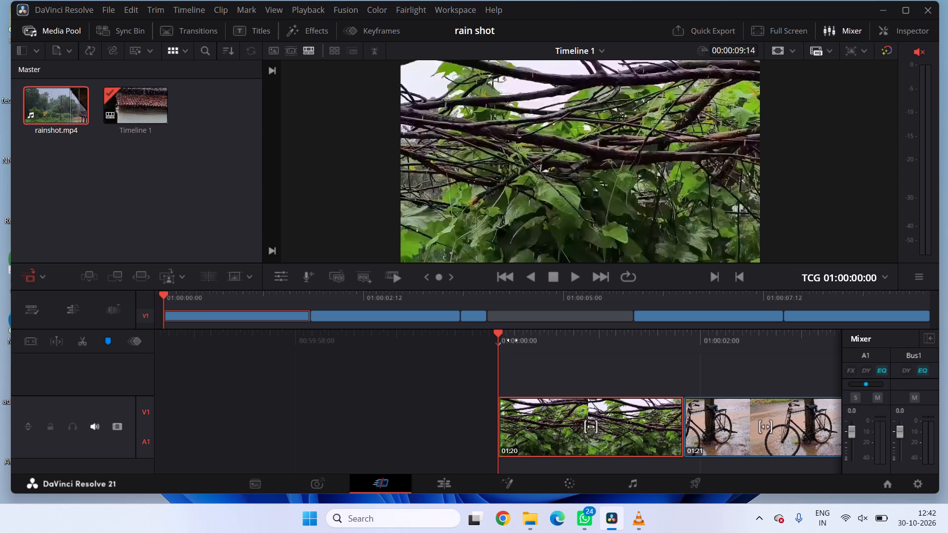
{"action": "left_click", "coordinate": [570, 277]}
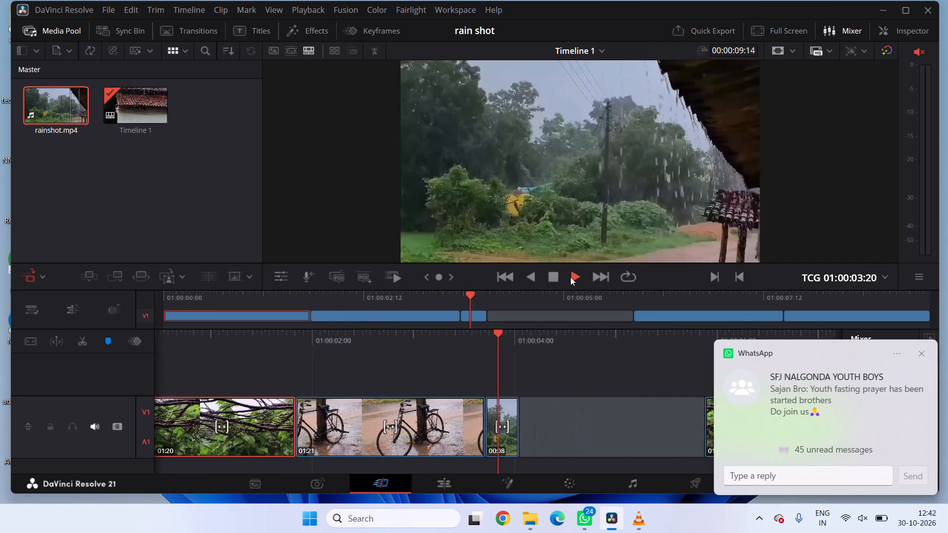
{"action": "left_click", "coordinate": [437, 406]}
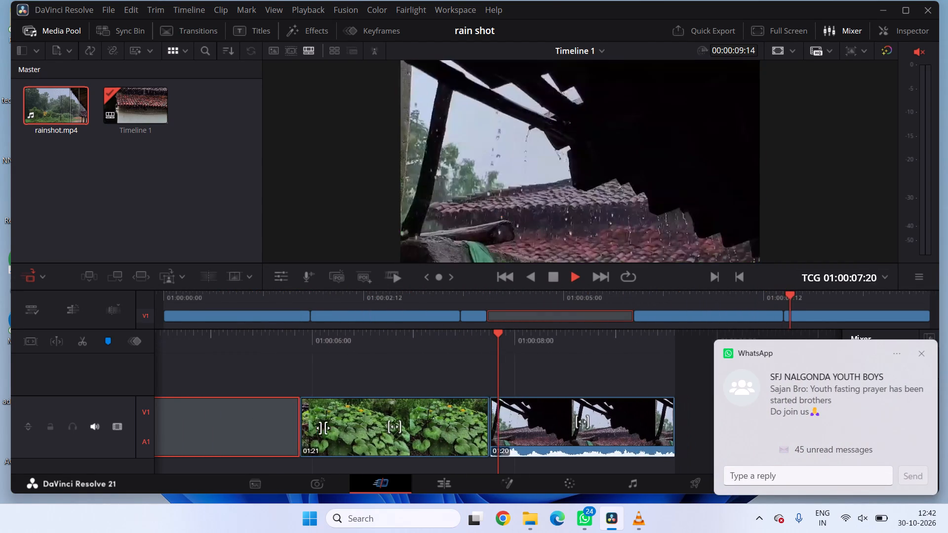
{"action": "scroll", "coordinate": [323, 428], "scroll_direction": "right", "scroll_amount": 1}
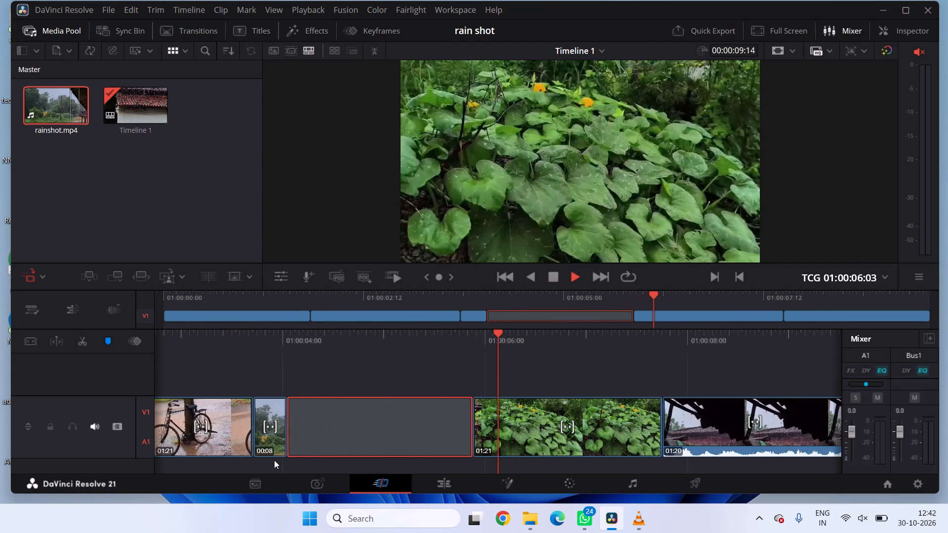
{"action": "left_click", "coordinate": [293, 436]}
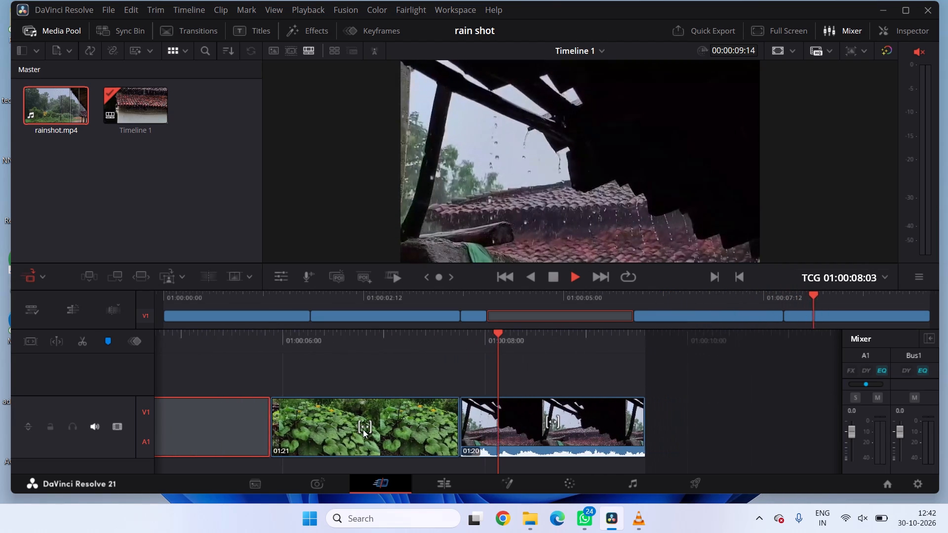
{"action": "scroll", "coordinate": [363, 429], "scroll_direction": "right", "scroll_amount": 1}
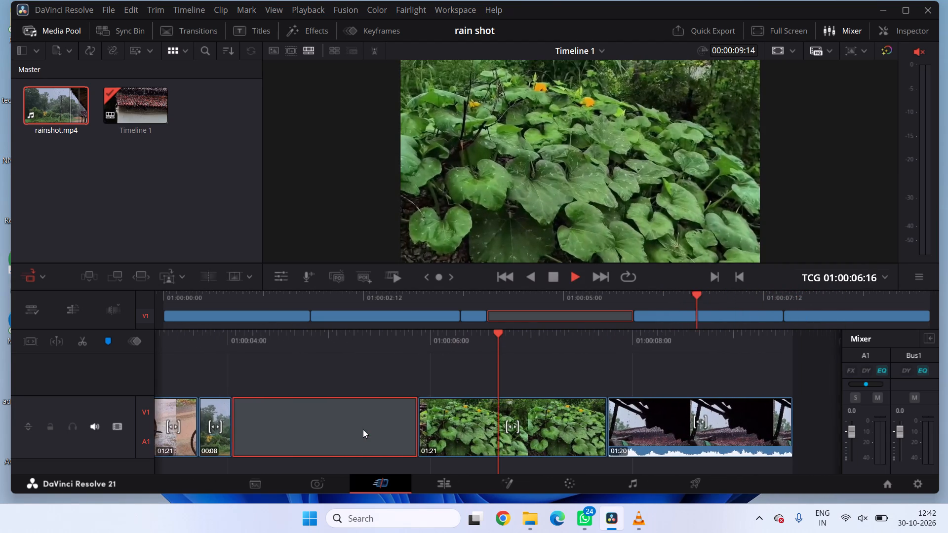
{"action": "scroll", "coordinate": [384, 436], "scroll_direction": "right", "scroll_amount": 1}
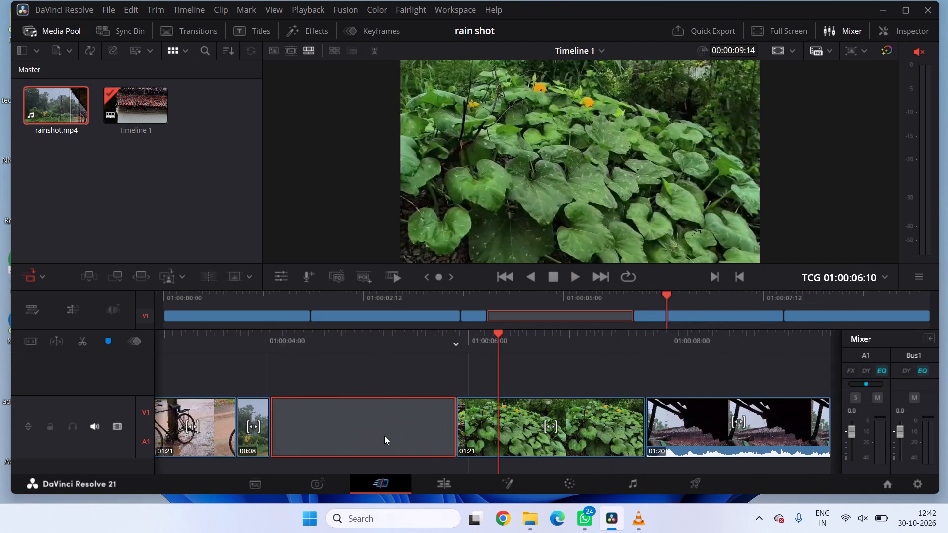
{"action": "scroll", "coordinate": [384, 436], "scroll_direction": "right", "scroll_amount": 1}
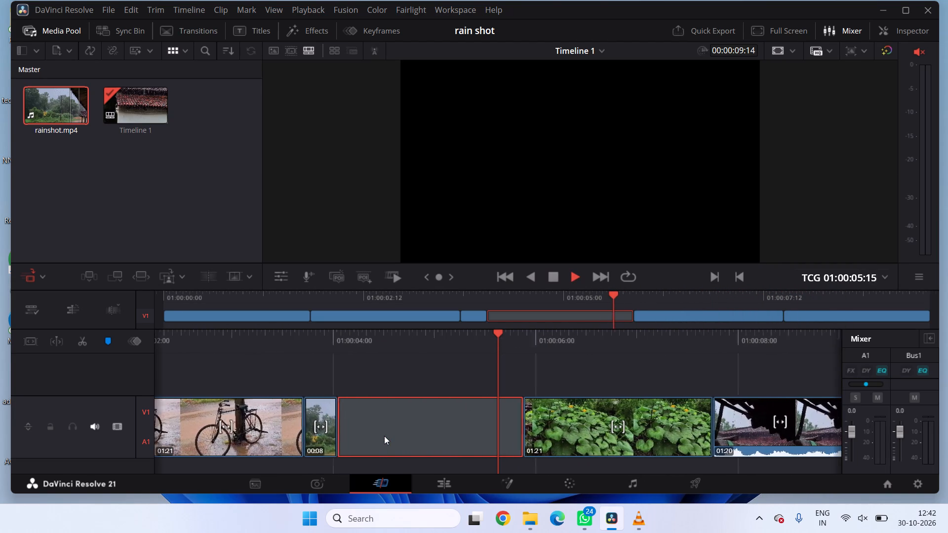
{"action": "scroll", "coordinate": [388, 436], "scroll_direction": "down", "scroll_amount": 1}
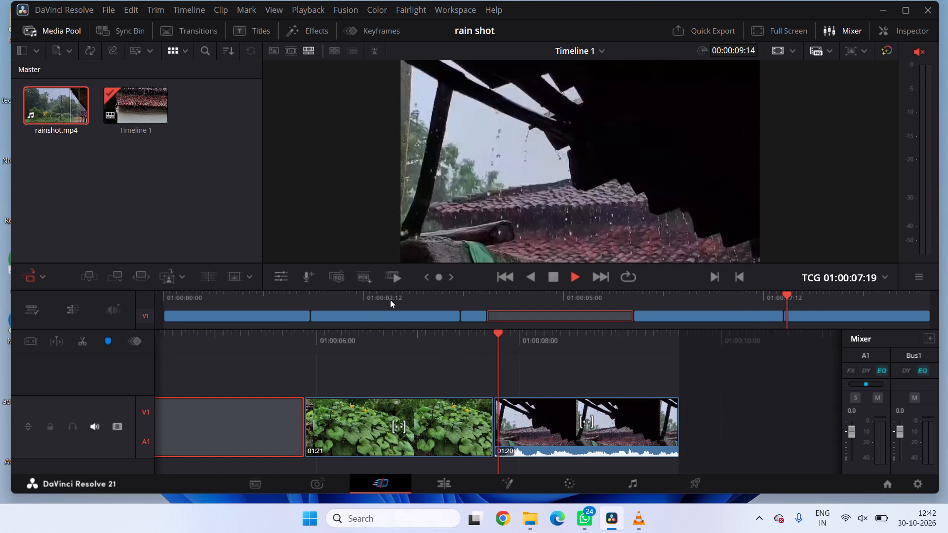
{"action": "left_click", "coordinate": [554, 273]}
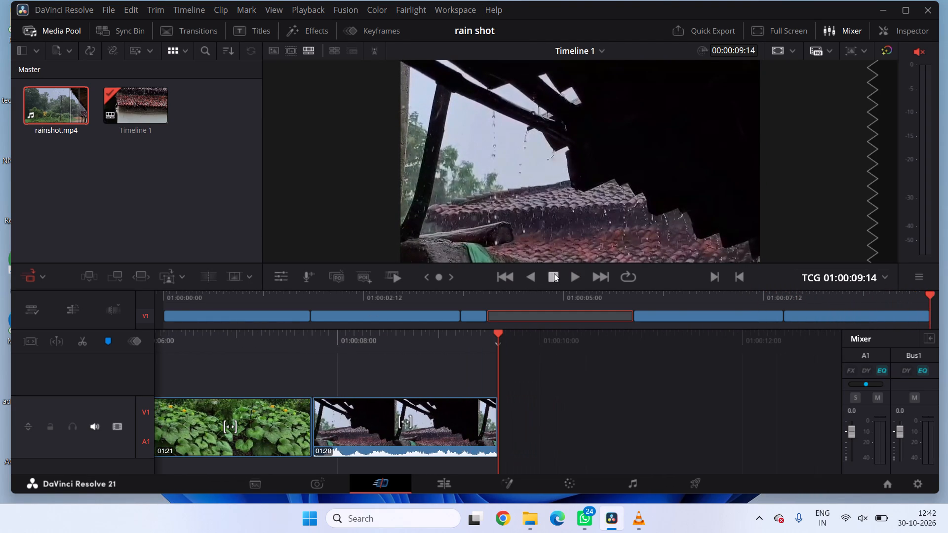
{"action": "left_click", "coordinate": [501, 335]}
Ripple delete the empty gap between the 00:08 clip and the broad-leaf plant clip on Timeline 1.
{"action": "left_click_drag", "start_coordinate": [501, 335], "coordinate": [570, 334]}
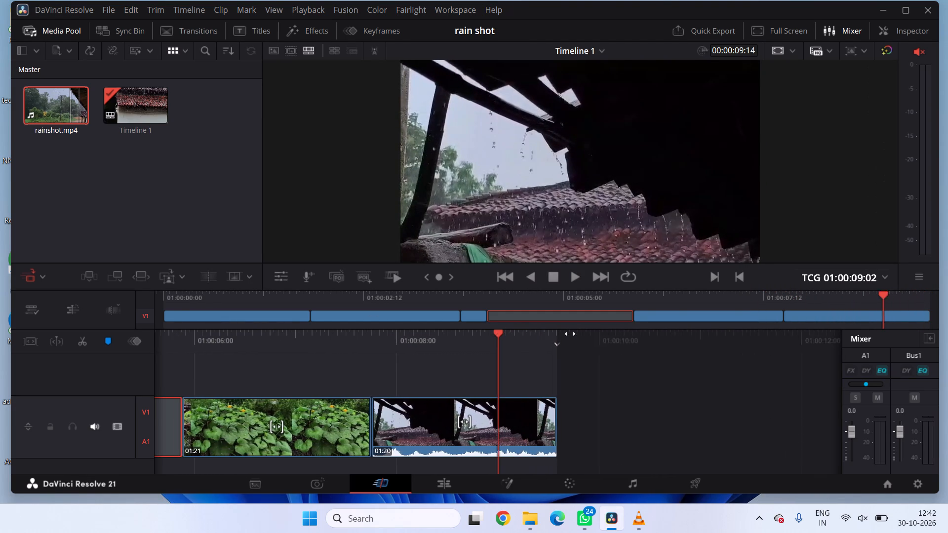
{"action": "left_click_drag", "start_coordinate": [570, 334], "coordinate": [843, 330]}
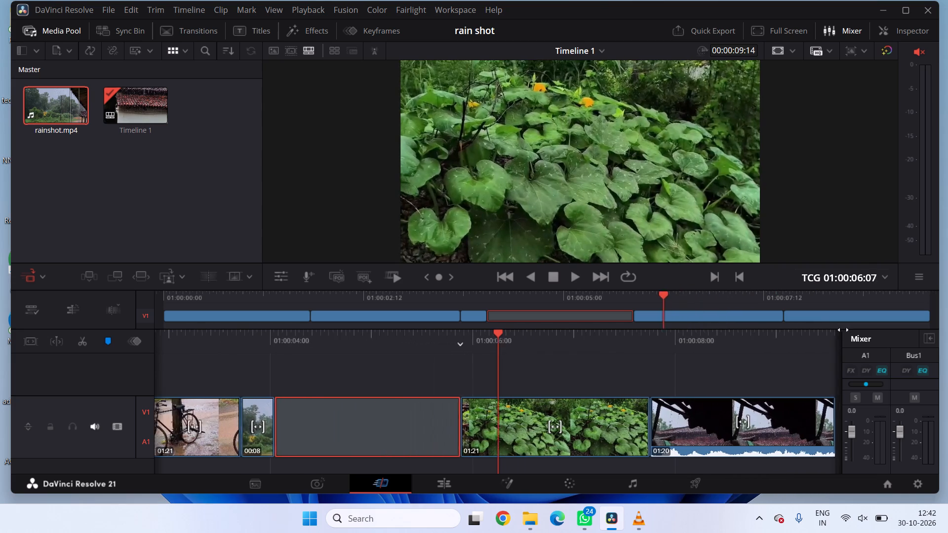
{"action": "left_click_drag", "start_coordinate": [843, 330], "coordinate": [917, 330]}
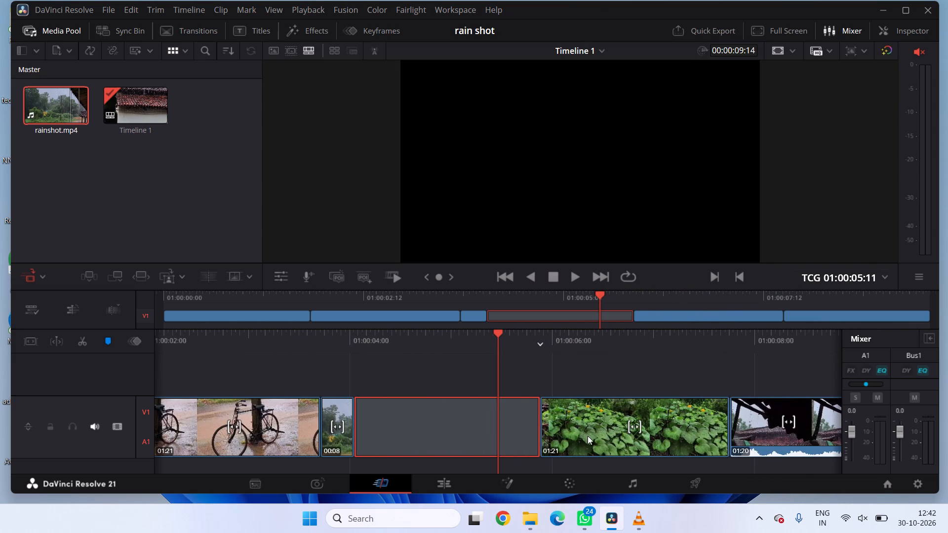
{"action": "left_click", "coordinate": [436, 419]}
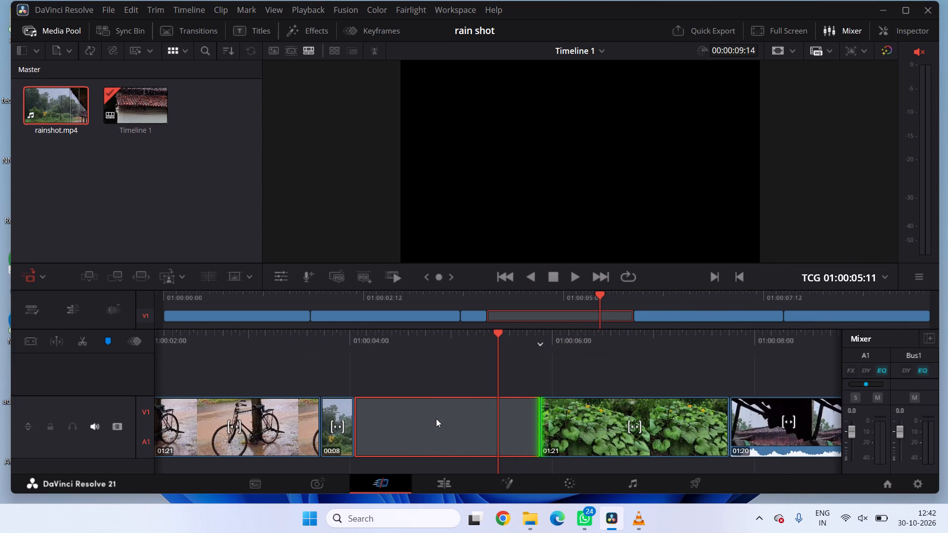
{"action": "key", "text": "shift+BackSpace"}
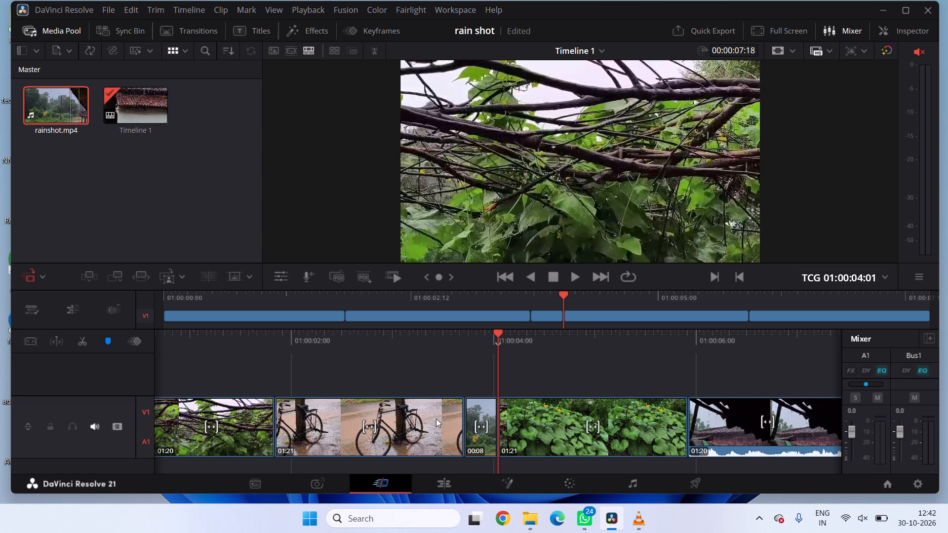
Check the reordered clips from the end of Timeline 1 back to its start at 01:00:00:00.
{"action": "scroll", "coordinate": [436, 419], "scroll_direction": "right", "scroll_amount": 1}
{"action": "scroll", "coordinate": [436, 419], "scroll_direction": "left", "scroll_amount": 1}
{"action": "scroll", "coordinate": [436, 419], "scroll_direction": "right", "scroll_amount": 1}
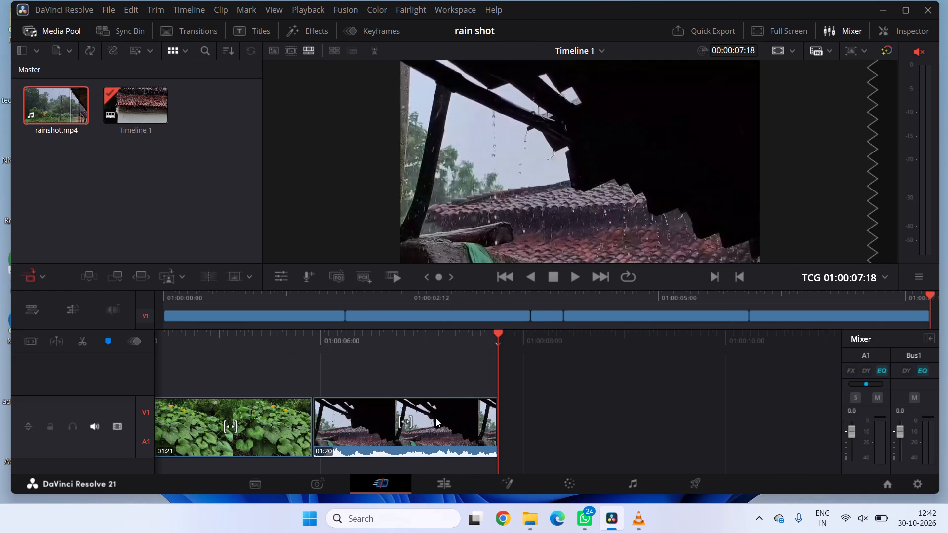
{"action": "scroll", "coordinate": [436, 419], "scroll_direction": "right", "scroll_amount": 1}
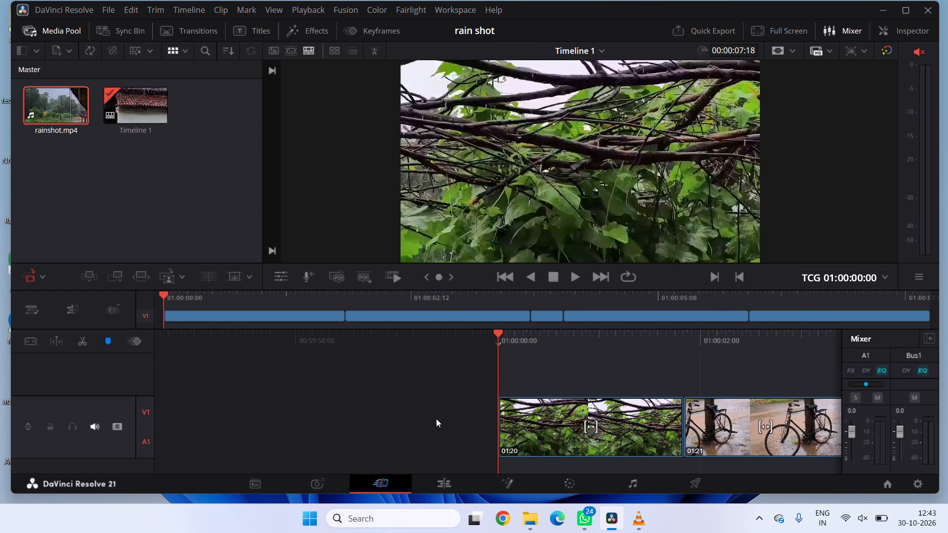
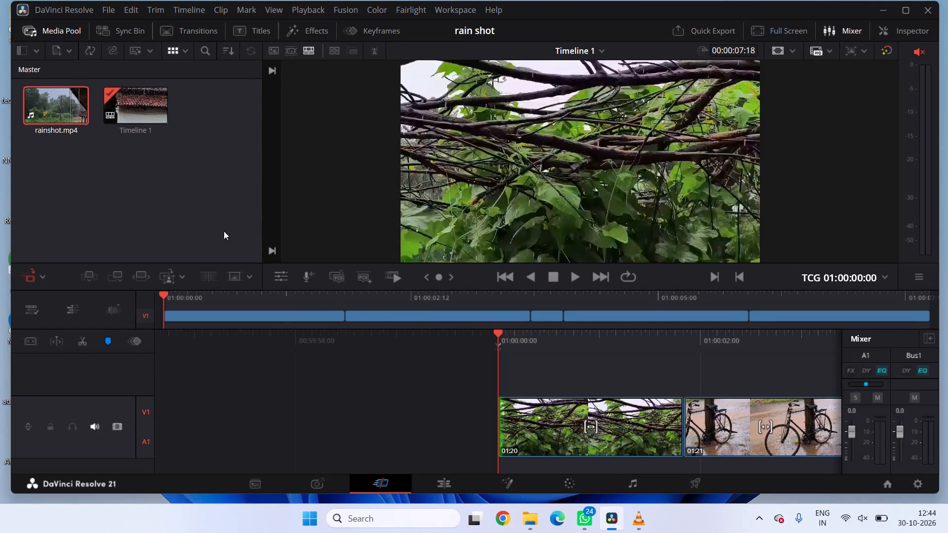
Scrub Timeline 1 back to its start and play the full sequence through to review the clip order.
{"action": "left_click", "coordinate": [155, 112]}
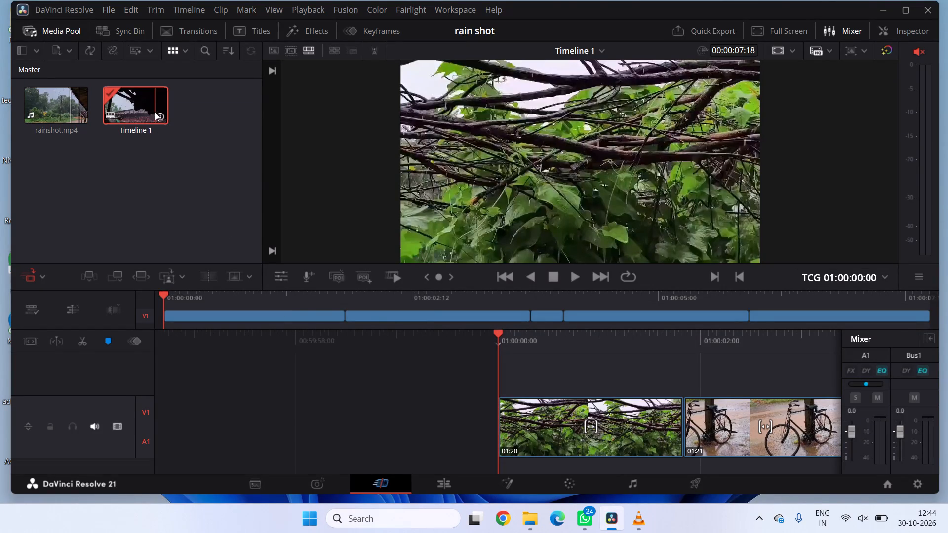
{"action": "double_click", "coordinate": [155, 112]}
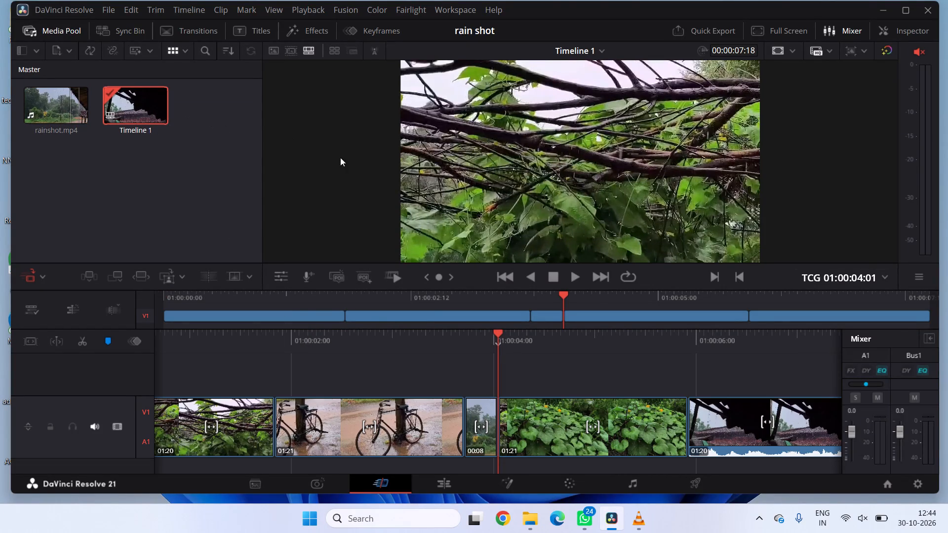
{"action": "left_click", "coordinate": [530, 278]}
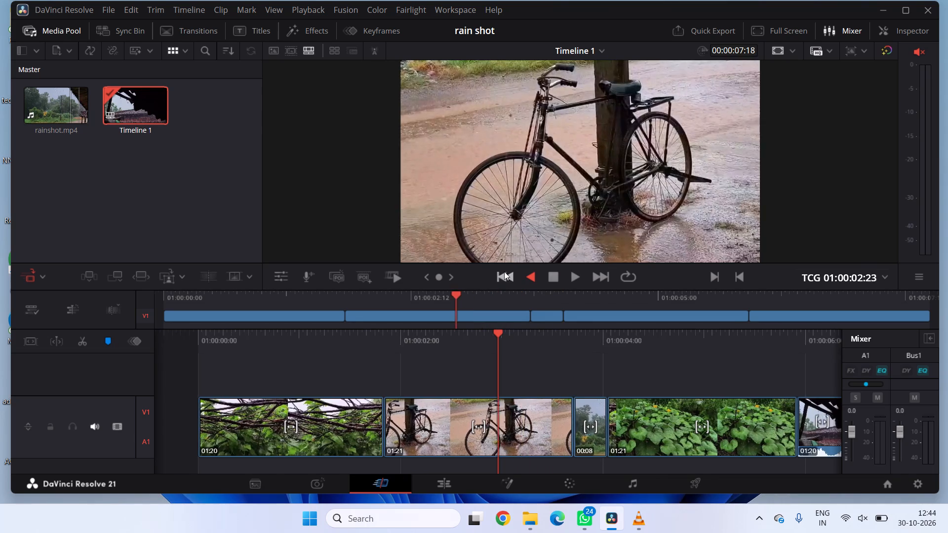
{"action": "left_click", "coordinate": [504, 271]}
{"action": "double_click", "coordinate": [504, 271]}
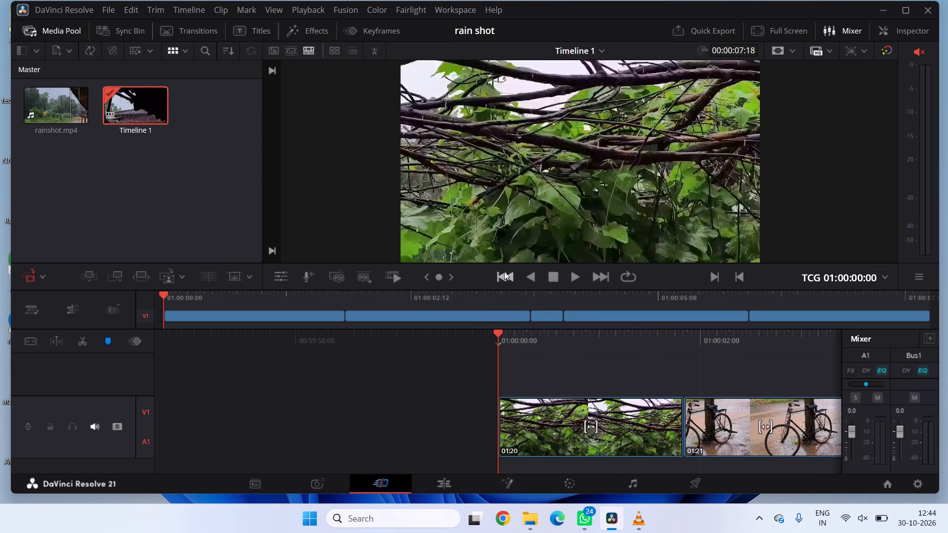
{"action": "double_click", "coordinate": [144, 108]}
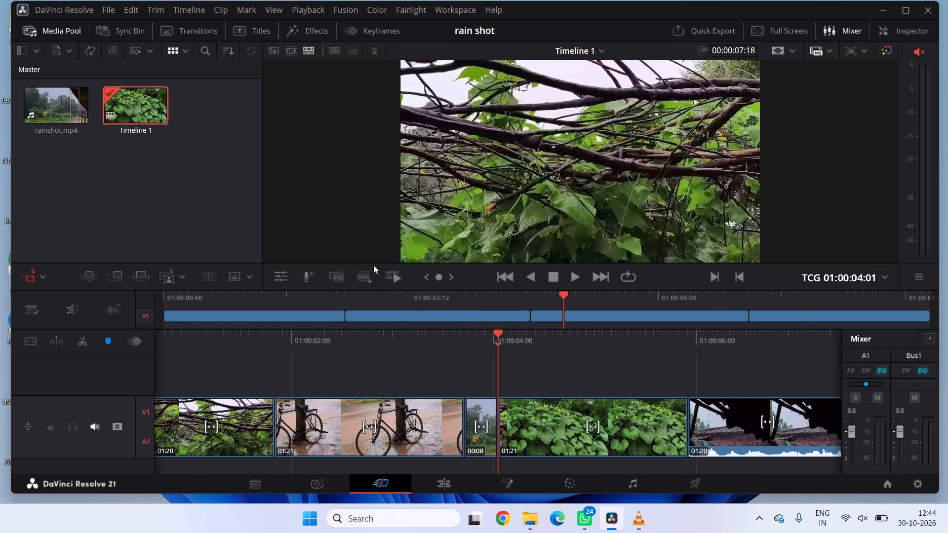
{"action": "scroll", "coordinate": [333, 361], "scroll_direction": "right", "scroll_amount": 4}
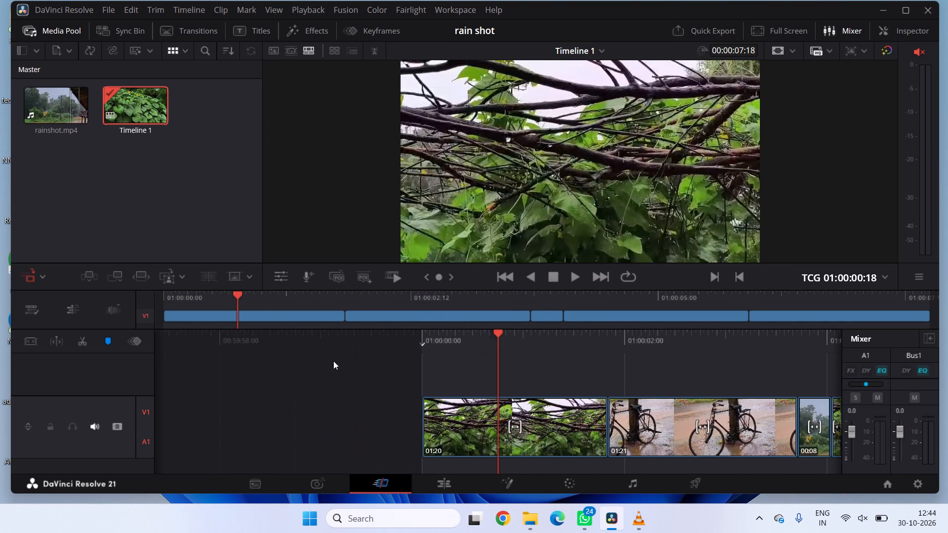
{"action": "scroll", "coordinate": [333, 361], "scroll_direction": "right", "scroll_amount": 2}
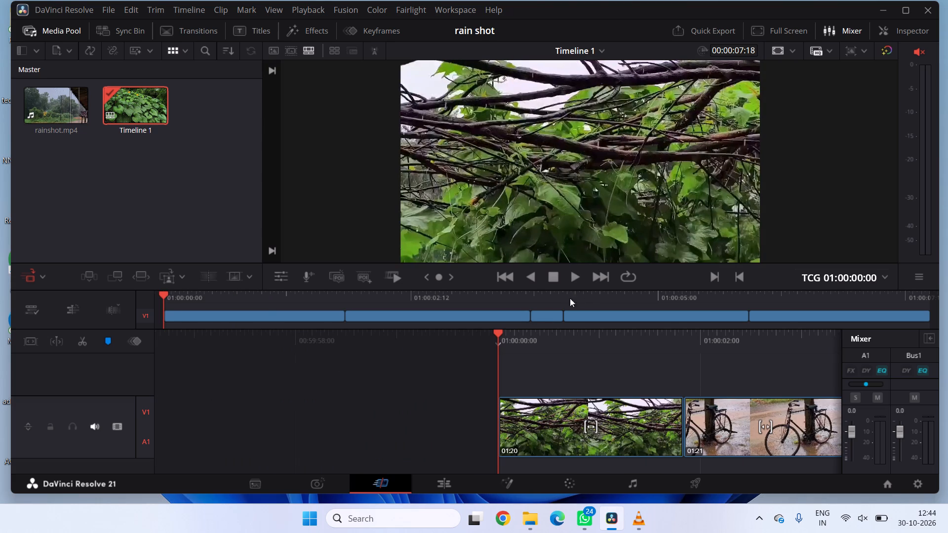
{"action": "left_click", "coordinate": [577, 278]}
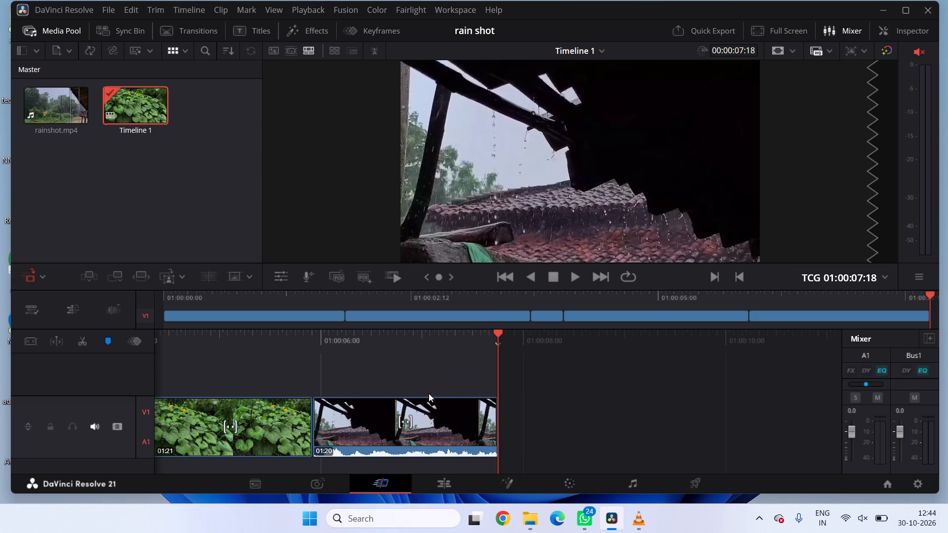
Ripple delete the dark roof-and-rain clip from the end of Timeline 1.
{"action": "left_click", "coordinate": [433, 428]}
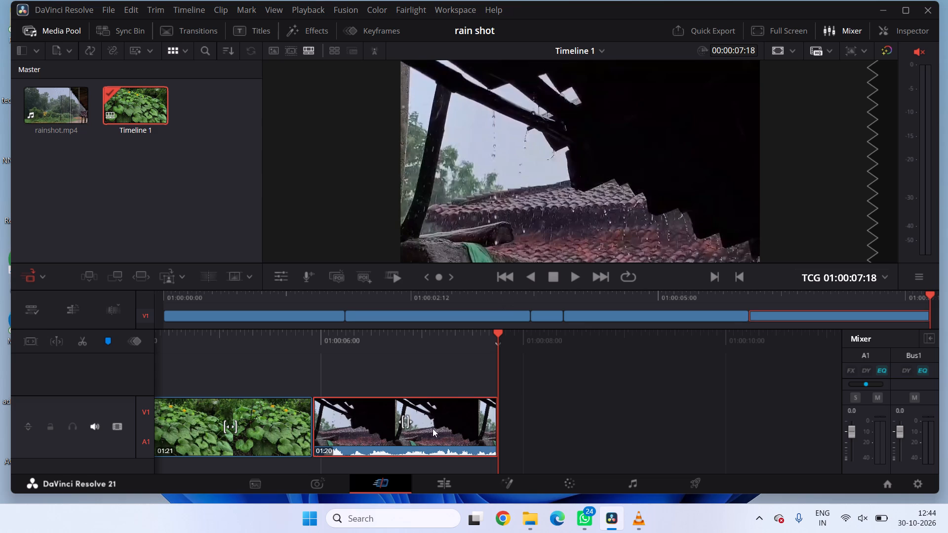
{"action": "key", "text": "shift+BackSpace"}
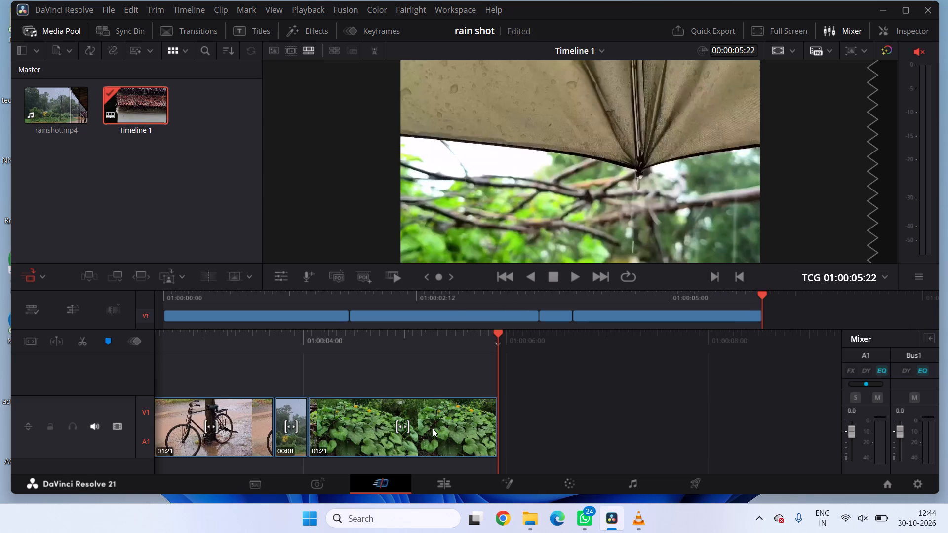
Scrub through the remaining clips on Timeline 1 to check the sequence.
{"action": "scroll", "coordinate": [433, 428], "scroll_direction": "right", "scroll_amount": 1}
{"action": "scroll", "coordinate": [433, 428], "scroll_direction": "left", "scroll_amount": 5}
{"action": "scroll", "coordinate": [433, 428], "scroll_direction": "right", "scroll_amount": 6}
{"action": "scroll", "coordinate": [433, 428], "scroll_direction": "left", "scroll_amount": 1}
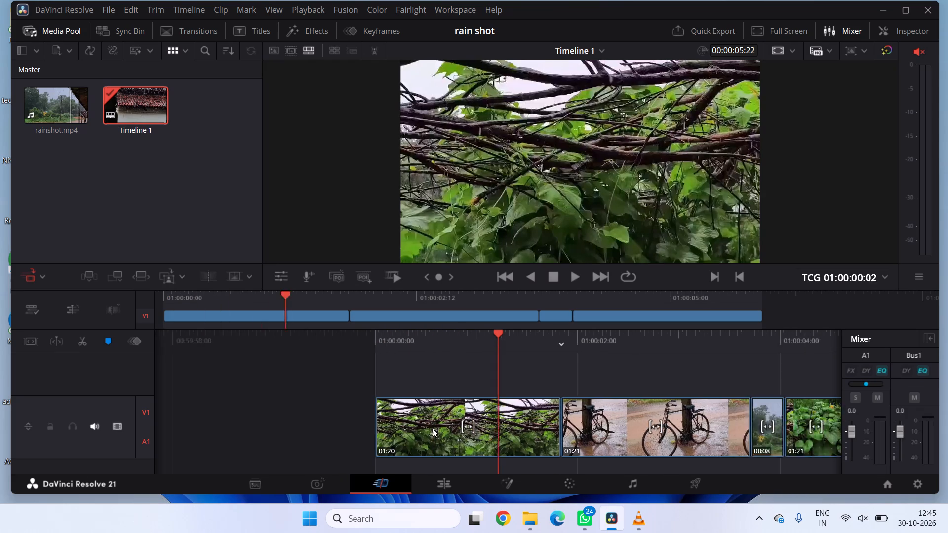
{"action": "scroll", "coordinate": [433, 428], "scroll_direction": "left", "scroll_amount": 2}
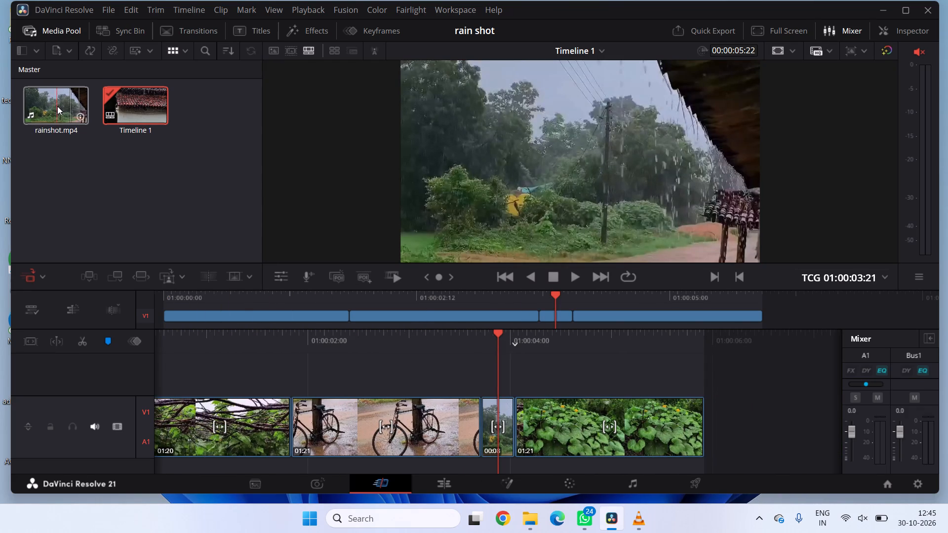
Open the rainshot.mp4 source clip at its marked broad-leaf plant range and choose Insert Video Only.
{"action": "double_click", "coordinate": [57, 106]}
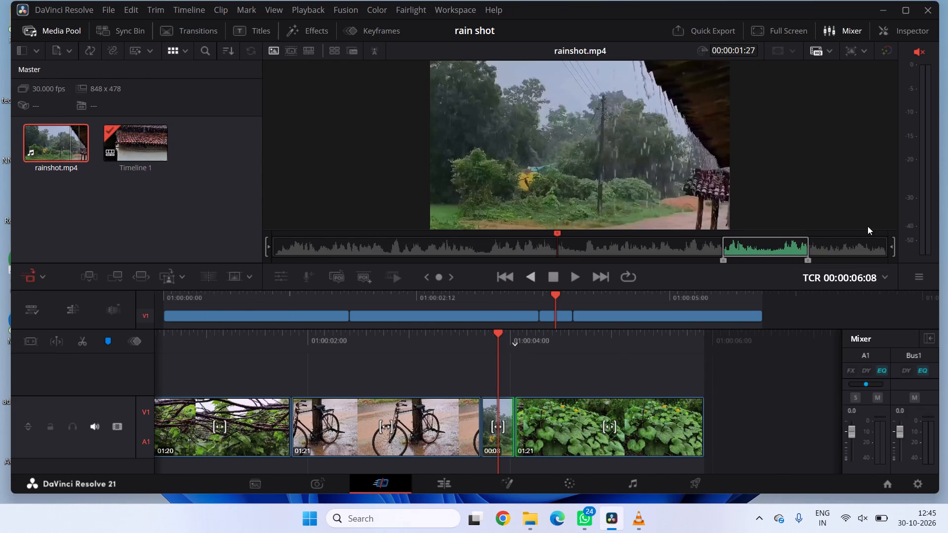
{"action": "left_click", "coordinate": [742, 248]}
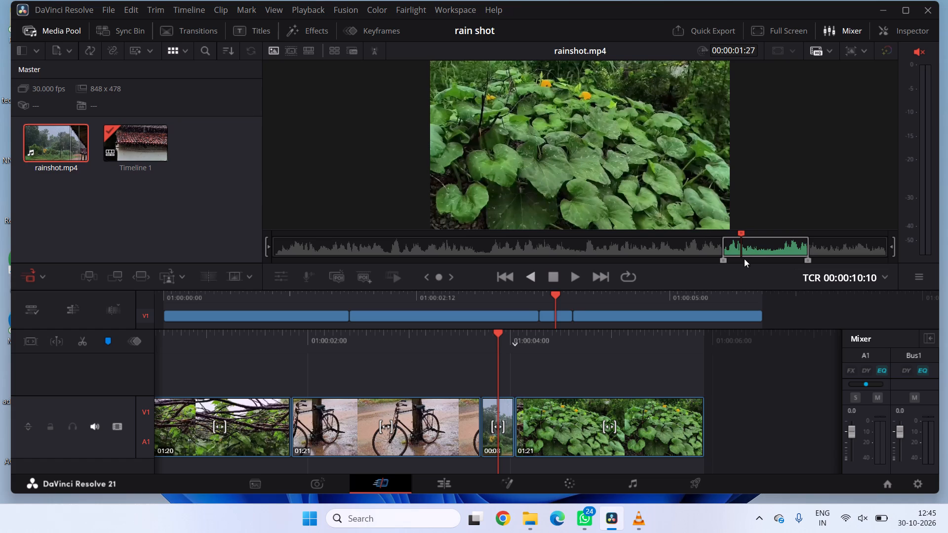
{"action": "left_click", "coordinate": [746, 242]}
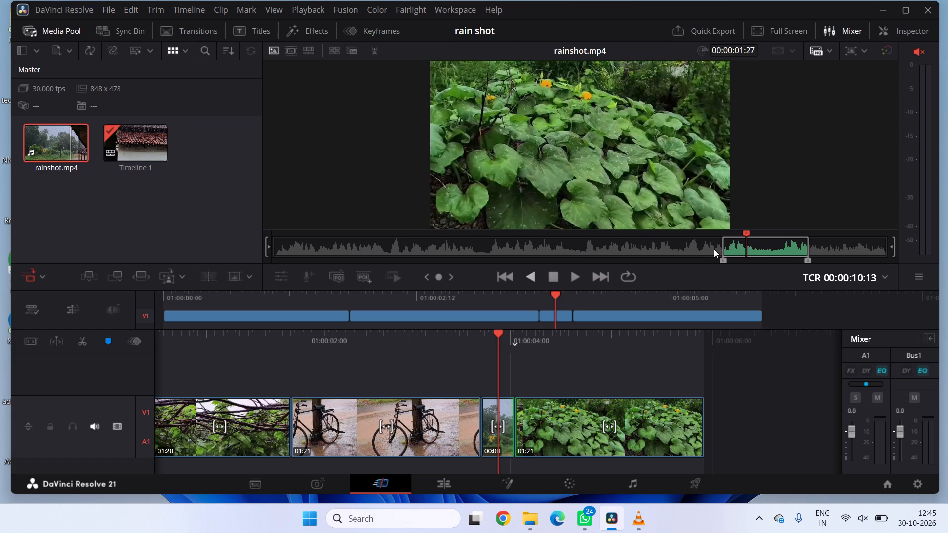
{"action": "left_click", "coordinate": [721, 247]}
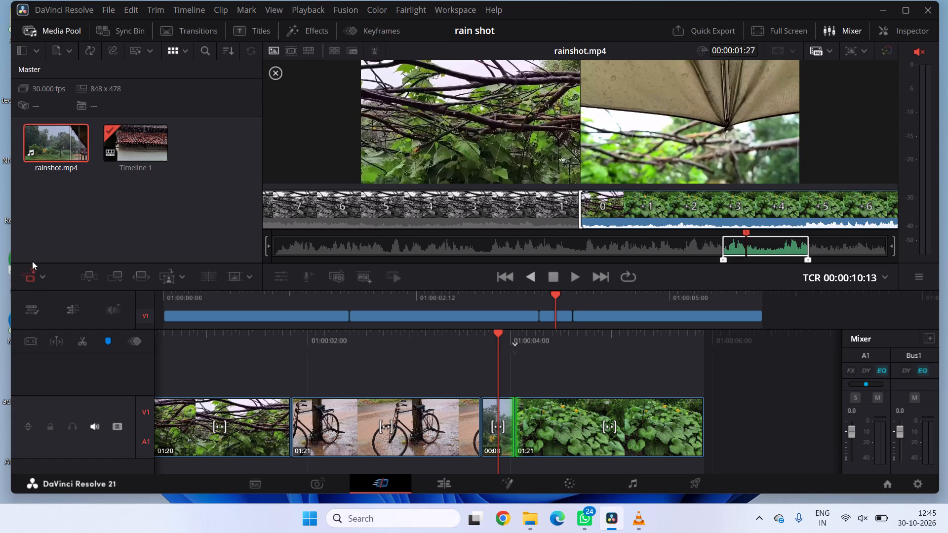
{"action": "left_click", "coordinate": [35, 276]}
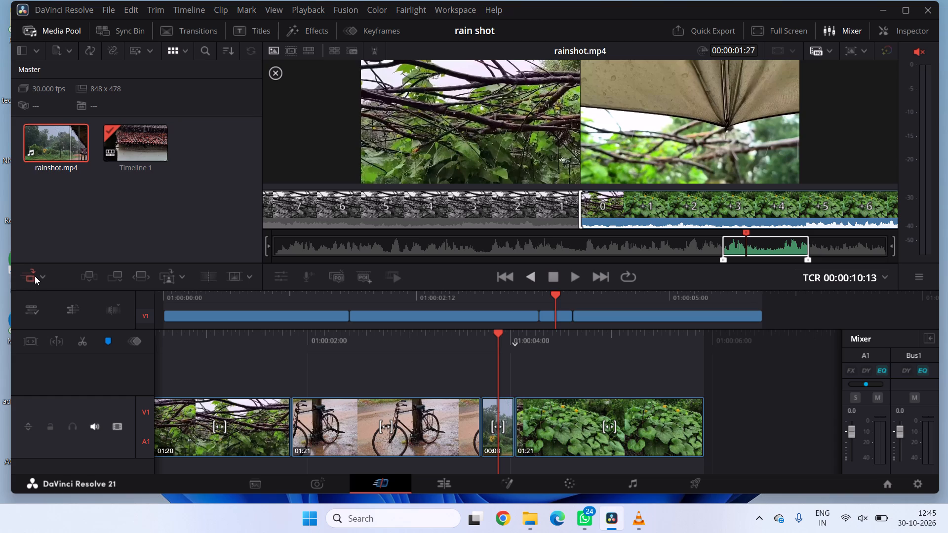
{"action": "left_click", "coordinate": [42, 274]}
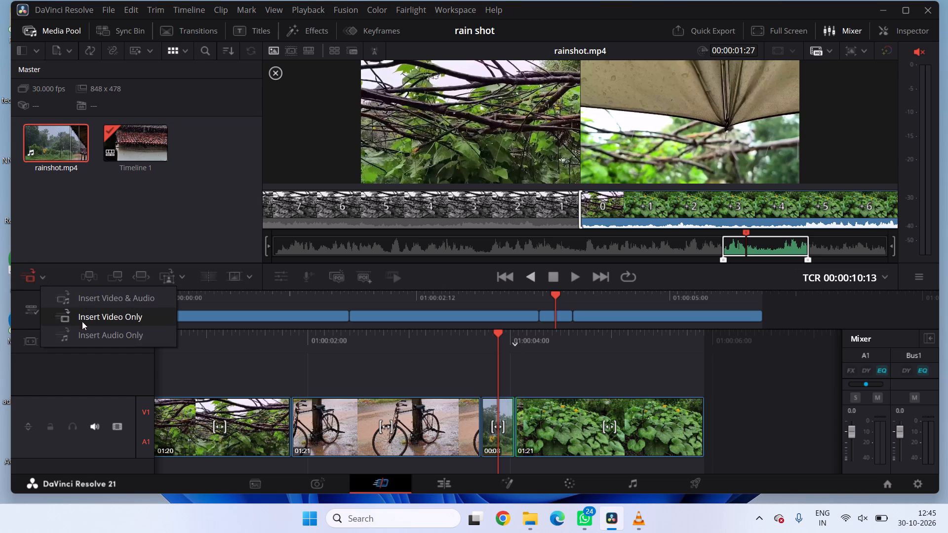
{"action": "left_click", "coordinate": [85, 317]}
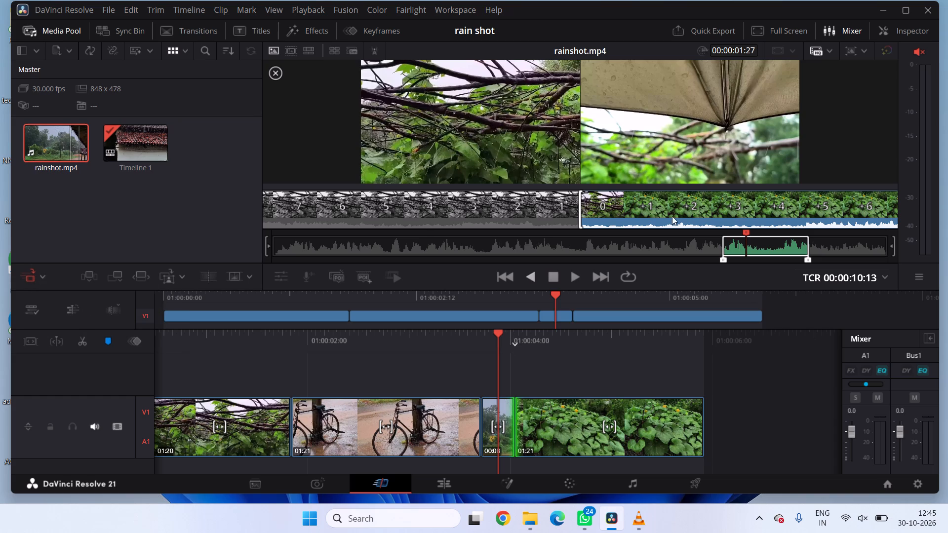
Scrub within the marked range of rainshot.mp4 to examine the start of the broad-leaf plant shot.
{"action": "left_click_drag", "start_coordinate": [746, 233], "coordinate": [764, 232]}
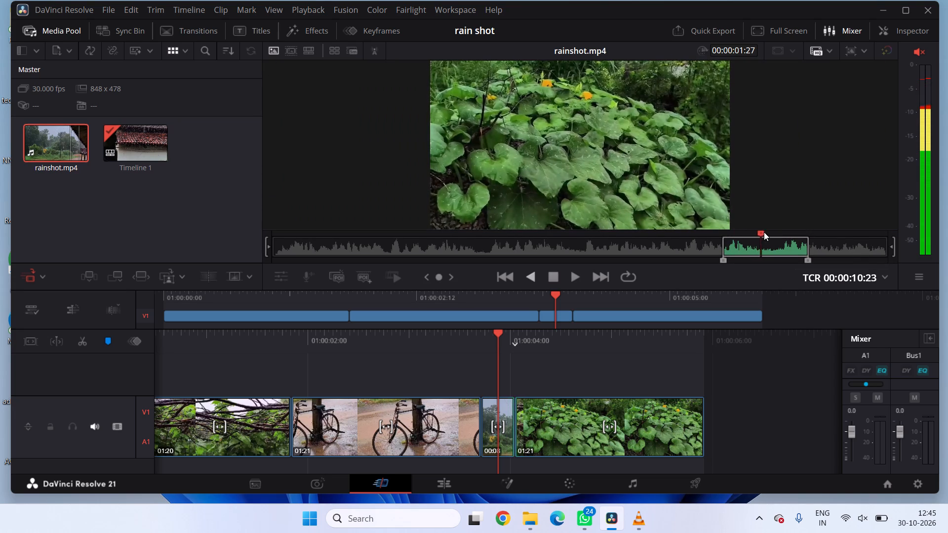
{"action": "left_click_drag", "start_coordinate": [764, 232], "coordinate": [719, 234]}
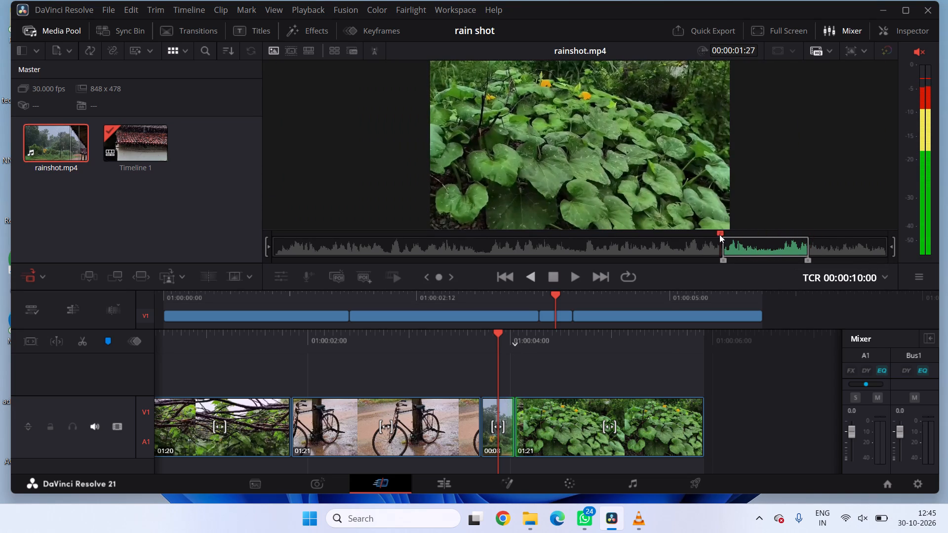
{"action": "left_click_drag", "start_coordinate": [719, 234], "coordinate": [724, 237]}
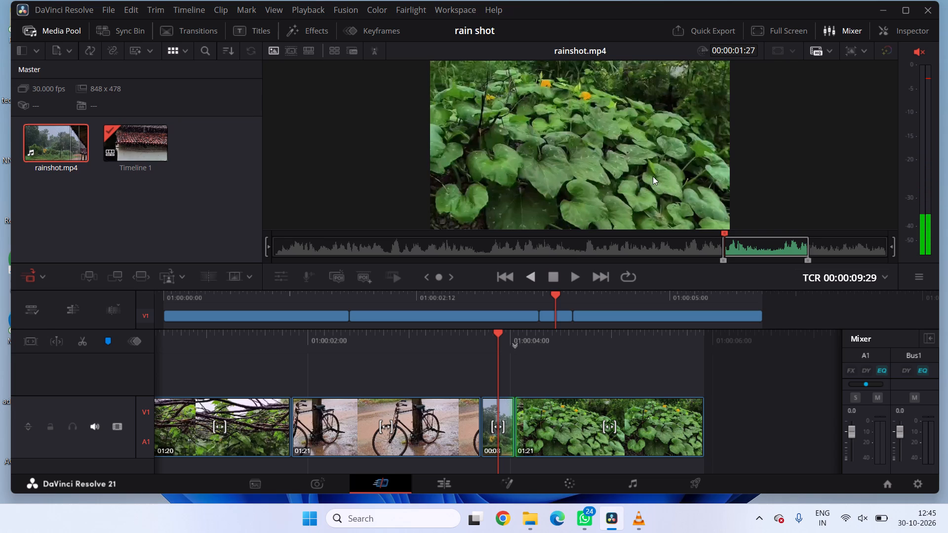
Roll the edit between the 00:08 rainy roadside clip and the broad-leaf plant clip about 19 frames later.
{"action": "left_click", "coordinate": [639, 422]}
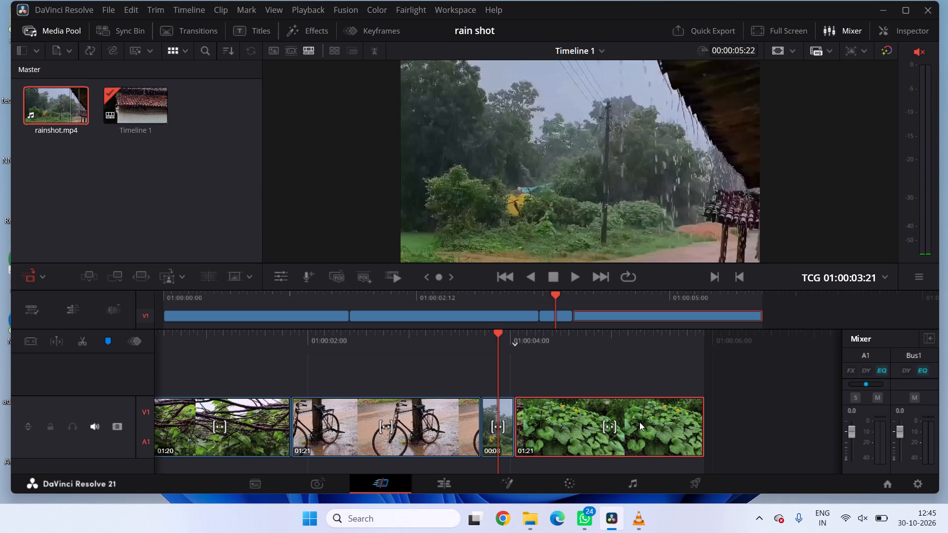
{"action": "left_click", "coordinate": [522, 420]}
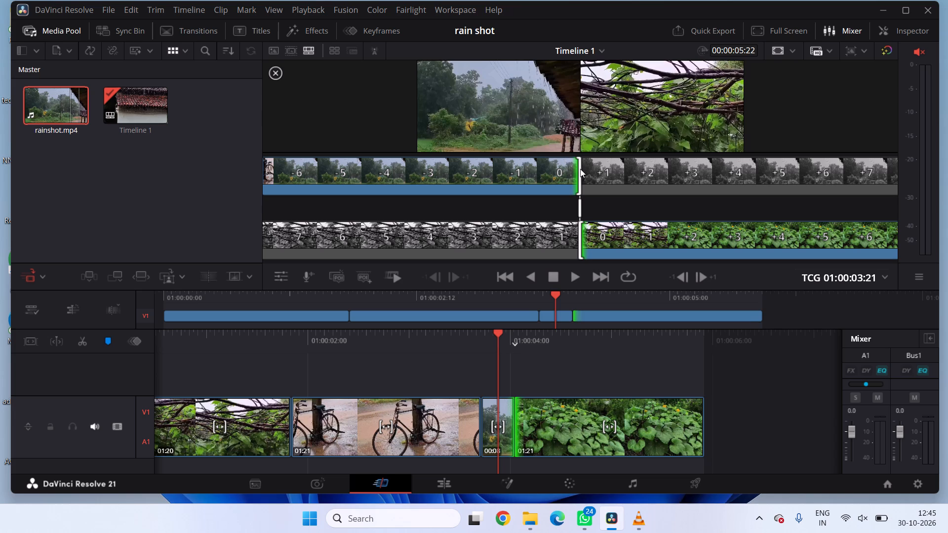
{"action": "left_click_drag", "start_coordinate": [580, 169], "coordinate": [496, 176]}
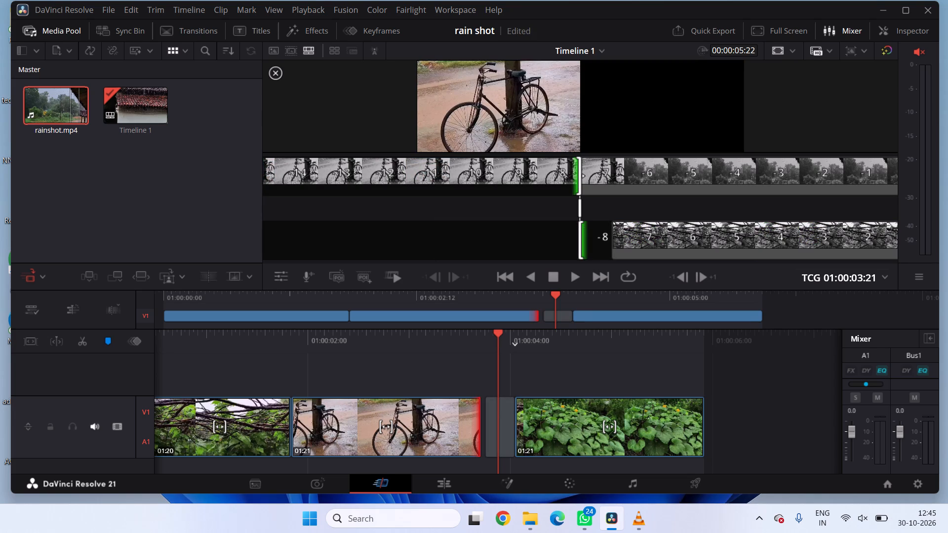
{"action": "left_click_drag", "start_coordinate": [496, 176], "coordinate": [627, 170]}
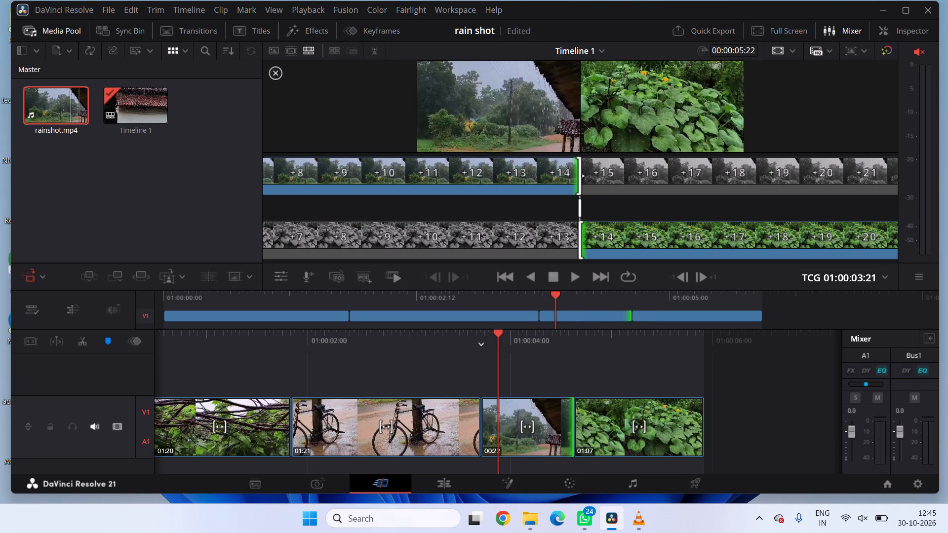
{"action": "left_click_drag", "start_coordinate": [627, 170], "coordinate": [641, 167]}
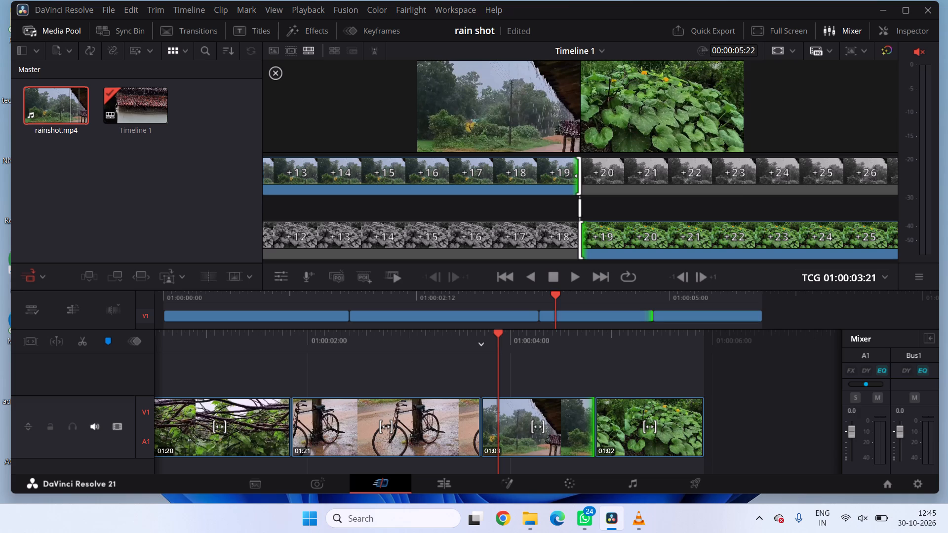
{"action": "left_click_drag", "start_coordinate": [641, 167], "coordinate": [639, 165]}
{"action": "left_click_drag", "start_coordinate": [639, 165], "coordinate": [640, 166]}
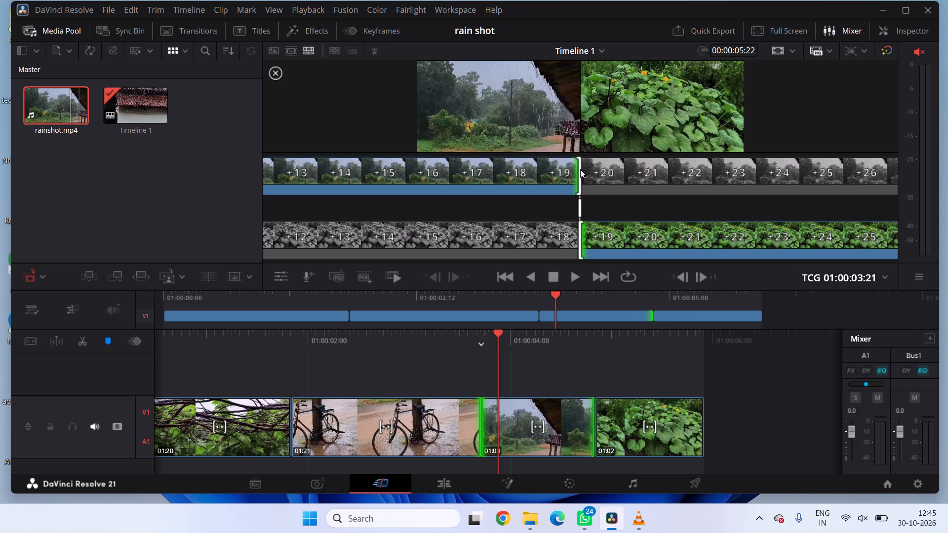
Roll the edit between the rainy roadside clip and the broad-leaf plant clip later, making the roadside clip 01:20 long.
{"action": "left_click_drag", "start_coordinate": [580, 169], "coordinate": [562, 169]}
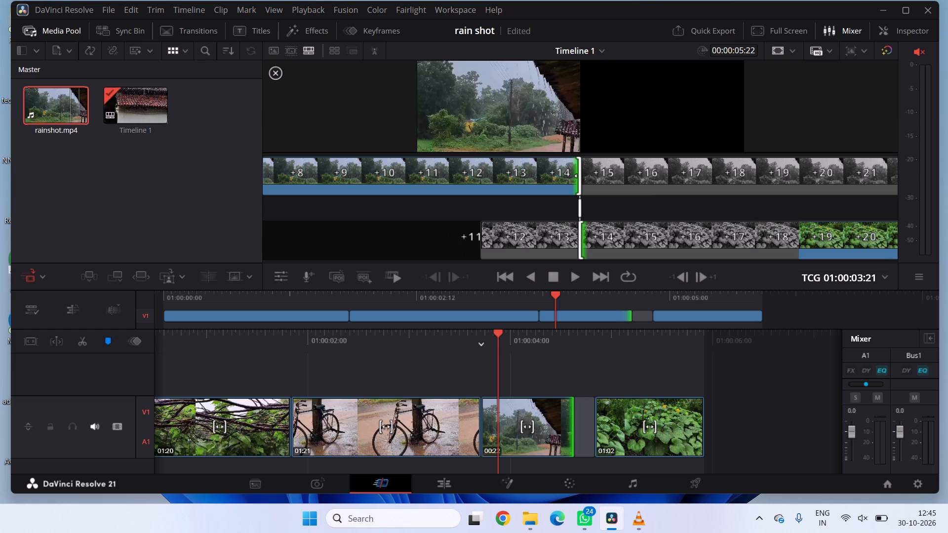
{"action": "left_click_drag", "start_coordinate": [562, 169], "coordinate": [560, 169]}
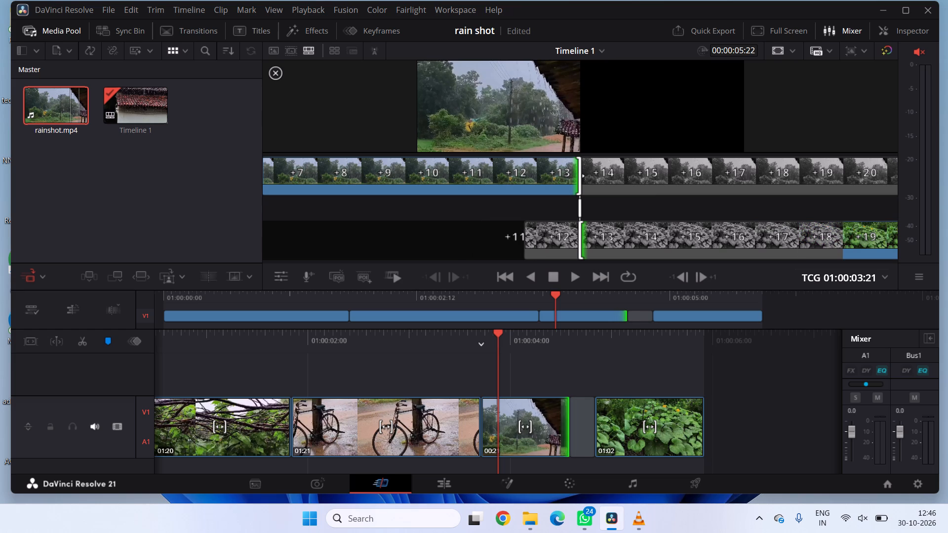
{"action": "left_click_drag", "start_coordinate": [560, 169], "coordinate": [613, 158]}
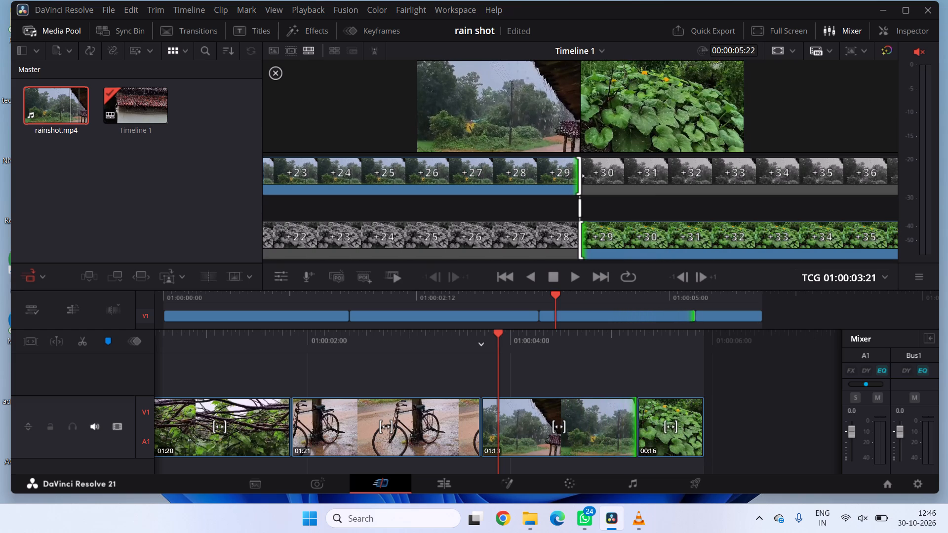
{"action": "left_click_drag", "start_coordinate": [613, 158], "coordinate": [578, 170]}
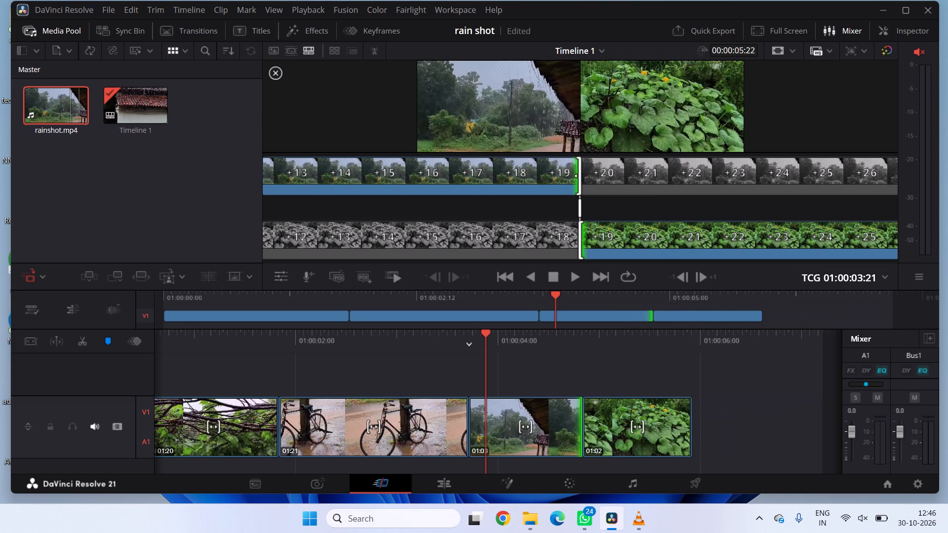
{"action": "left_click_drag", "start_coordinate": [578, 170], "coordinate": [655, 157]}
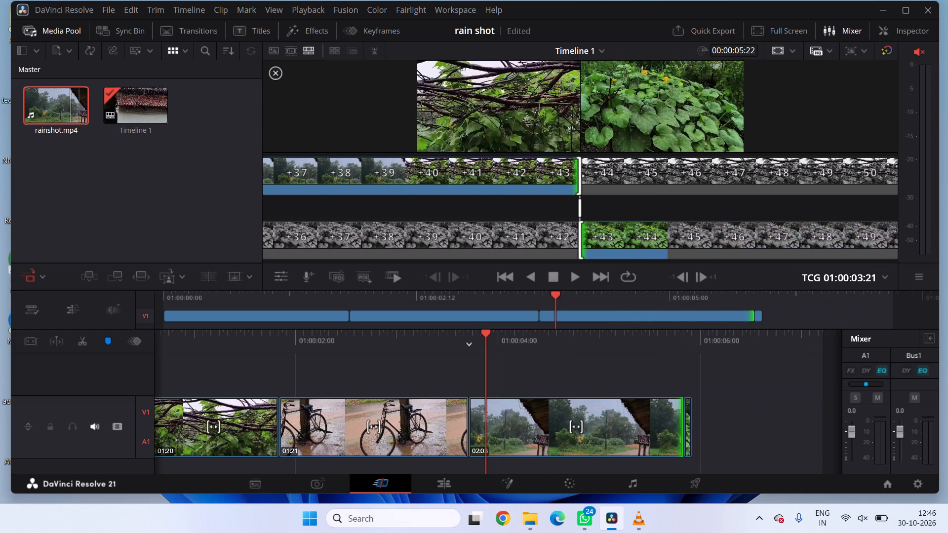
{"action": "left_click_drag", "start_coordinate": [655, 157], "coordinate": [634, 165]}
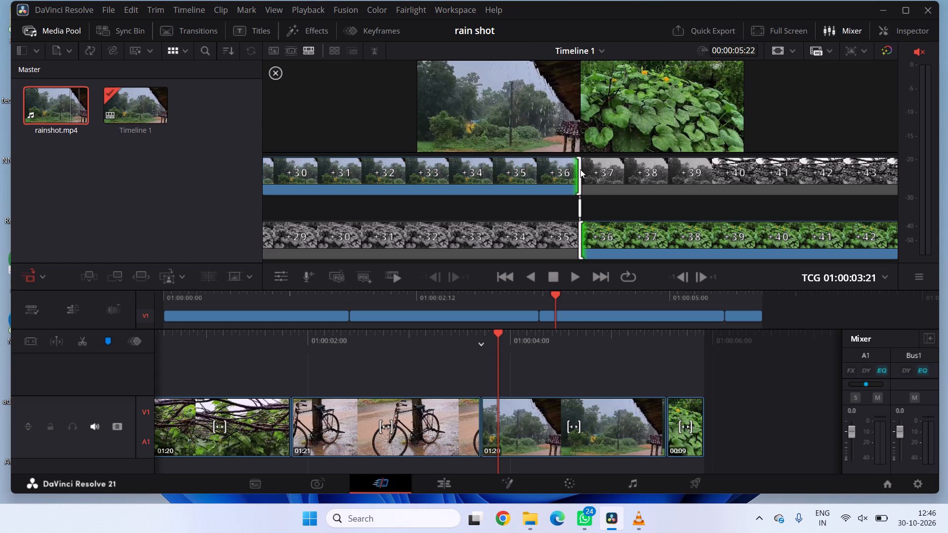
Play Timeline 1 through the rolled edit to the end of the sequence.
{"action": "left_click", "coordinate": [656, 83]}
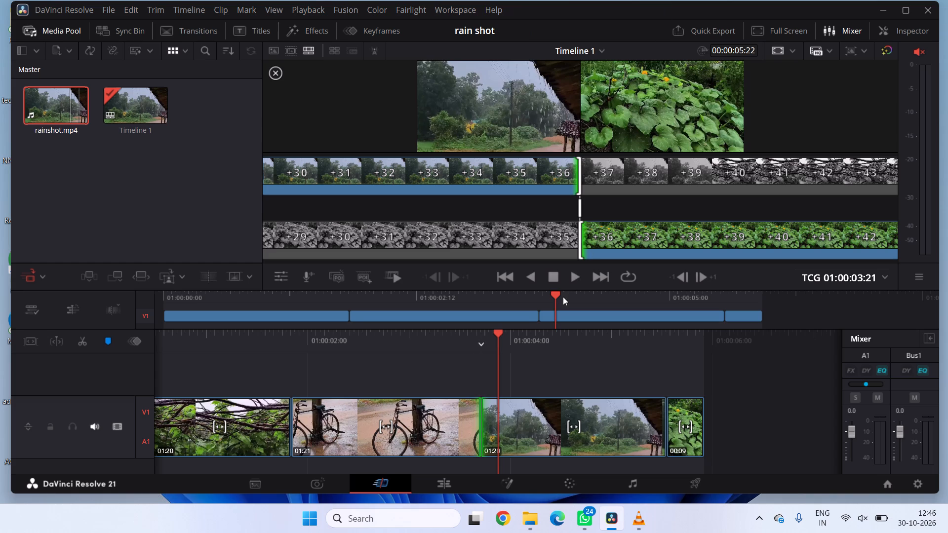
{"action": "left_click", "coordinate": [573, 276]}
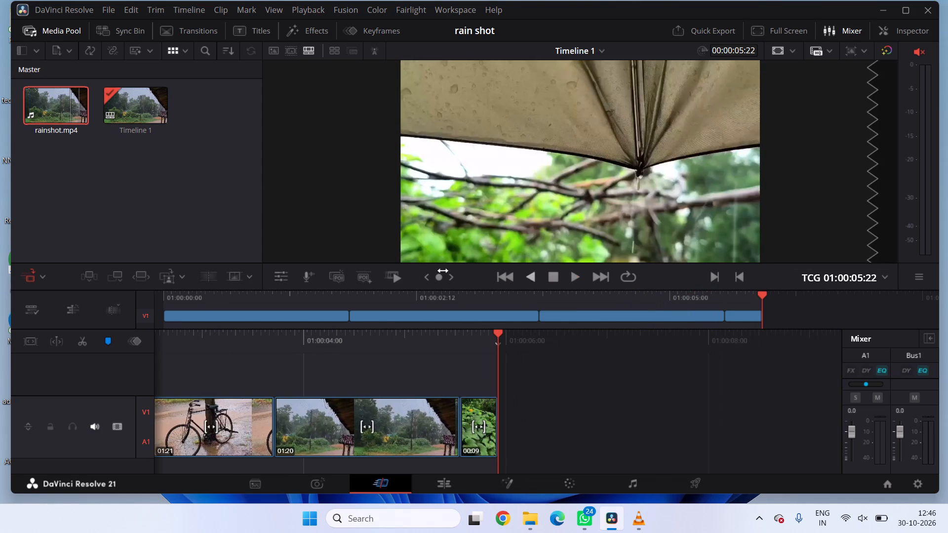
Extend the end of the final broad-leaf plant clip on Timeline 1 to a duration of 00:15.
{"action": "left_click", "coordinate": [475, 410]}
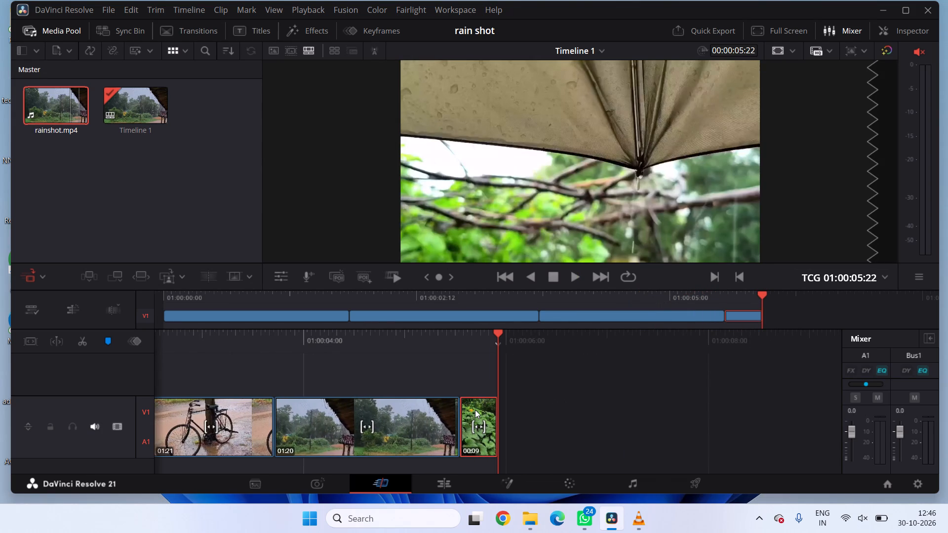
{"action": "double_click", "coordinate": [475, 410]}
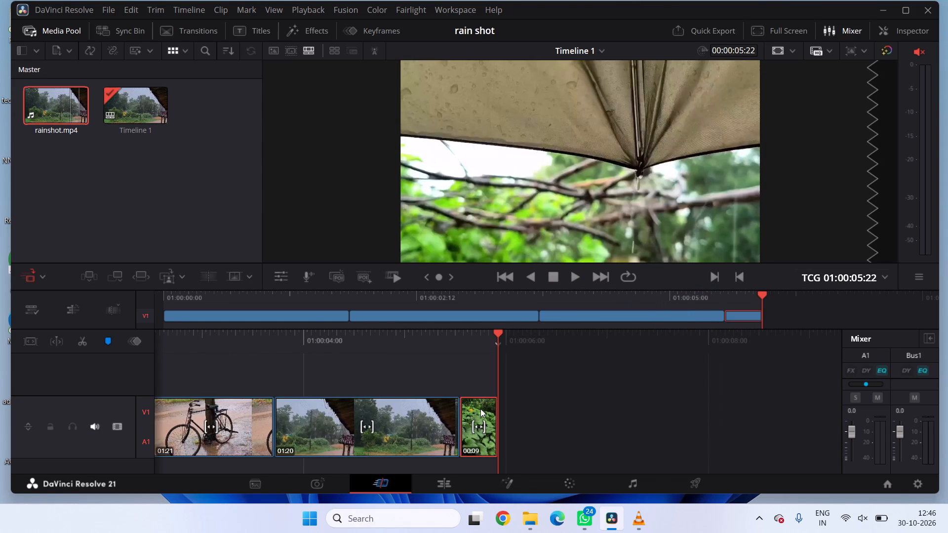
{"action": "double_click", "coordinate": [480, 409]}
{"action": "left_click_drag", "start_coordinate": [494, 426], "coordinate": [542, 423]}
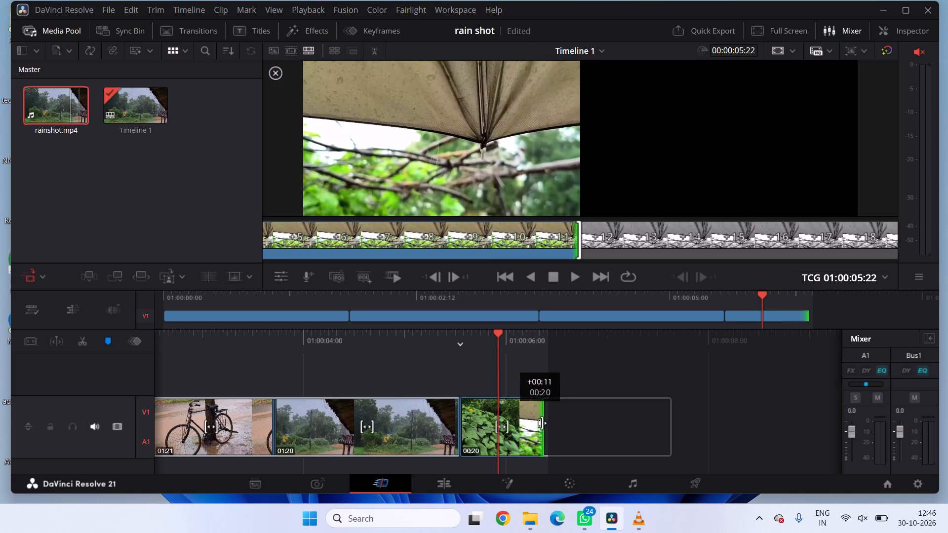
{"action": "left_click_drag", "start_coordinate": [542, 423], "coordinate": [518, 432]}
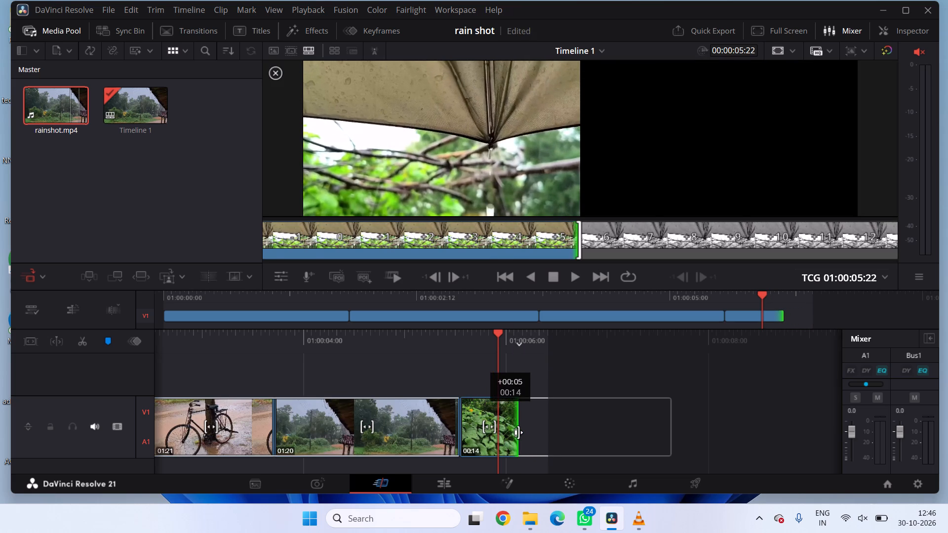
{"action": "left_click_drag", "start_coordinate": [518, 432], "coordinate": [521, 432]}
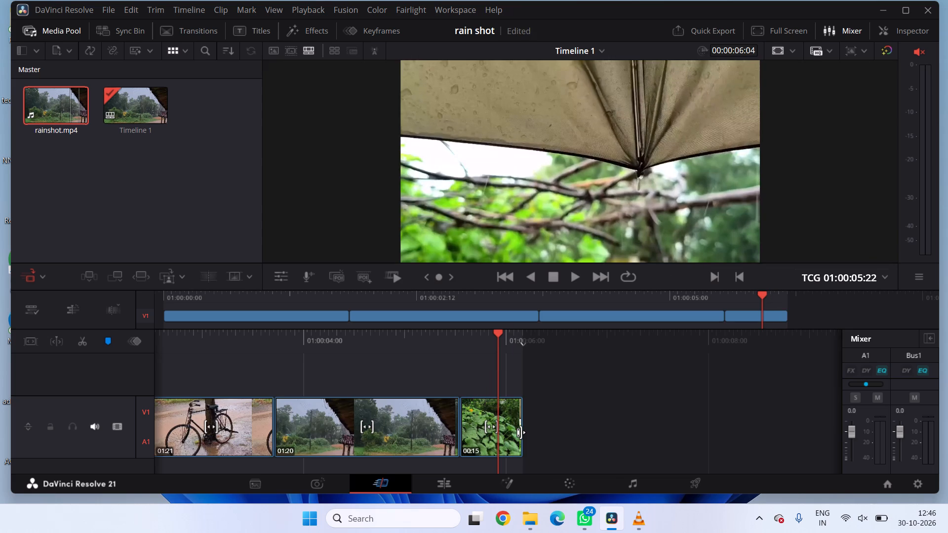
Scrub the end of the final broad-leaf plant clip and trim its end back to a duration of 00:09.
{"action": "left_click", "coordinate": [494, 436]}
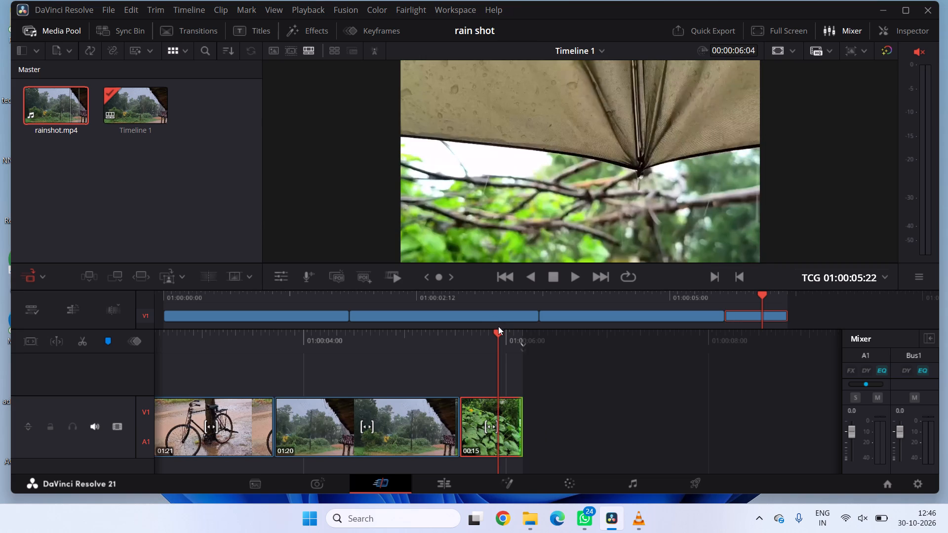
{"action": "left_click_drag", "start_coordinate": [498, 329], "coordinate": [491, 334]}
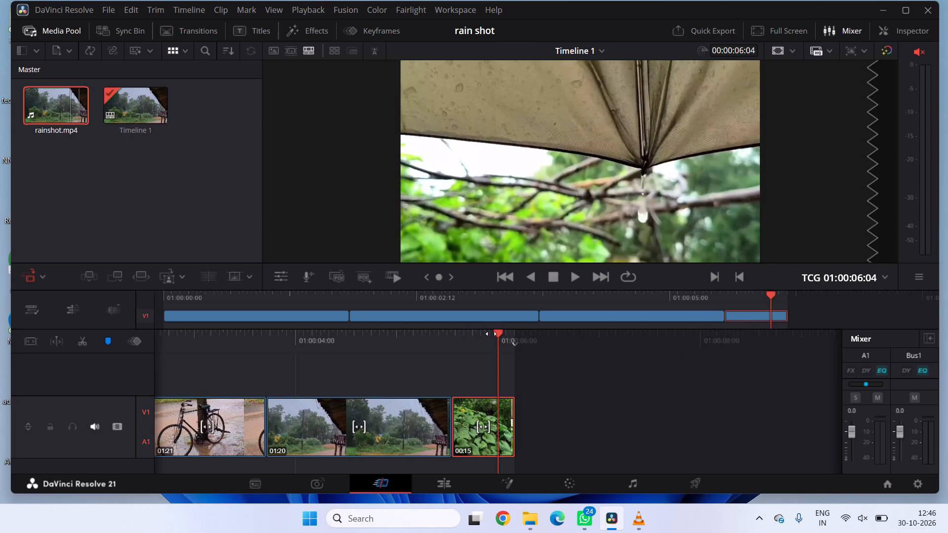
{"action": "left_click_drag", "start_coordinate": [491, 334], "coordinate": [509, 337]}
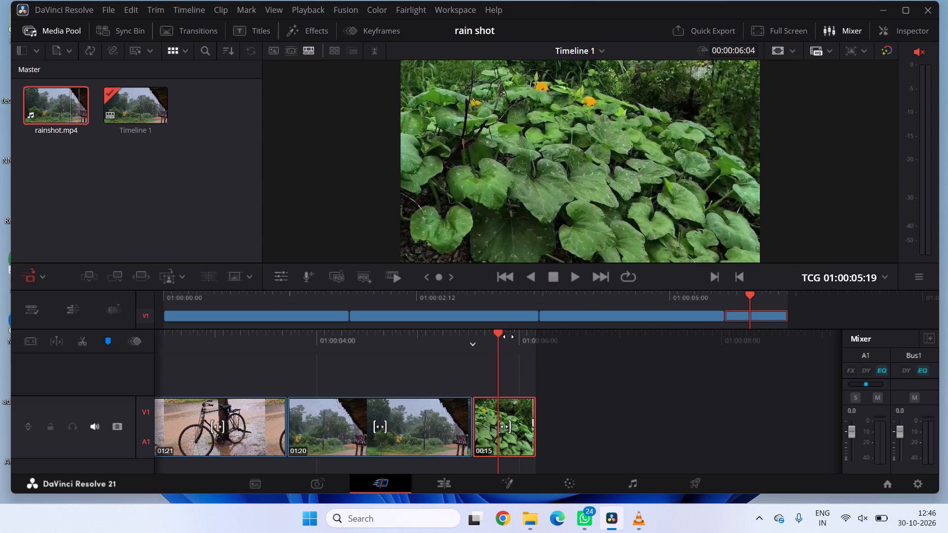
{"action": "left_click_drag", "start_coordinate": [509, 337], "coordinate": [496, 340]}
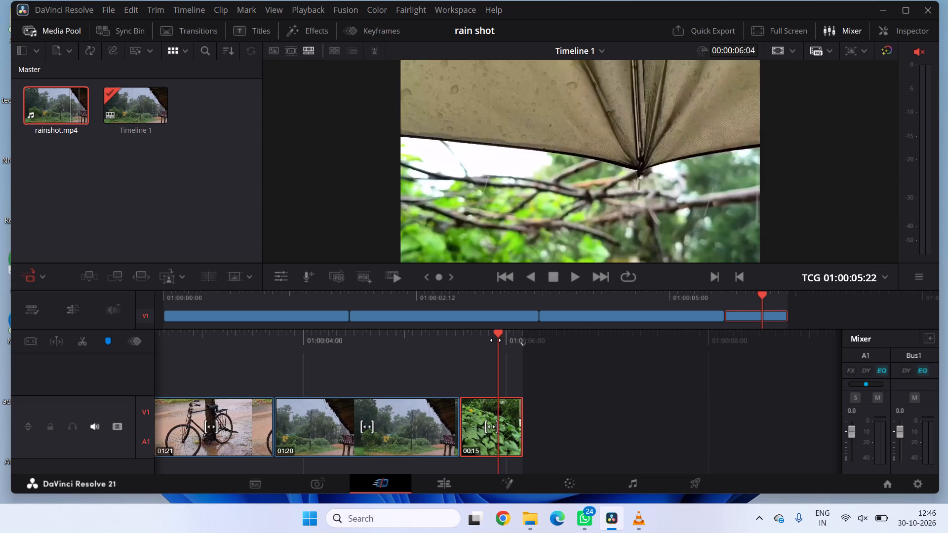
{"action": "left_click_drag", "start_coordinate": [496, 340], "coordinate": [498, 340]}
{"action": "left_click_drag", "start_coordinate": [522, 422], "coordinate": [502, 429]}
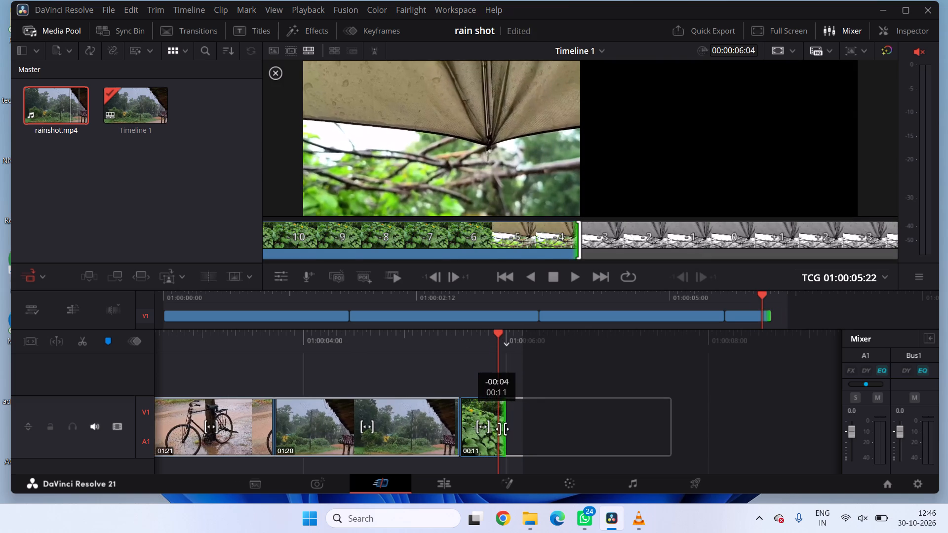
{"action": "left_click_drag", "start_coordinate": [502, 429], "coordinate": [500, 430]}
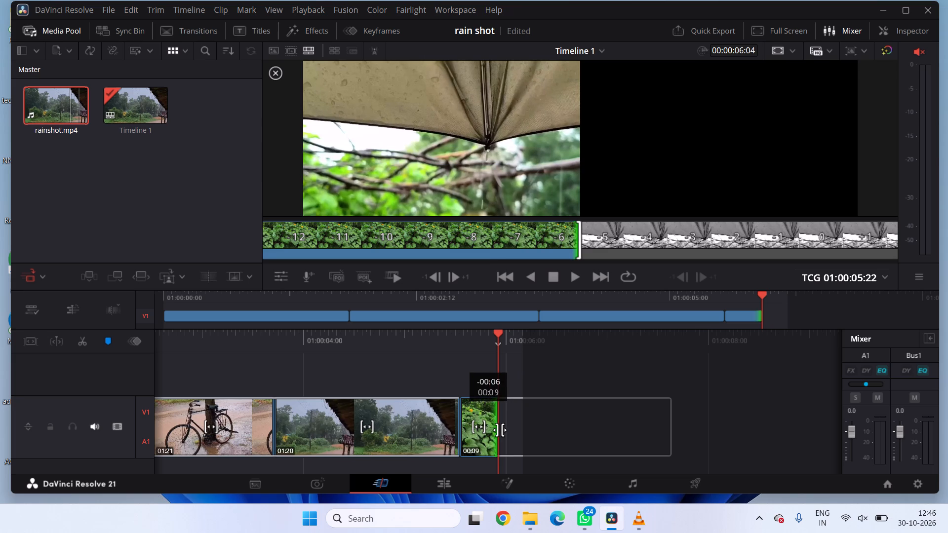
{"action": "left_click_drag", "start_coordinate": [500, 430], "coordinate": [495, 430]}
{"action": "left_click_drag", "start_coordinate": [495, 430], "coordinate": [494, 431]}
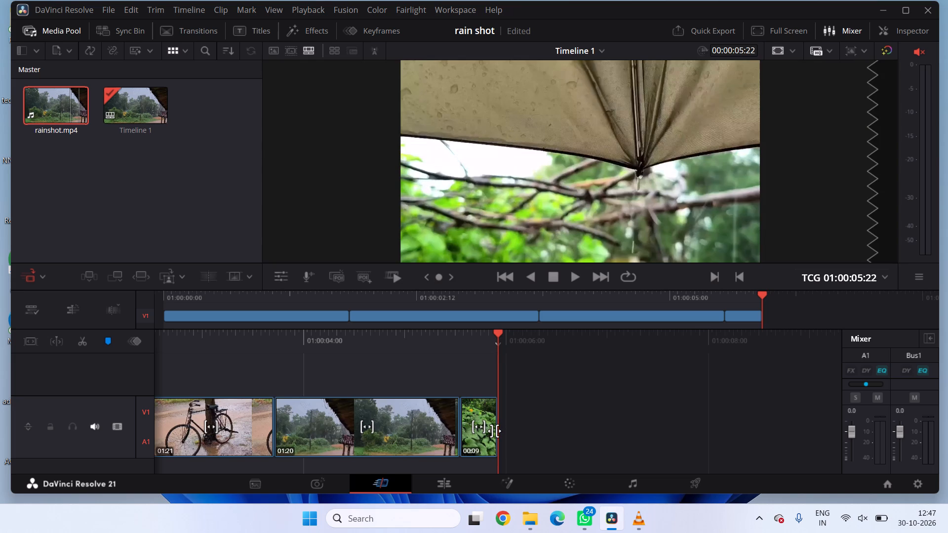
Play Timeline 1 from its start to the end to review the whole sequence.
{"action": "left_click", "coordinate": [477, 438]}
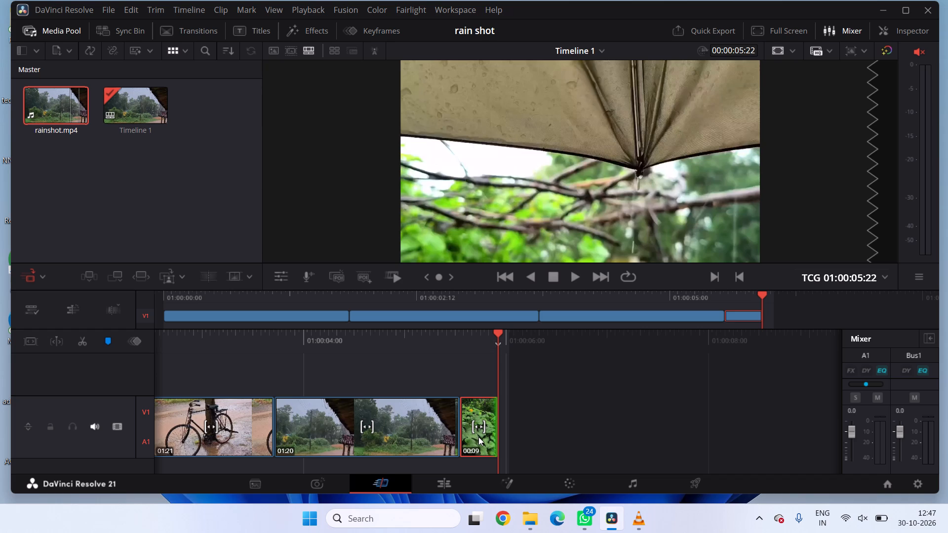
{"action": "left_click", "coordinate": [570, 235]}
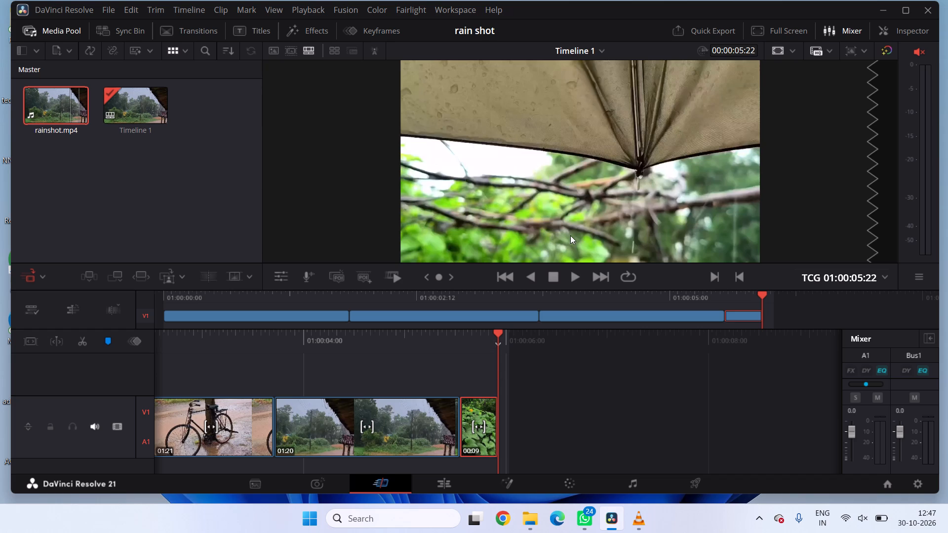
{"action": "double_click", "coordinate": [570, 235]}
{"action": "scroll", "coordinate": [298, 433], "scroll_direction": "right", "scroll_amount": 6}
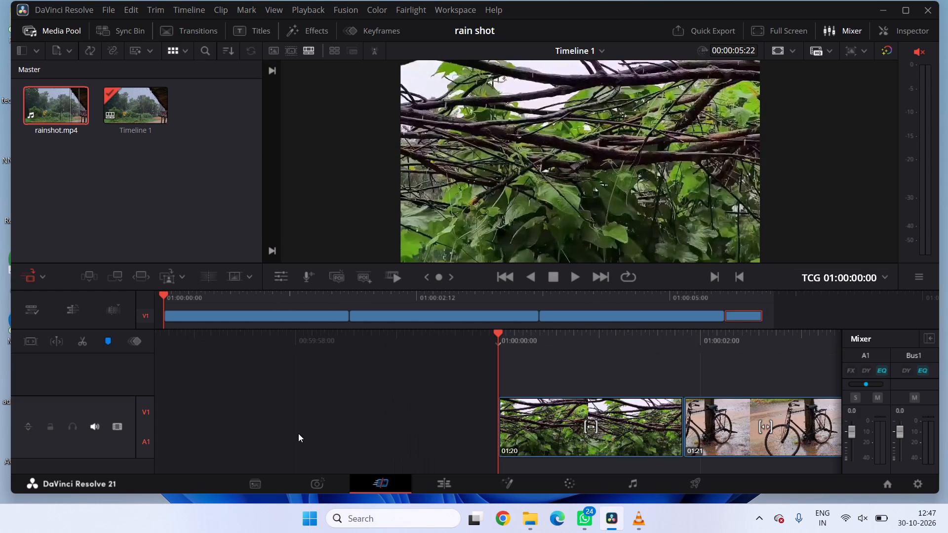
{"action": "left_click", "coordinate": [579, 280]}
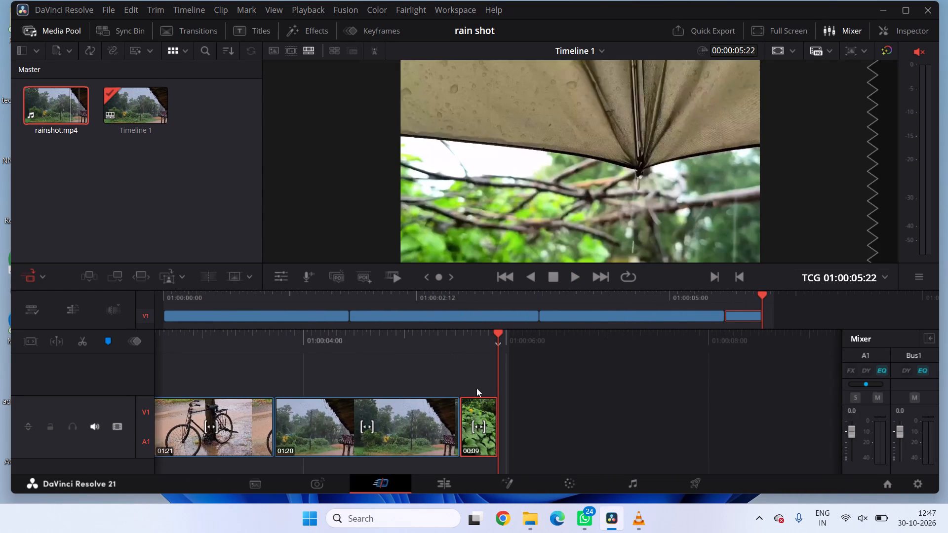
Open rainshot.mp4 in the source viewer and scrub the marked plant shot, checking the frames around its In and Out points.
{"action": "double_click", "coordinate": [50, 103]}
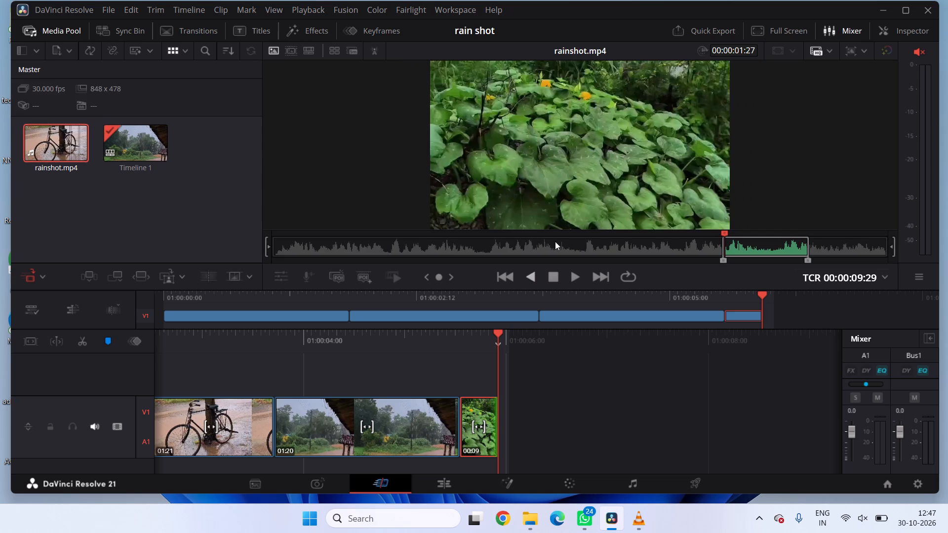
{"action": "left_click_drag", "start_coordinate": [777, 245], "coordinate": [796, 241]}
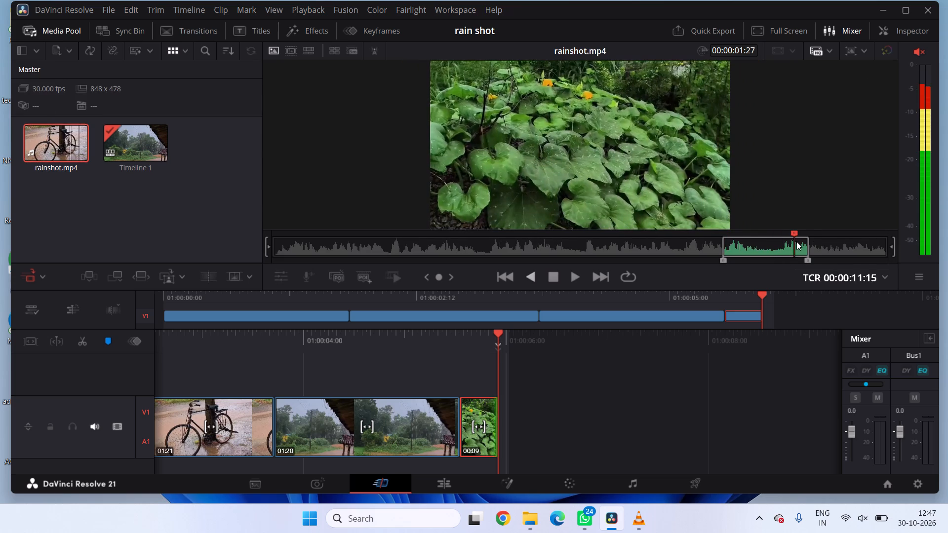
{"action": "left_click_drag", "start_coordinate": [796, 241], "coordinate": [811, 242]}
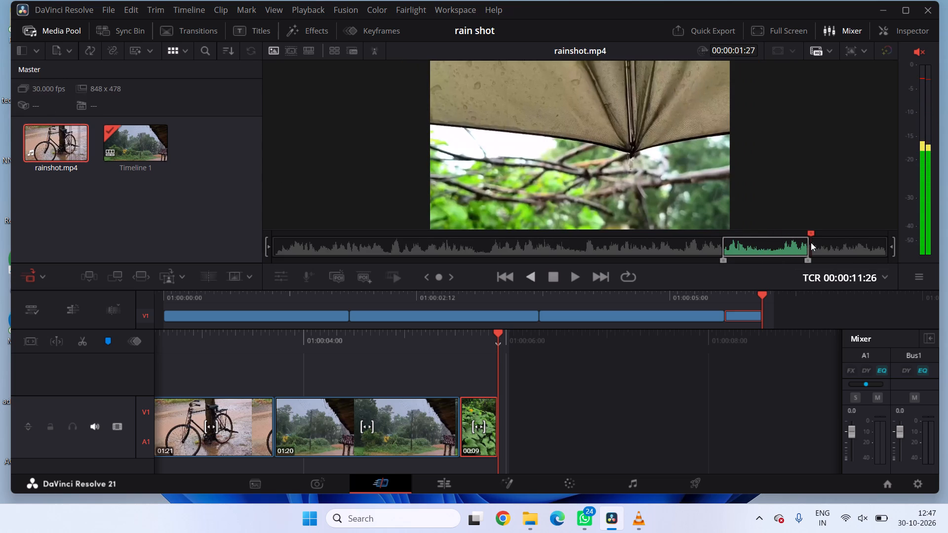
{"action": "left_click_drag", "start_coordinate": [811, 242], "coordinate": [727, 256]}
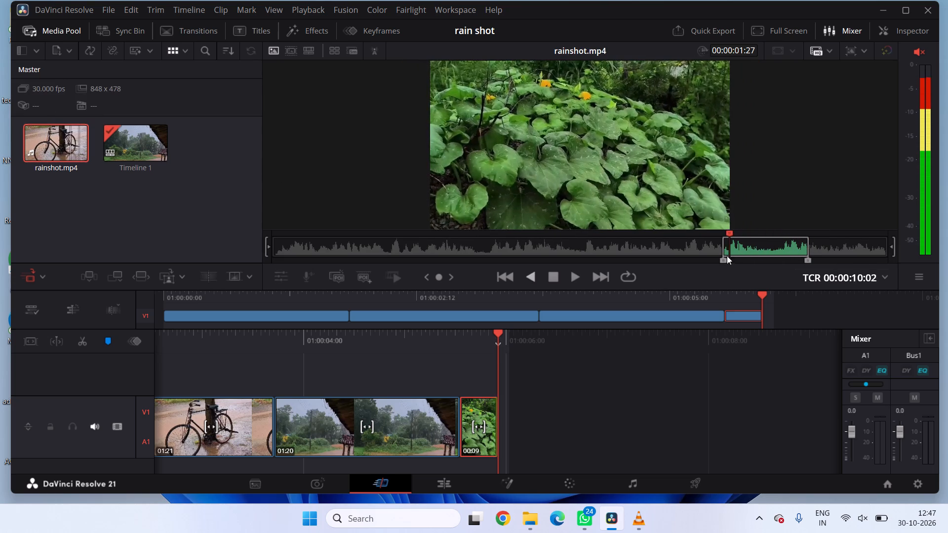
{"action": "left_click_drag", "start_coordinate": [727, 256], "coordinate": [723, 263]}
{"action": "left_click", "coordinate": [723, 263]}
{"action": "left_click_drag", "start_coordinate": [723, 263], "coordinate": [754, 263]}
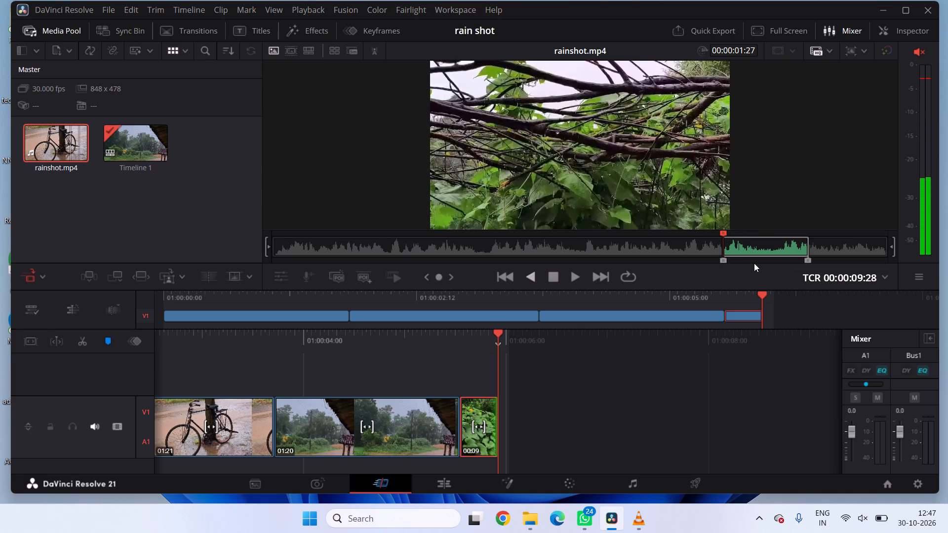
{"action": "left_click_drag", "start_coordinate": [754, 263], "coordinate": [810, 260]}
{"action": "left_click", "coordinate": [810, 260]}
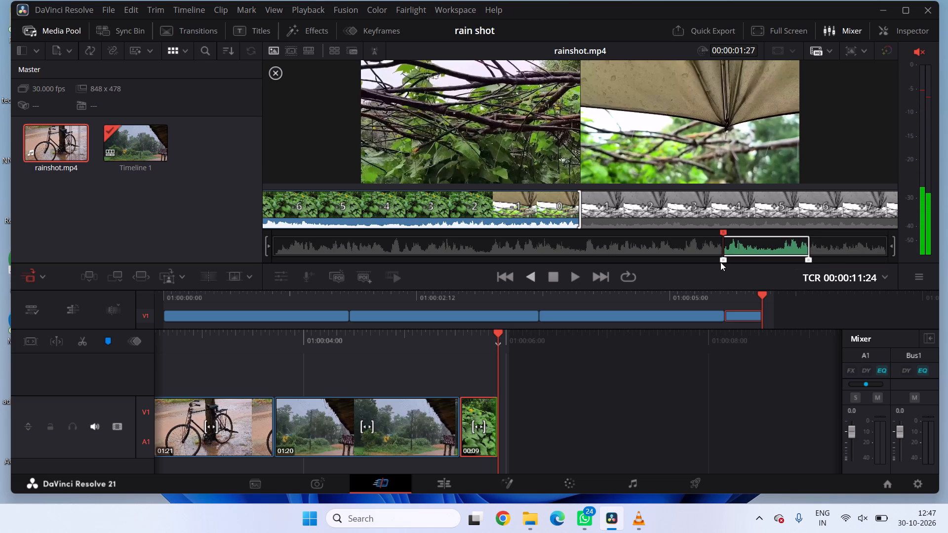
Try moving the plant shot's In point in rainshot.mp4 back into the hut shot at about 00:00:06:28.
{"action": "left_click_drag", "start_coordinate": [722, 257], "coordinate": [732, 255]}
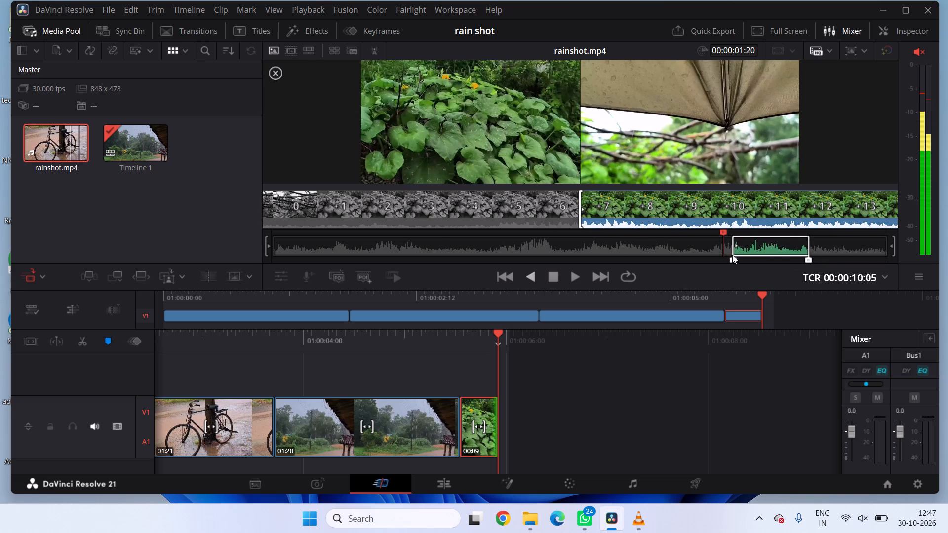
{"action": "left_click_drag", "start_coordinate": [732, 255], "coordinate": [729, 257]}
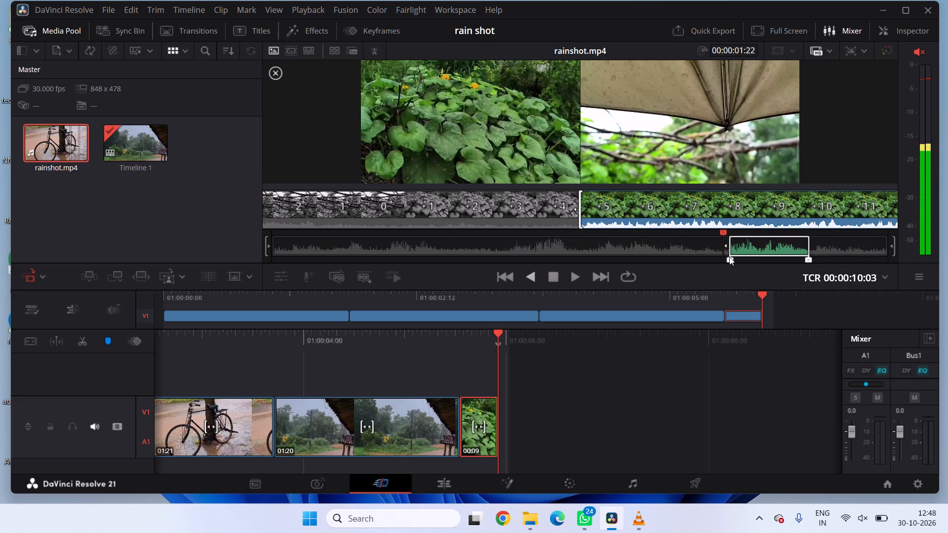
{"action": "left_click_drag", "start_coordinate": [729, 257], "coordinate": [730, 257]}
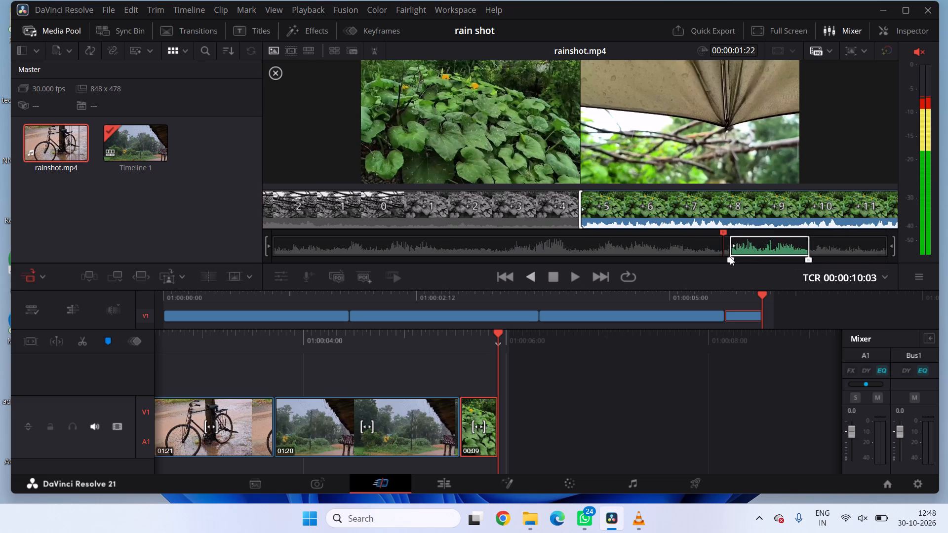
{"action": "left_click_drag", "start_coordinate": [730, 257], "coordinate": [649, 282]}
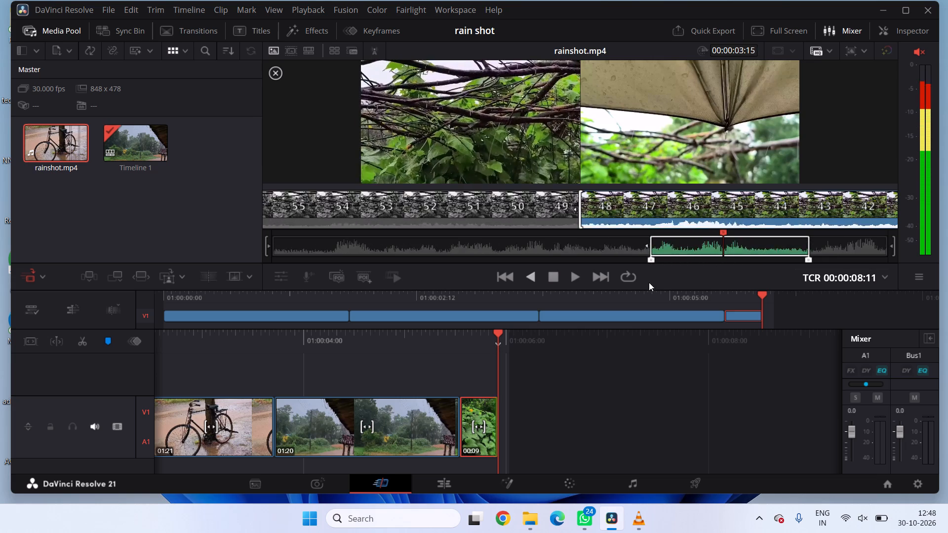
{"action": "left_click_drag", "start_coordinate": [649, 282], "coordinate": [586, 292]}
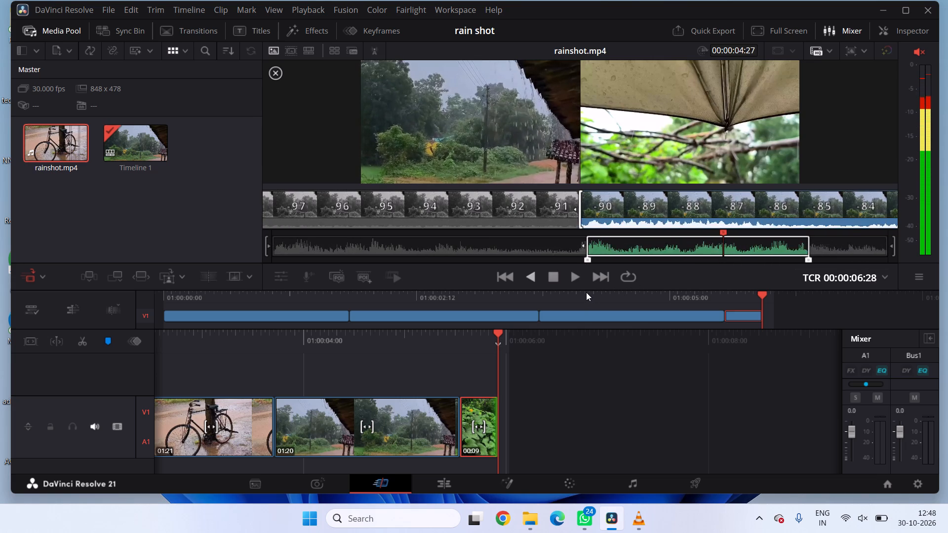
Bring the In point in rainshot.mp4 forward to the start of the plant shot, setting it at 00:00:09:28.
{"action": "left_click_drag", "start_coordinate": [586, 292], "coordinate": [589, 284]}
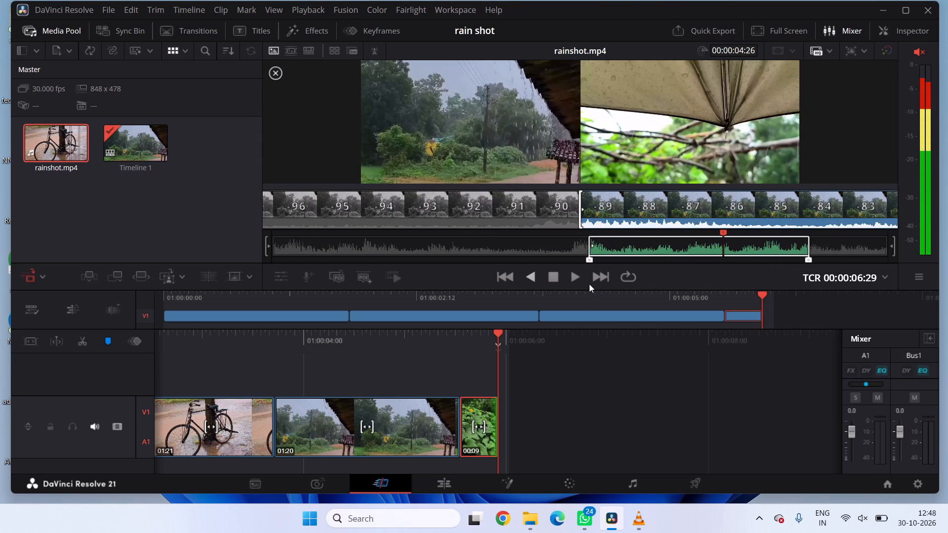
{"action": "left_click_drag", "start_coordinate": [589, 284], "coordinate": [605, 281]}
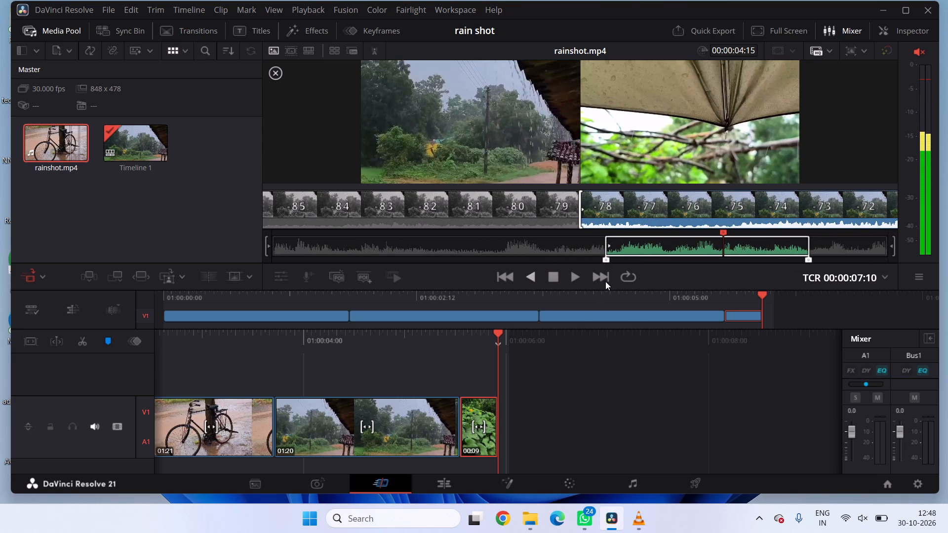
{"action": "left_click_drag", "start_coordinate": [605, 281], "coordinate": [629, 277]}
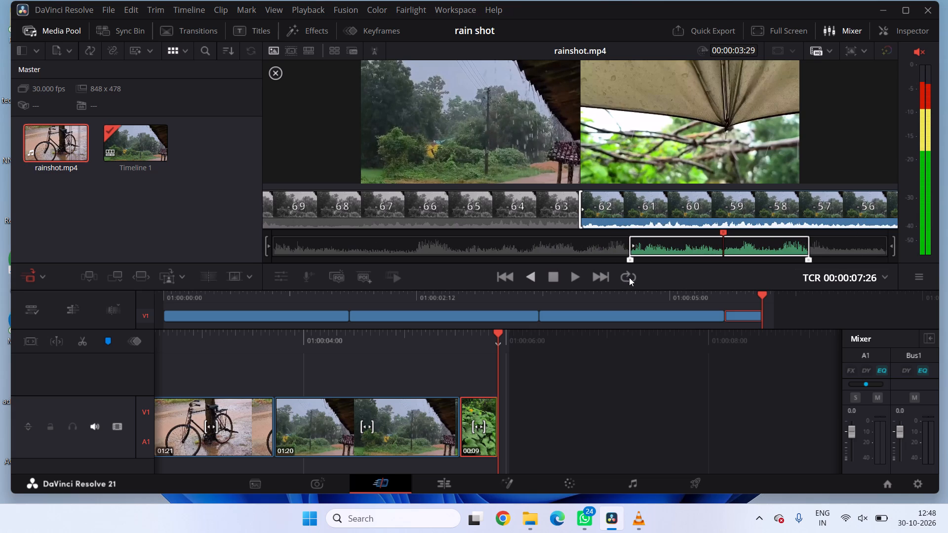
{"action": "left_click_drag", "start_coordinate": [629, 277], "coordinate": [633, 276]}
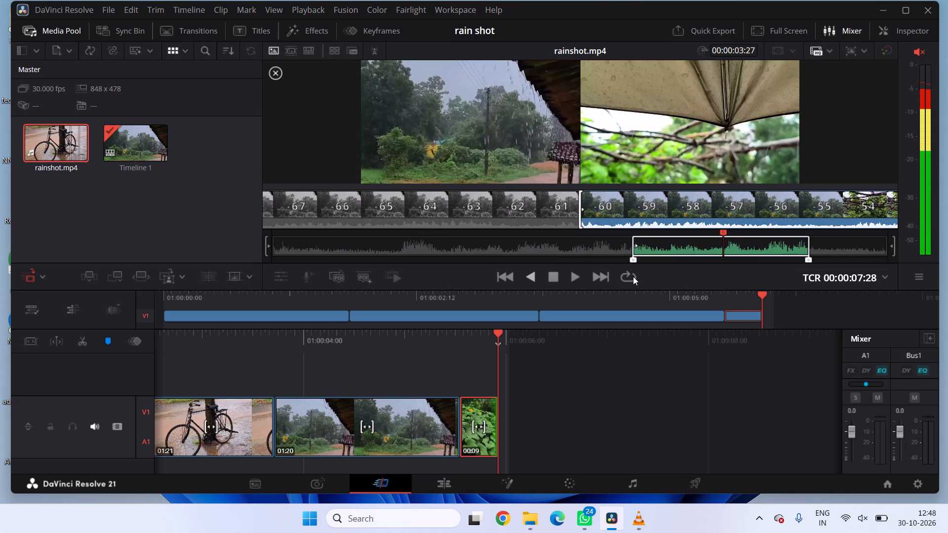
{"action": "left_click_drag", "start_coordinate": [633, 276], "coordinate": [658, 274]}
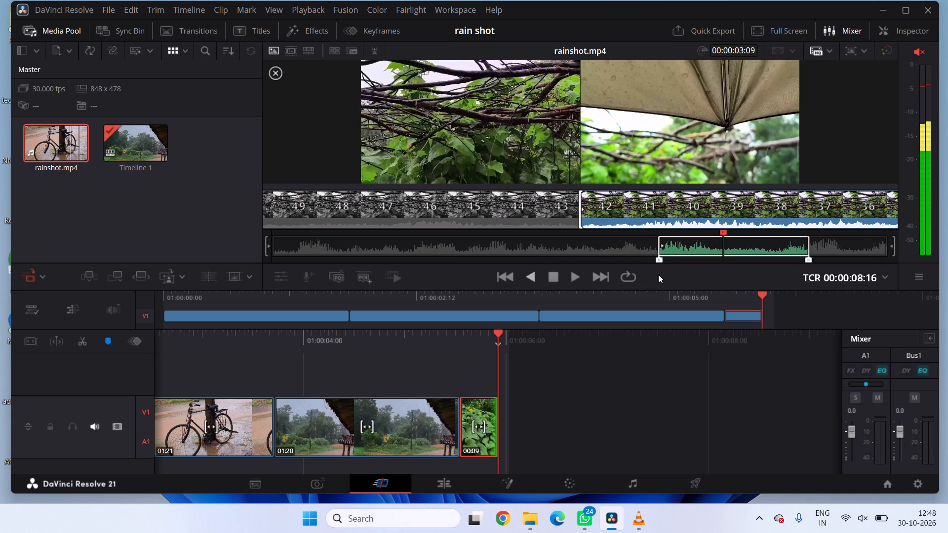
{"action": "left_click_drag", "start_coordinate": [658, 274], "coordinate": [685, 274]}
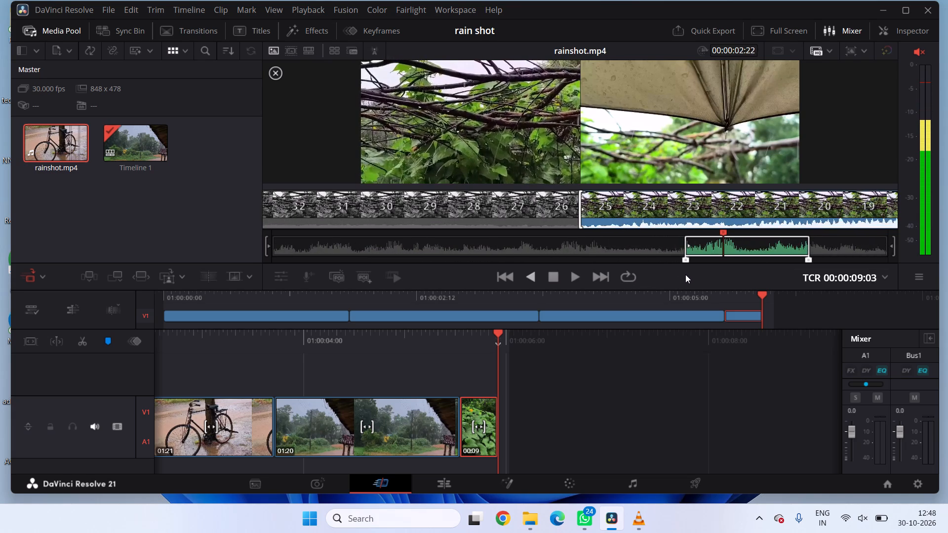
{"action": "left_click_drag", "start_coordinate": [685, 274], "coordinate": [702, 274]}
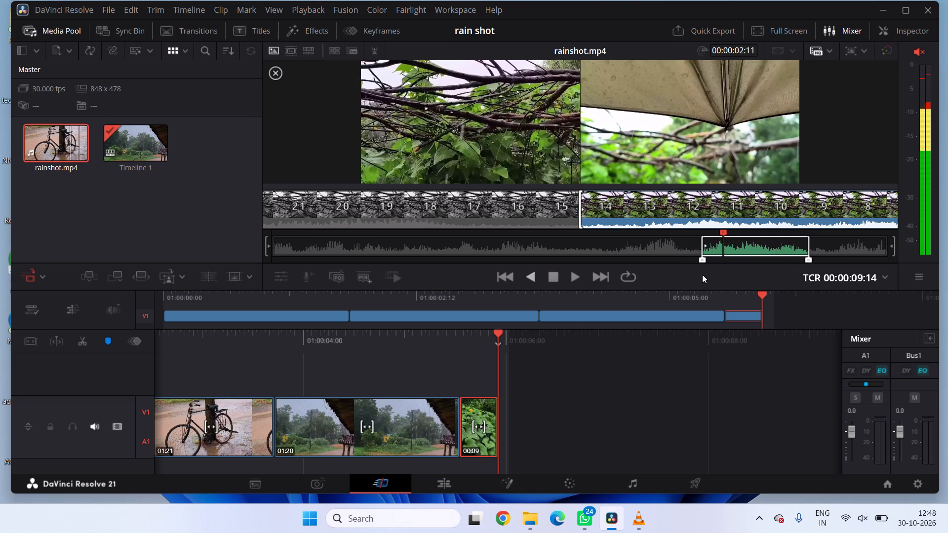
{"action": "left_click_drag", "start_coordinate": [702, 274], "coordinate": [711, 276]}
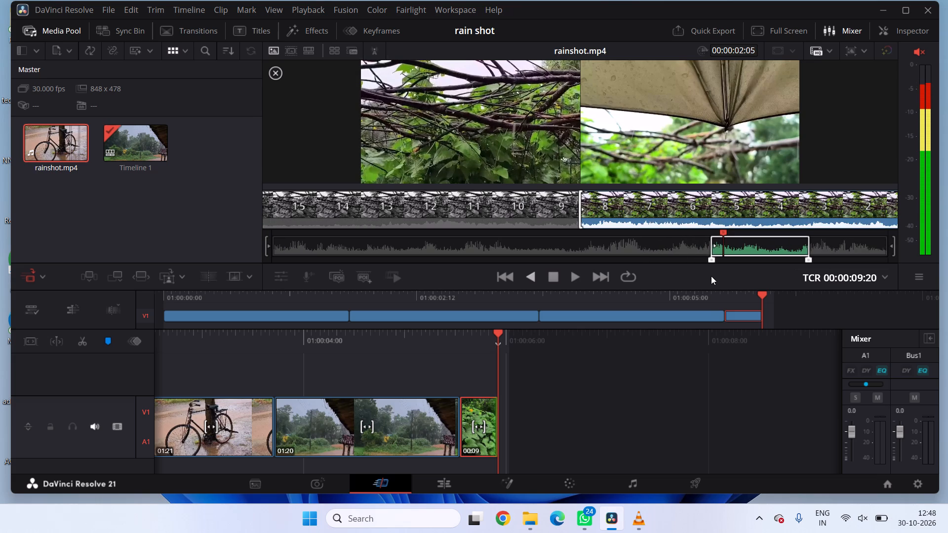
{"action": "left_click_drag", "start_coordinate": [711, 276], "coordinate": [719, 275]}
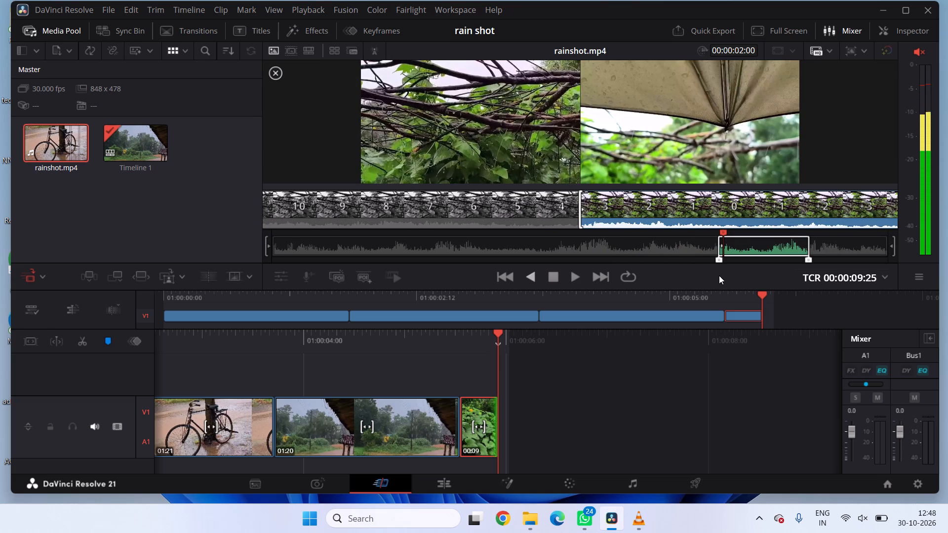
{"action": "left_click_drag", "start_coordinate": [719, 275], "coordinate": [721, 275]}
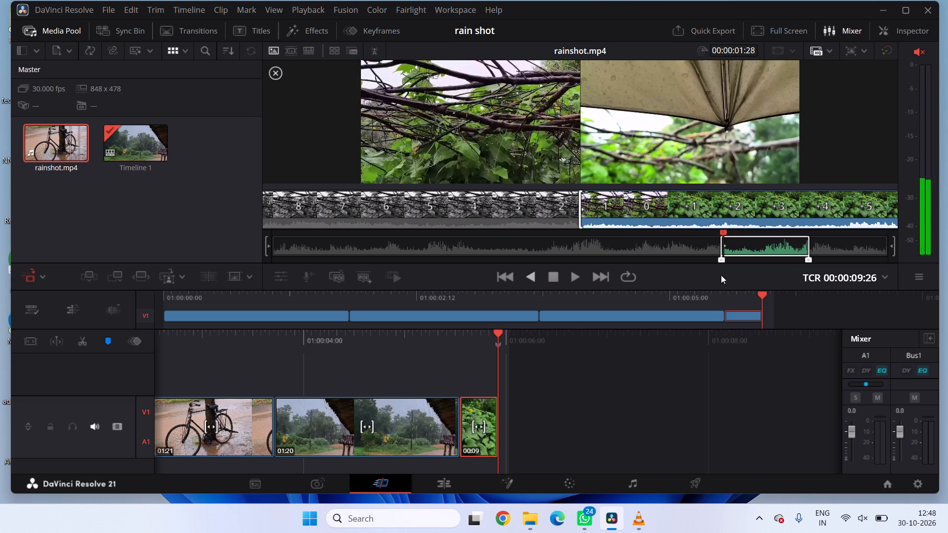
{"action": "left_click_drag", "start_coordinate": [721, 275], "coordinate": [724, 276]}
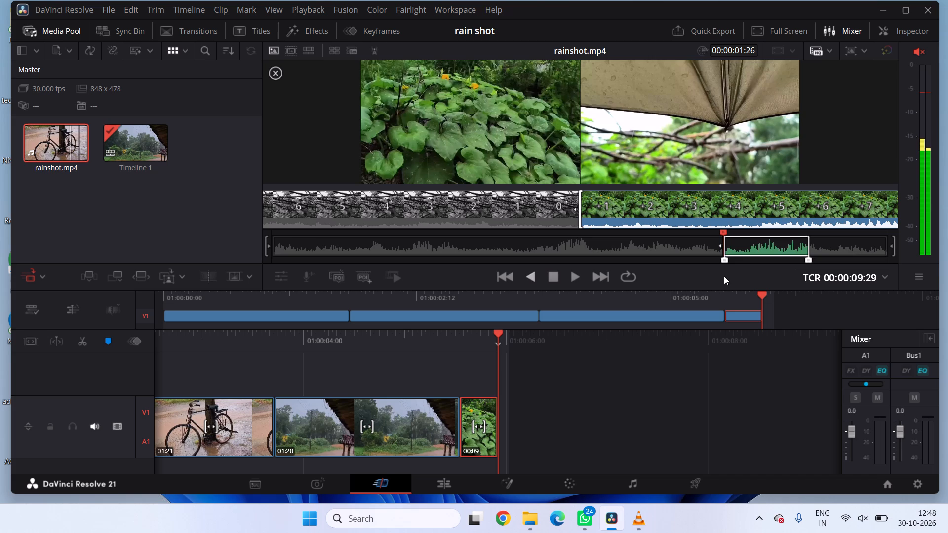
{"action": "left_click_drag", "start_coordinate": [724, 276], "coordinate": [721, 277]}
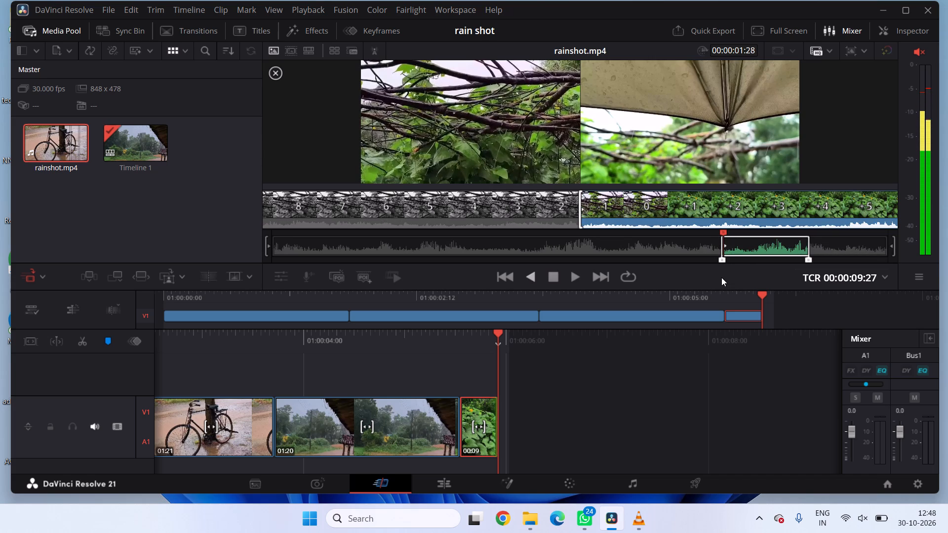
{"action": "left_click_drag", "start_coordinate": [721, 277], "coordinate": [722, 276]}
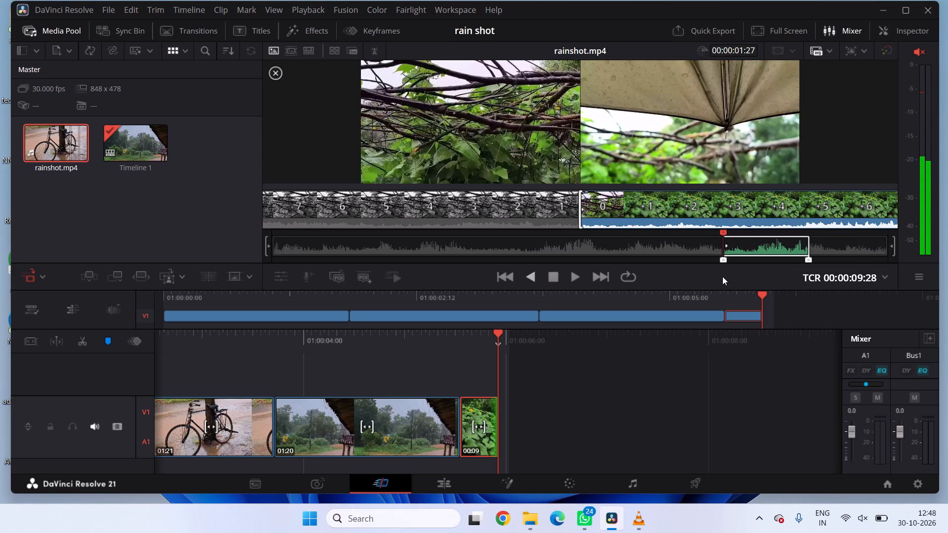
{"action": "left_click_drag", "start_coordinate": [722, 276], "coordinate": [723, 276]}
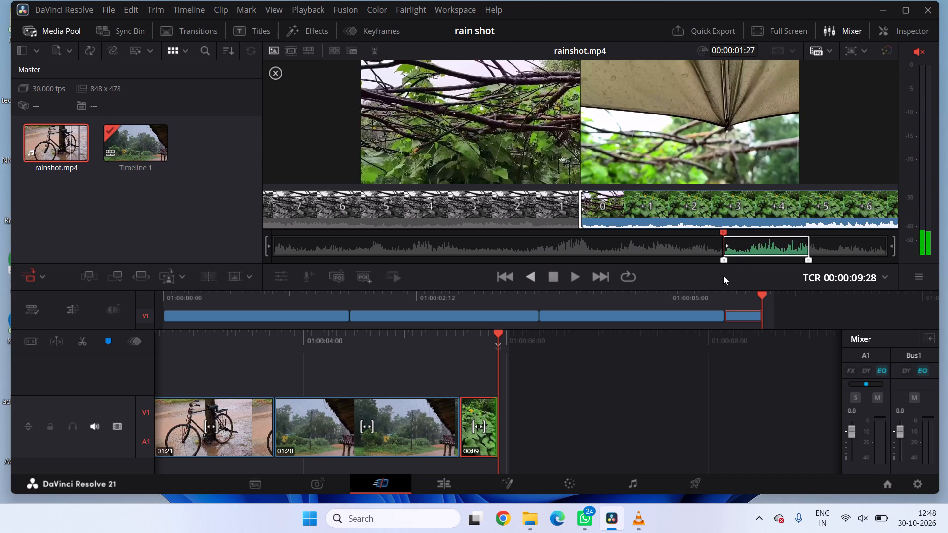
{"action": "left_click_drag", "start_coordinate": [723, 276], "coordinate": [724, 277]}
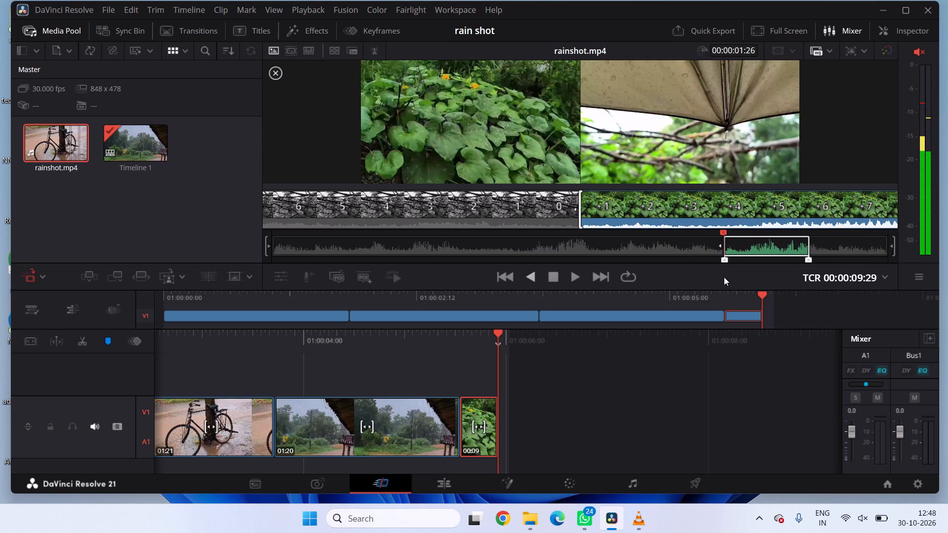
{"action": "left_click_drag", "start_coordinate": [724, 277], "coordinate": [723, 282]}
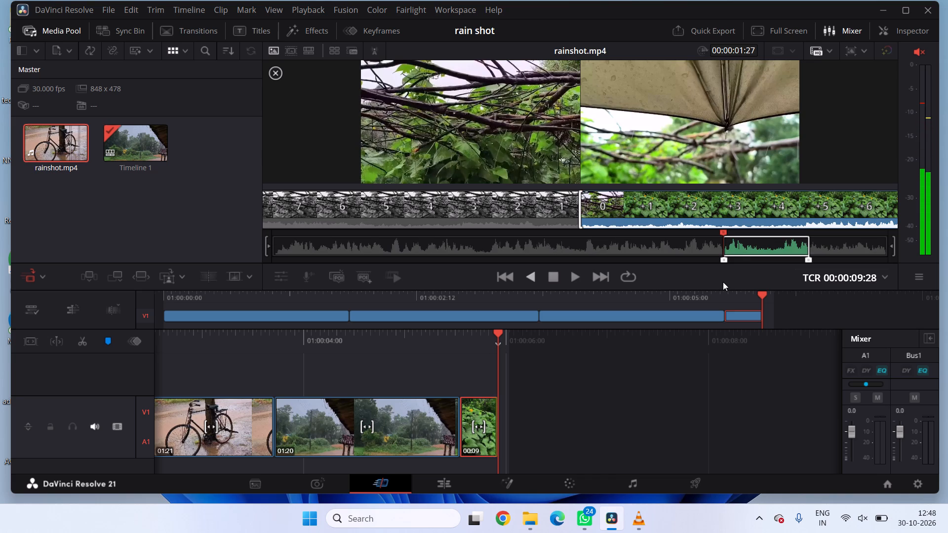
Adjust the plant shot's Out point in rainshot.mp4 to 00:00:11:23, at the cut to the umbrella shot.
{"action": "left_click", "coordinate": [808, 256]}
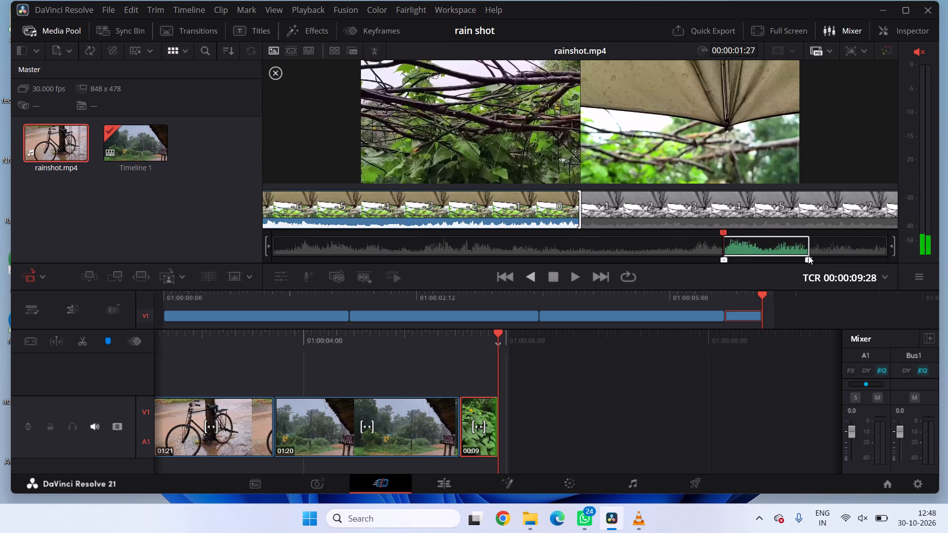
{"action": "left_click_drag", "start_coordinate": [808, 256], "coordinate": [750, 258]}
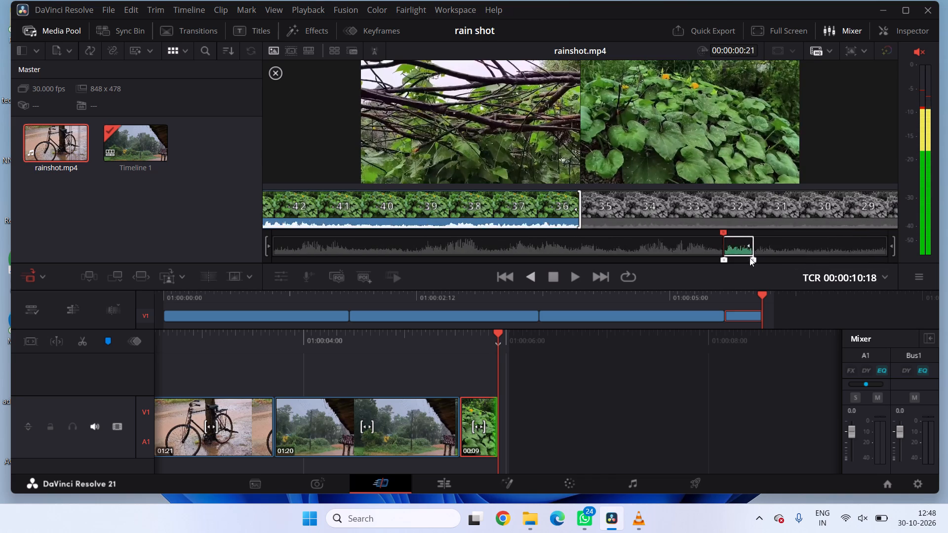
{"action": "left_click_drag", "start_coordinate": [750, 258], "coordinate": [753, 257]}
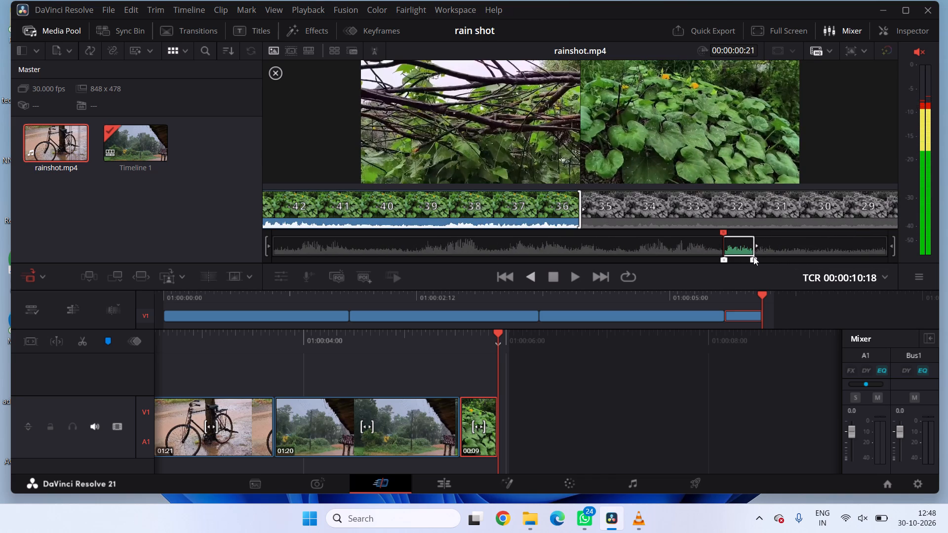
{"action": "left_click_drag", "start_coordinate": [753, 257], "coordinate": [755, 257]}
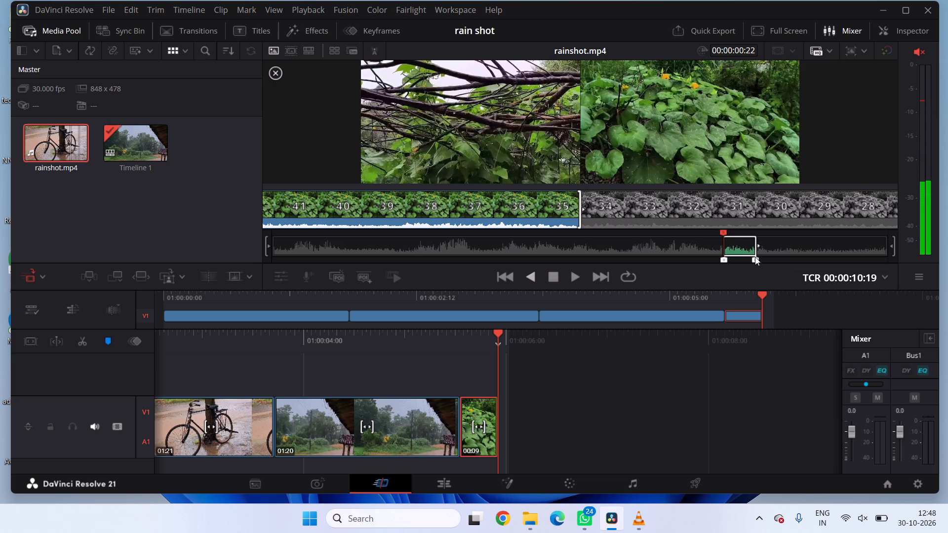
{"action": "left_click_drag", "start_coordinate": [755, 257], "coordinate": [758, 256]}
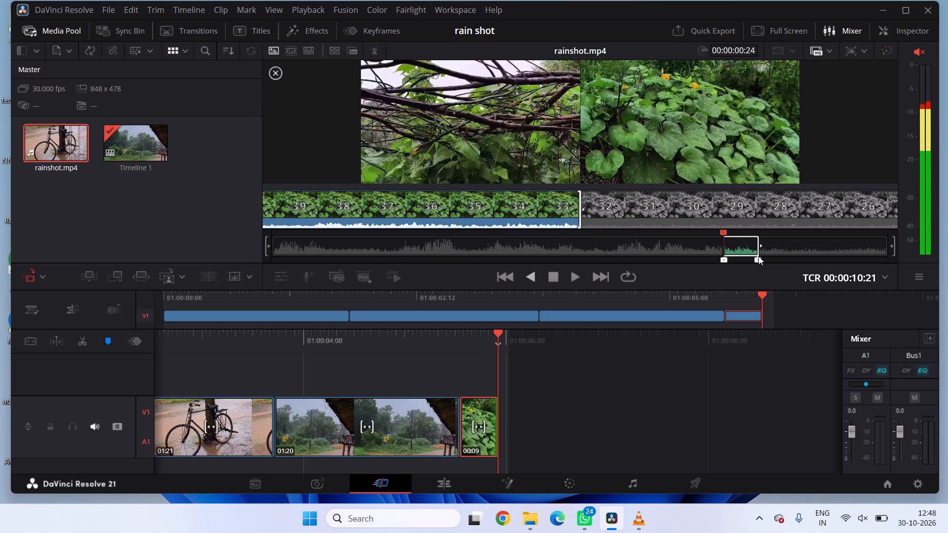
{"action": "left_click_drag", "start_coordinate": [758, 256], "coordinate": [767, 257]}
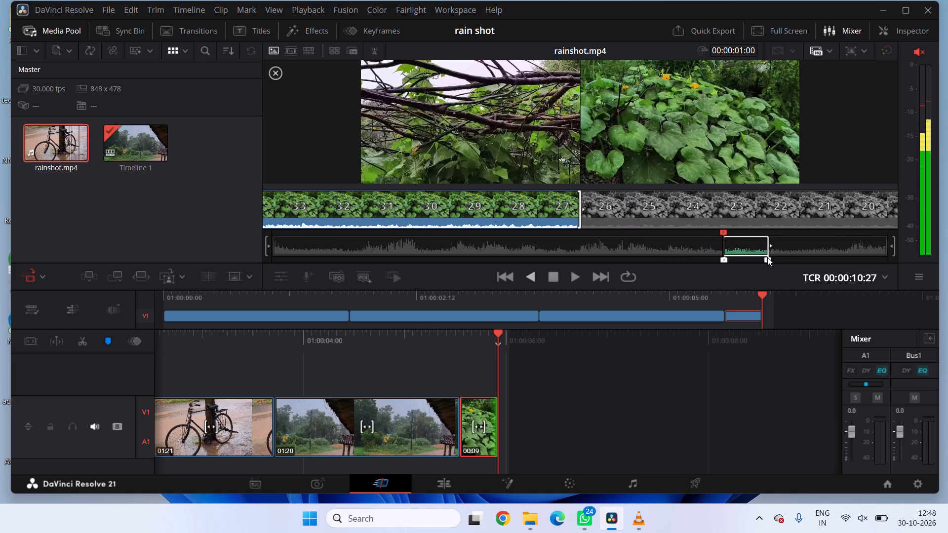
{"action": "left_click_drag", "start_coordinate": [767, 257], "coordinate": [778, 257]}
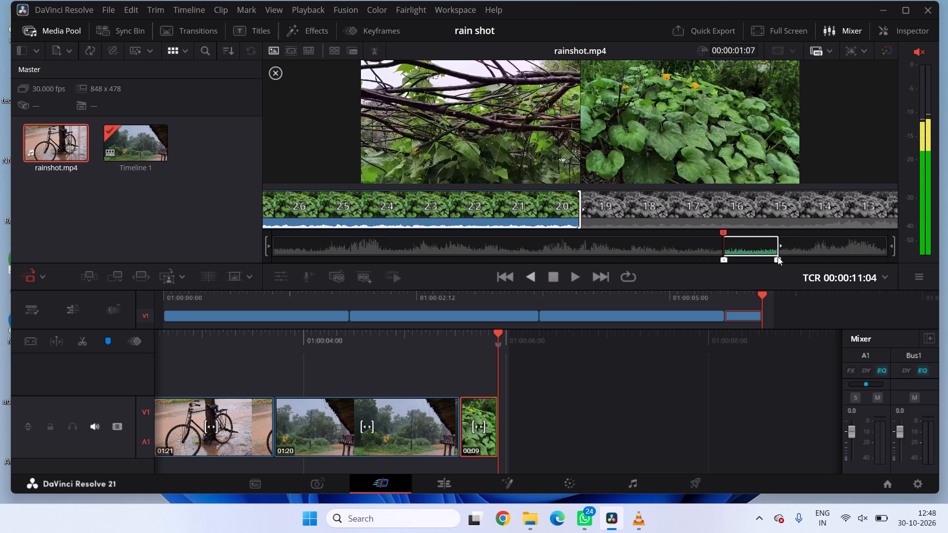
{"action": "left_click_drag", "start_coordinate": [778, 257], "coordinate": [785, 257]}
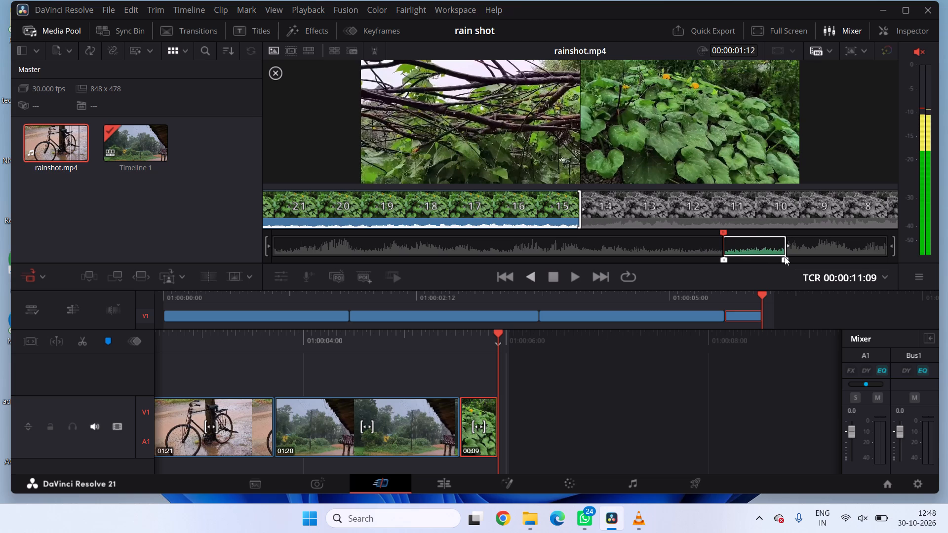
{"action": "left_click_drag", "start_coordinate": [785, 257], "coordinate": [793, 257]}
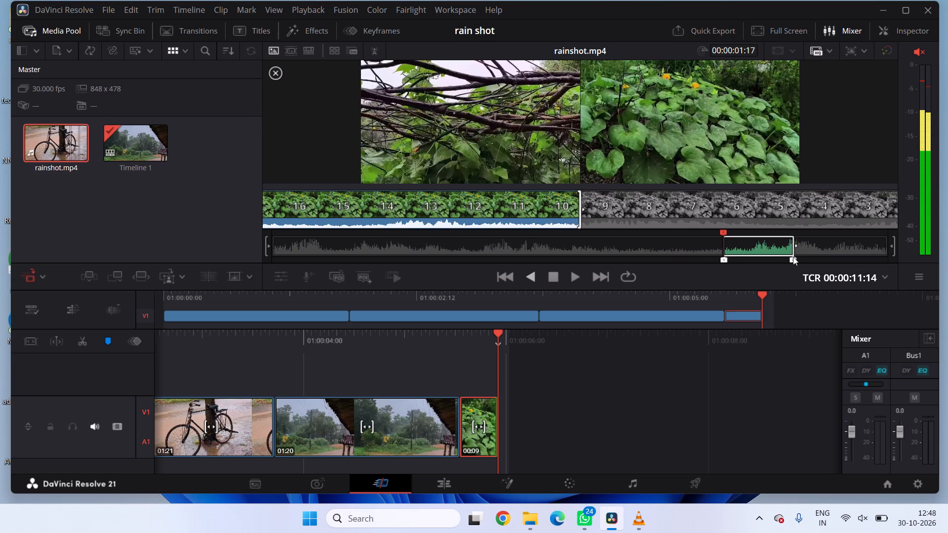
{"action": "left_click_drag", "start_coordinate": [793, 257], "coordinate": [801, 257]}
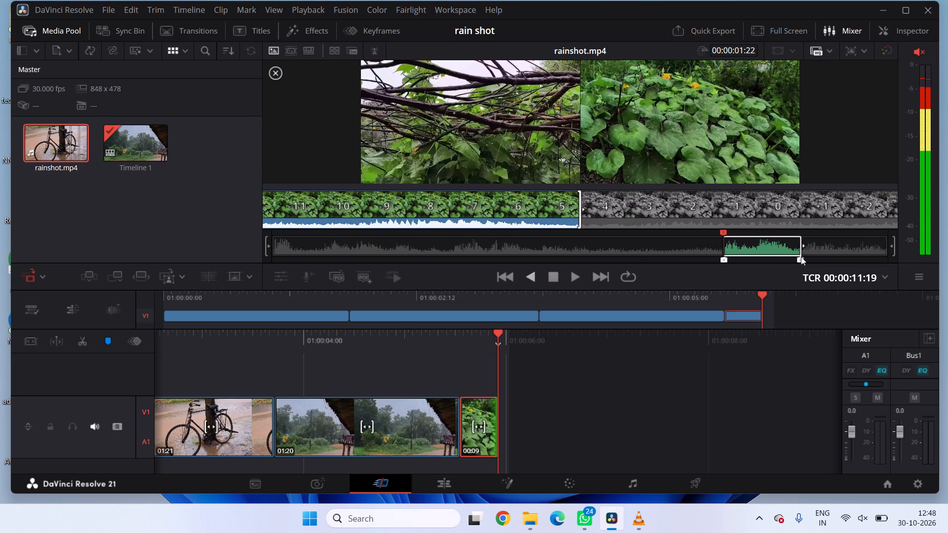
{"action": "left_click_drag", "start_coordinate": [801, 257], "coordinate": [811, 257]}
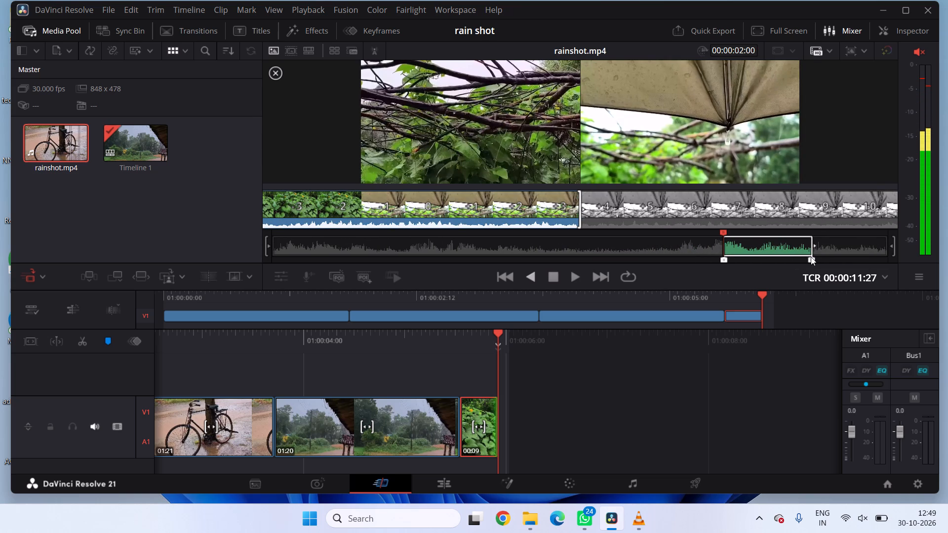
{"action": "left_click_drag", "start_coordinate": [811, 257], "coordinate": [803, 261]}
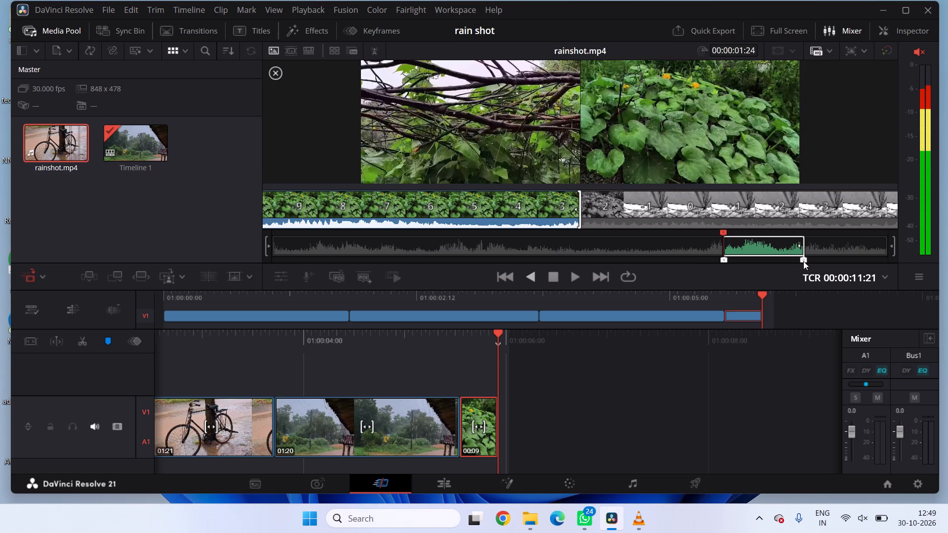
{"action": "left_click_drag", "start_coordinate": [803, 261], "coordinate": [806, 260]}
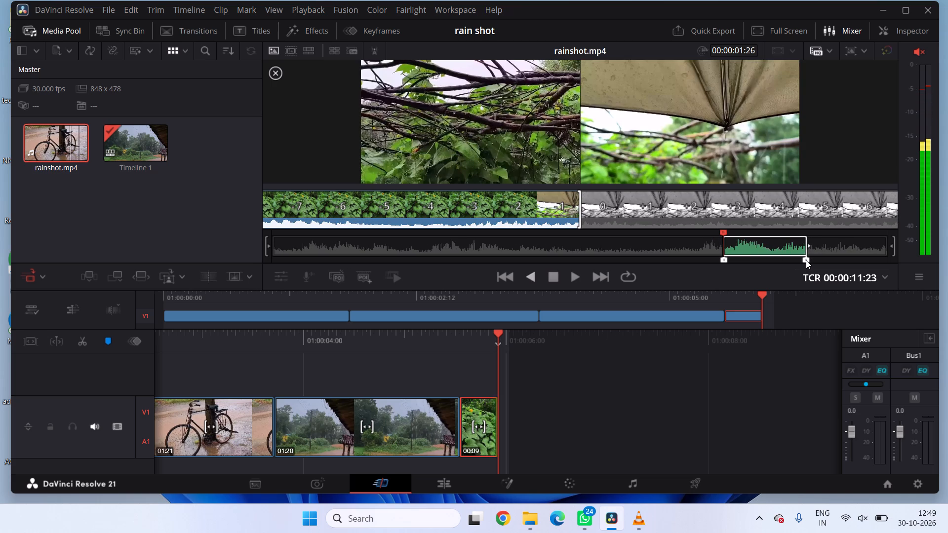
{"action": "left_click_drag", "start_coordinate": [806, 260], "coordinate": [806, 261]}
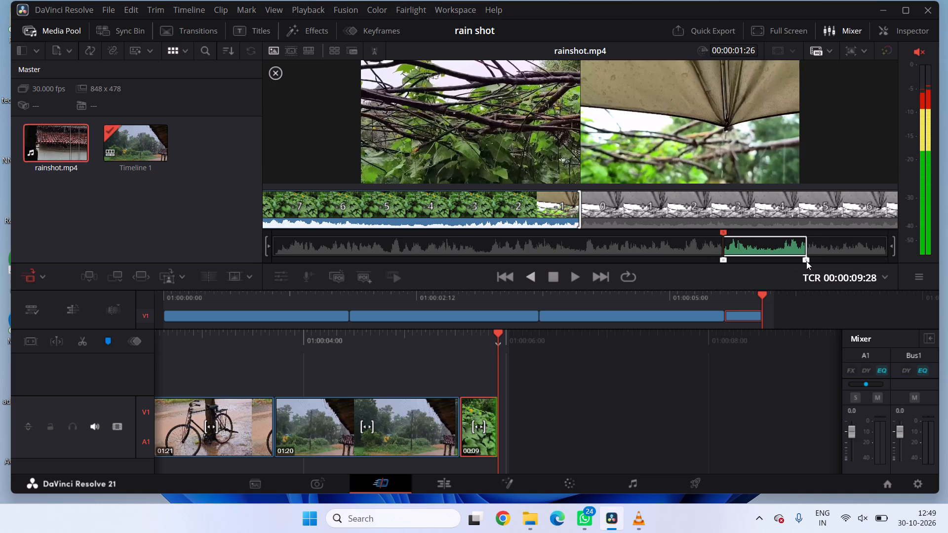
Add the marked plant shot to the end of Timeline 1, directly after the short 00:09 plant clip.
{"action": "left_click", "coordinate": [742, 138]}
{"action": "left_click_drag", "start_coordinate": [742, 138], "coordinate": [612, 417]}
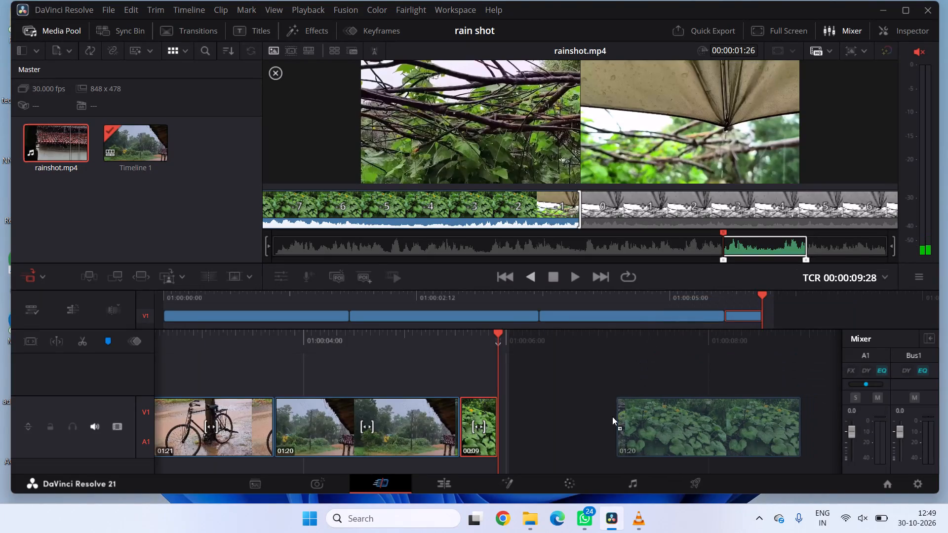
{"action": "left_click_drag", "start_coordinate": [612, 417], "coordinate": [527, 439]}
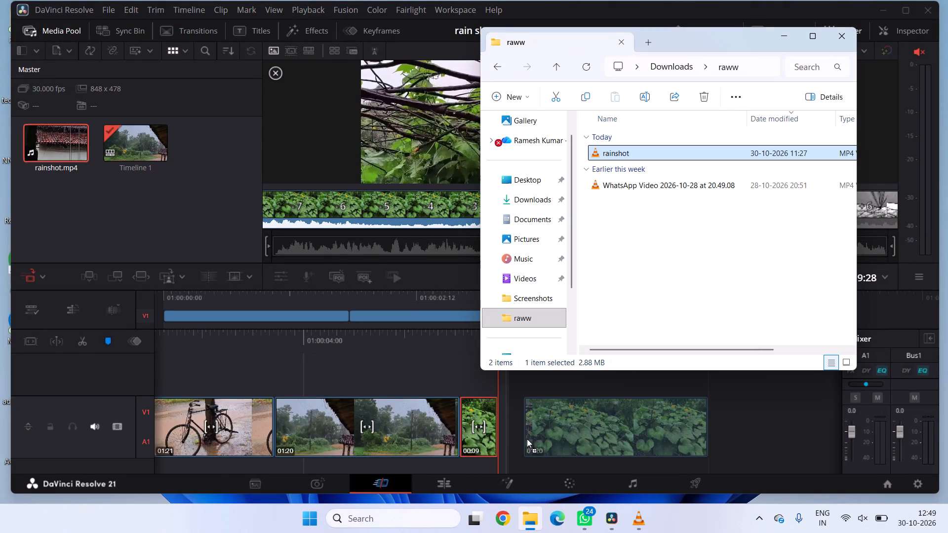
{"action": "left_click_drag", "start_coordinate": [527, 439], "coordinate": [500, 442]}
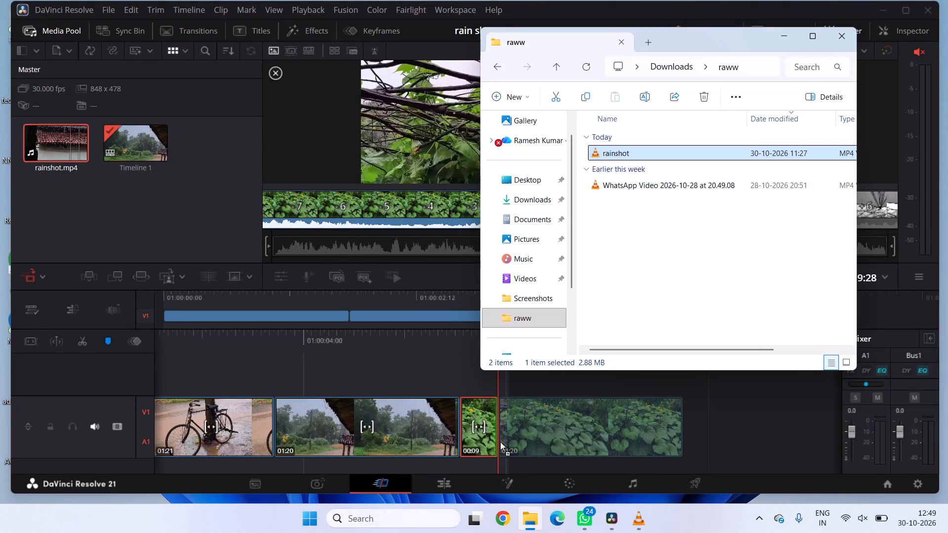
{"action": "left_click_drag", "start_coordinate": [500, 442], "coordinate": [502, 443]}
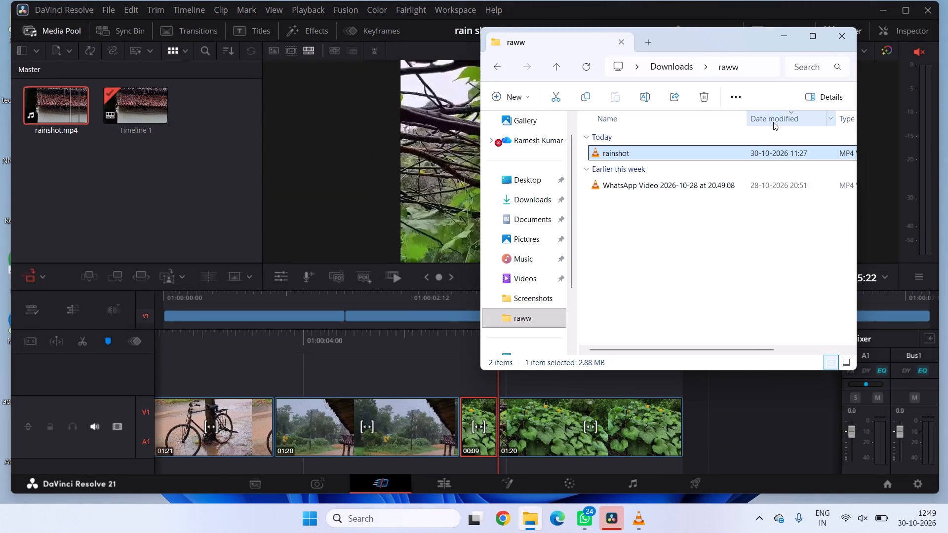
{"action": "left_click", "coordinate": [782, 33]}
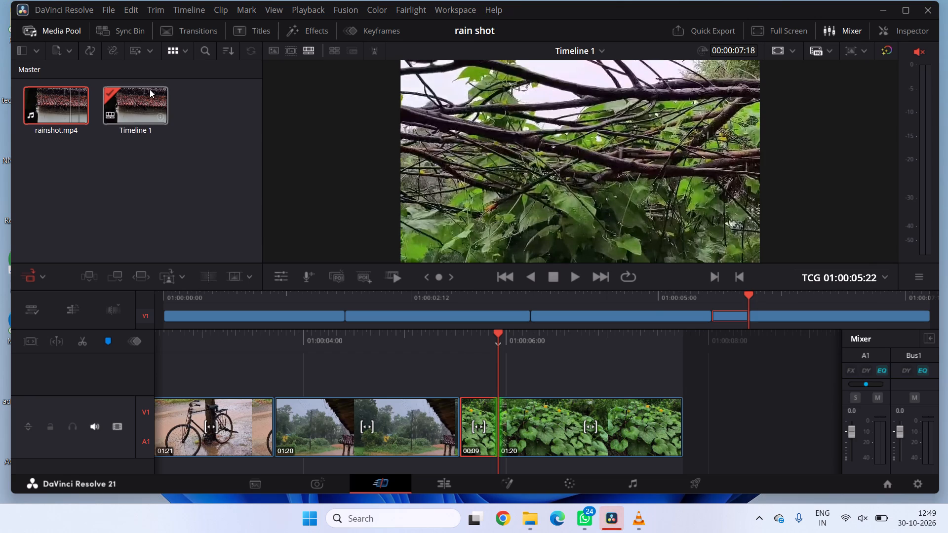
Reopen rainshot.mp4 in the source viewer and move its In point to the start of the umbrella shot at 00:00:11:23.
{"action": "double_click", "coordinate": [62, 107]}
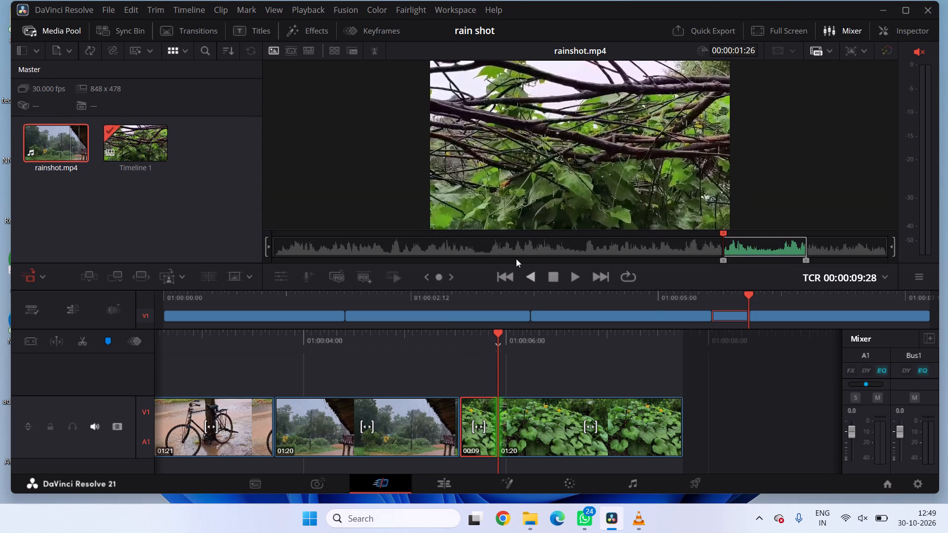
{"action": "left_click_drag", "start_coordinate": [743, 243], "coordinate": [774, 244]}
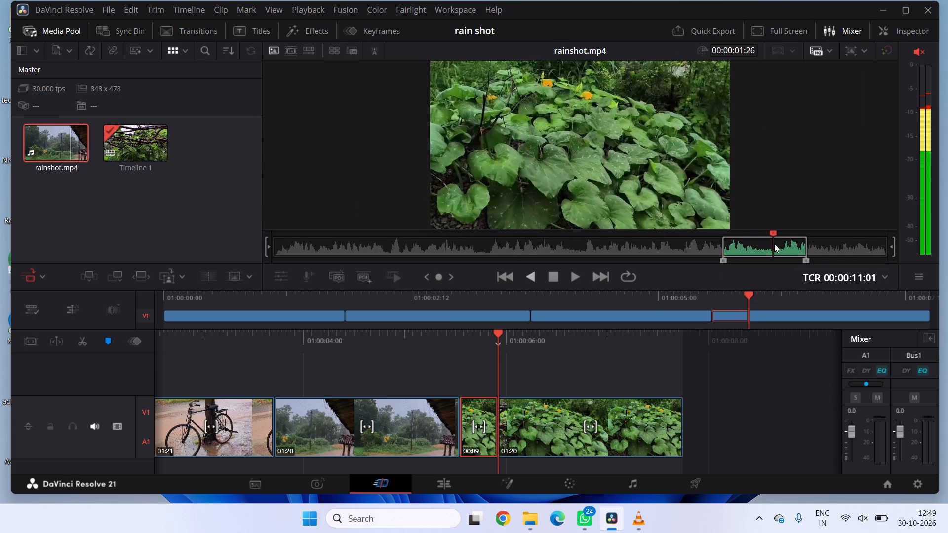
{"action": "left_click_drag", "start_coordinate": [774, 244], "coordinate": [800, 267]}
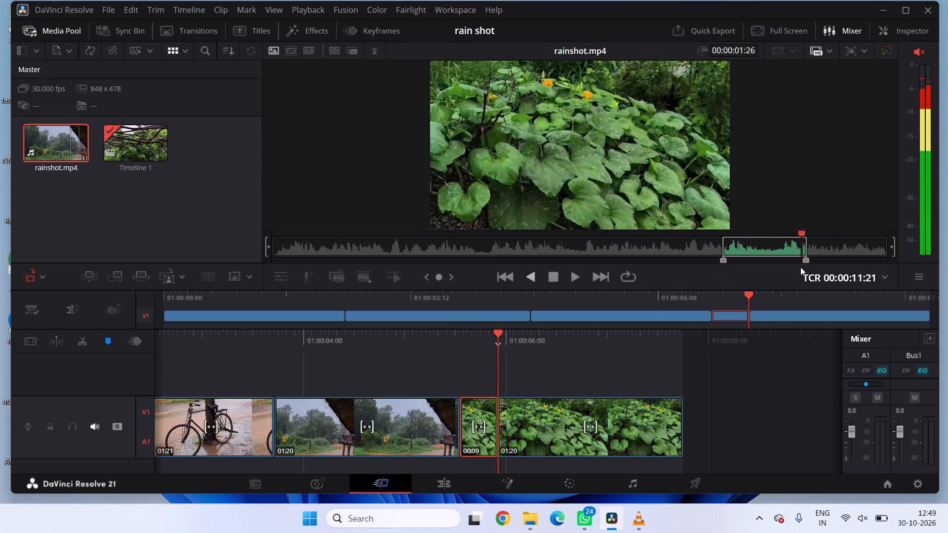
{"action": "left_click_drag", "start_coordinate": [800, 267], "coordinate": [796, 268]}
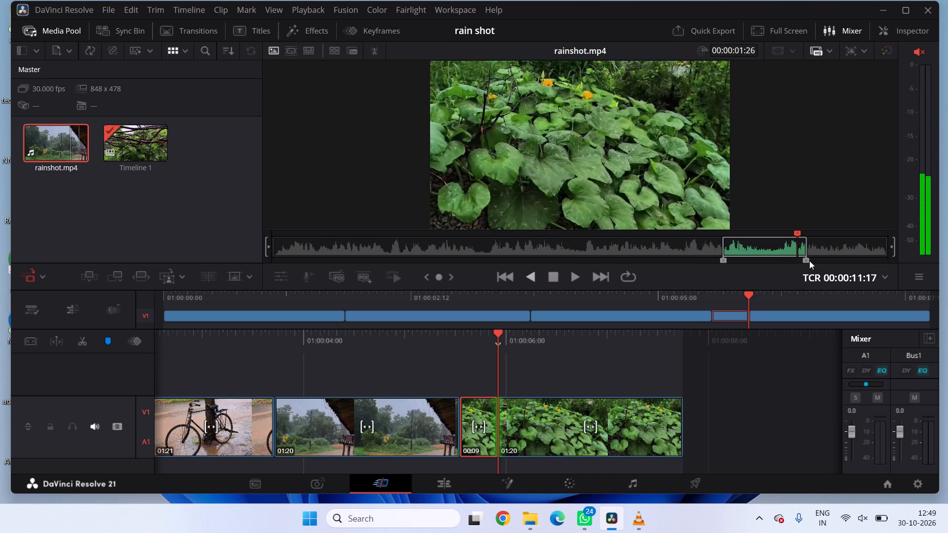
{"action": "double_click", "coordinate": [725, 261]}
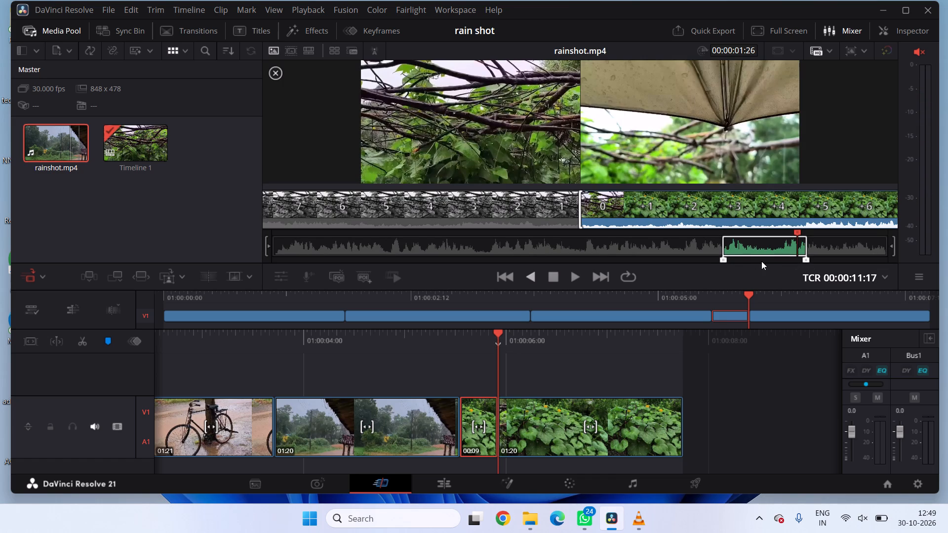
{"action": "left_click_drag", "start_coordinate": [723, 259], "coordinate": [859, 267]}
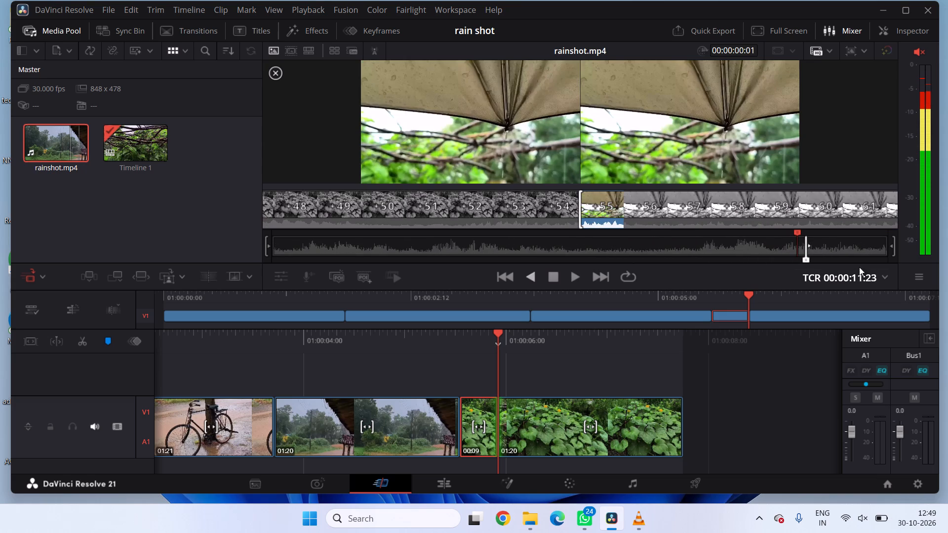
{"action": "left_click_drag", "start_coordinate": [859, 267], "coordinate": [877, 267]}
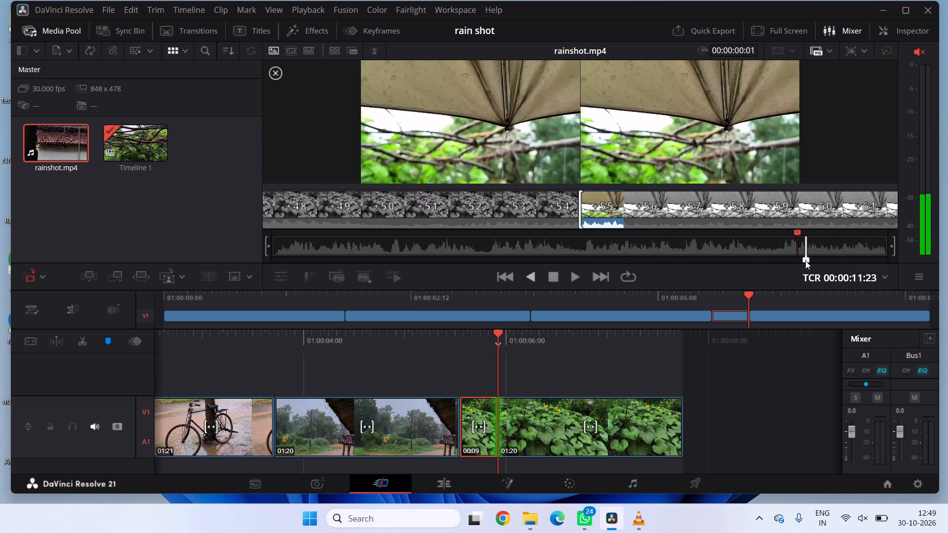
Set the umbrella shot's Out point in rainshot.mp4 to 00:00:13:15, just before the end of the source clip.
{"action": "left_click_drag", "start_coordinate": [805, 260], "coordinate": [826, 262]}
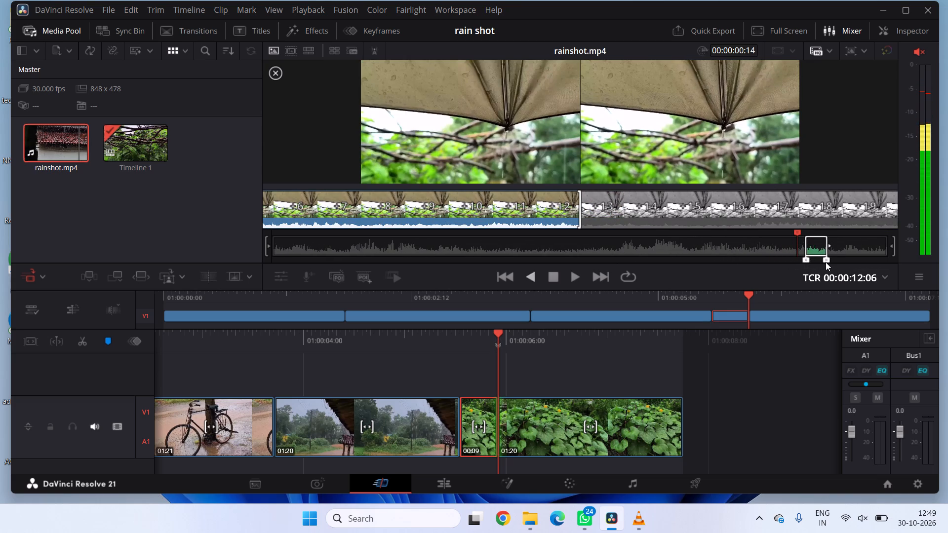
{"action": "left_click_drag", "start_coordinate": [826, 262], "coordinate": [815, 266]}
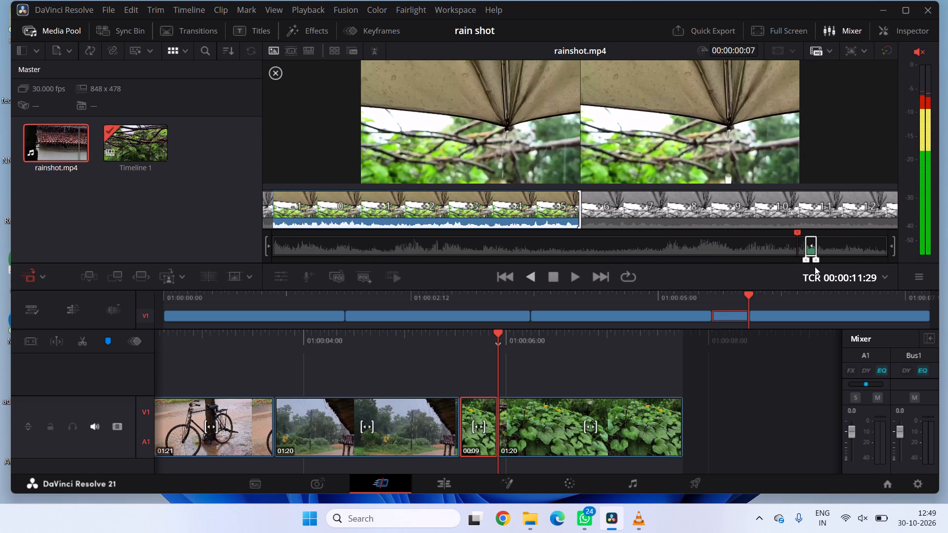
{"action": "left_click_drag", "start_coordinate": [815, 266], "coordinate": [833, 268]}
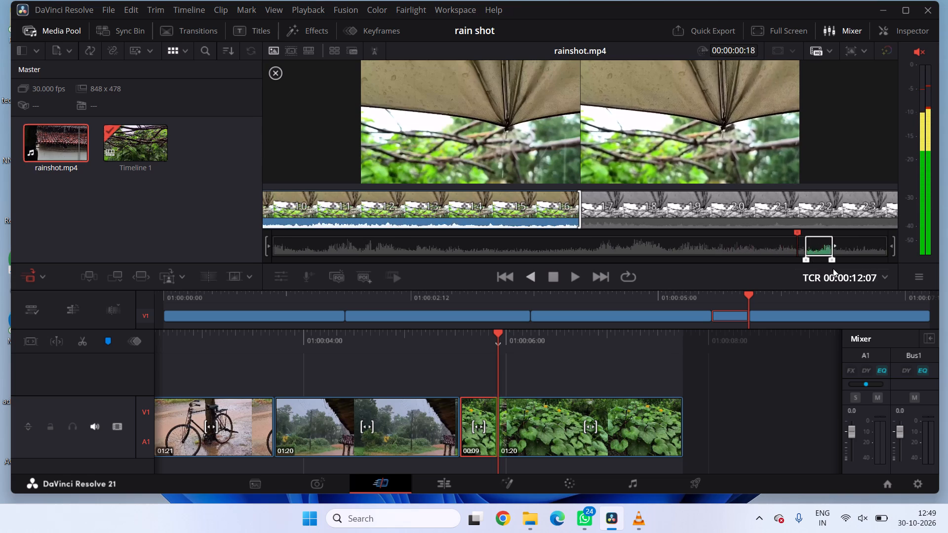
{"action": "left_click_drag", "start_coordinate": [833, 268], "coordinate": [771, 281]}
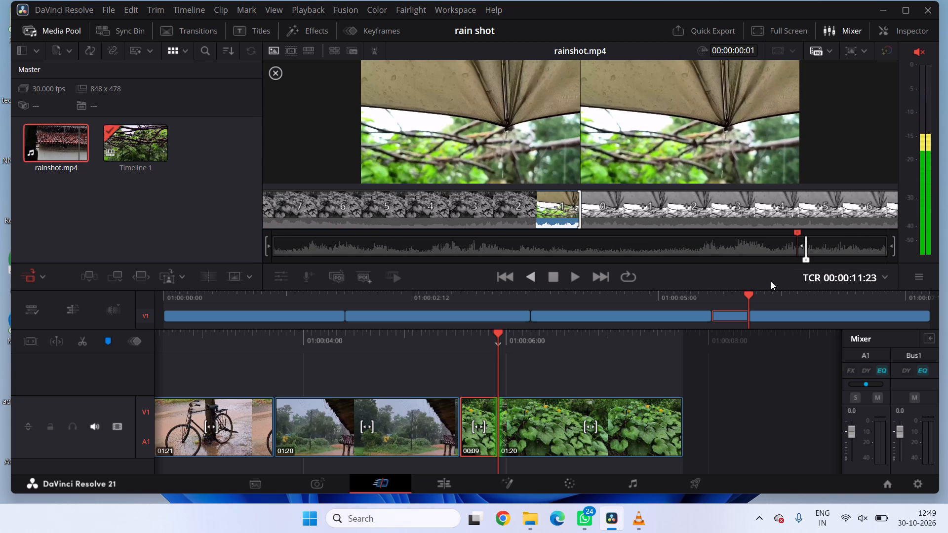
{"action": "left_click_drag", "start_coordinate": [771, 281], "coordinate": [827, 278]}
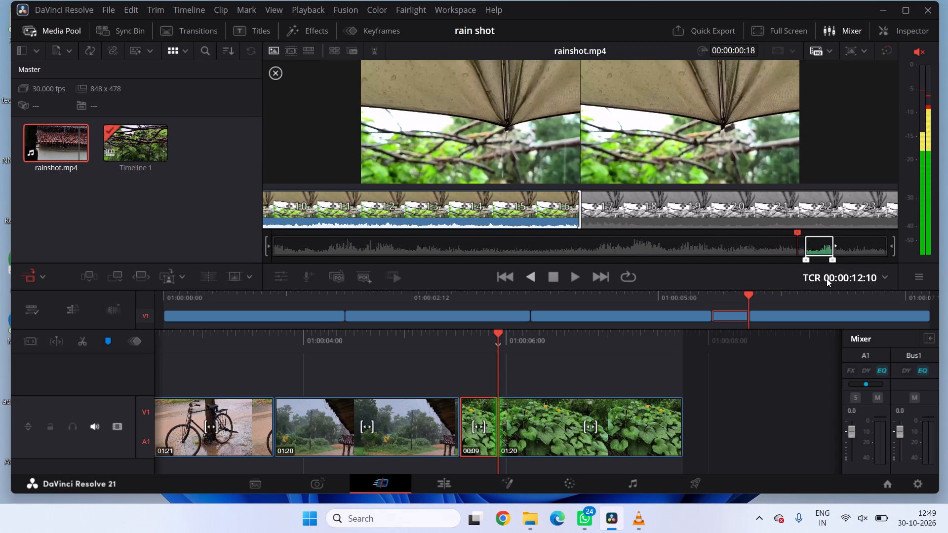
{"action": "left_click_drag", "start_coordinate": [827, 278], "coordinate": [834, 278]}
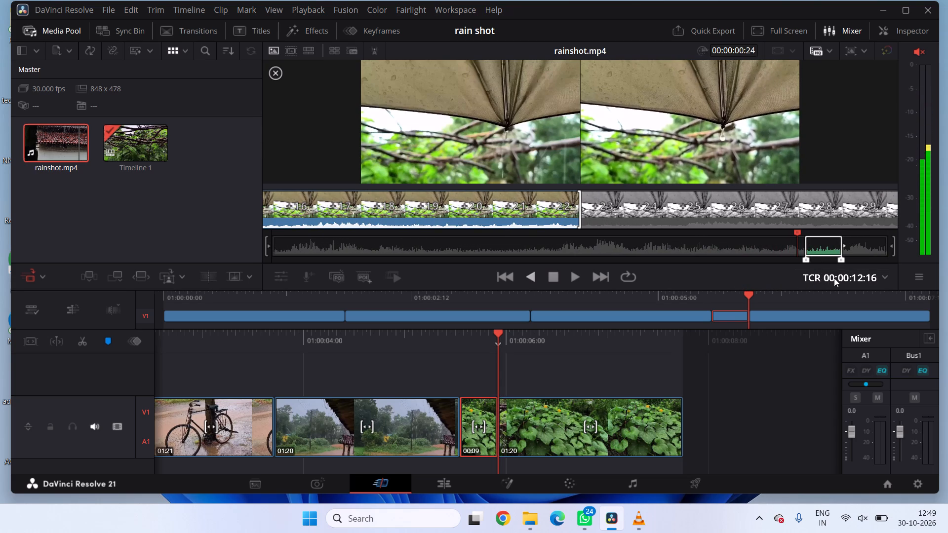
{"action": "left_click_drag", "start_coordinate": [834, 278], "coordinate": [848, 277]}
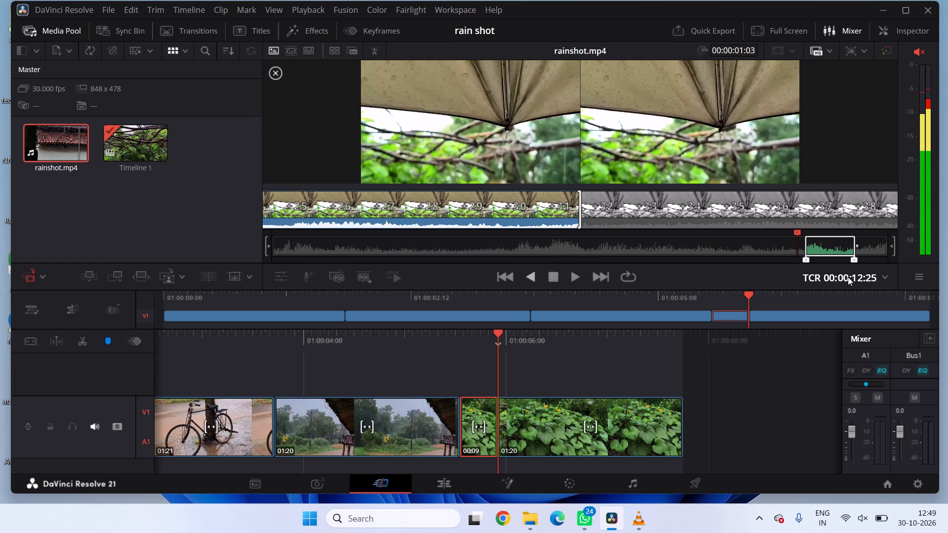
{"action": "left_click_drag", "start_coordinate": [848, 277], "coordinate": [911, 278]}
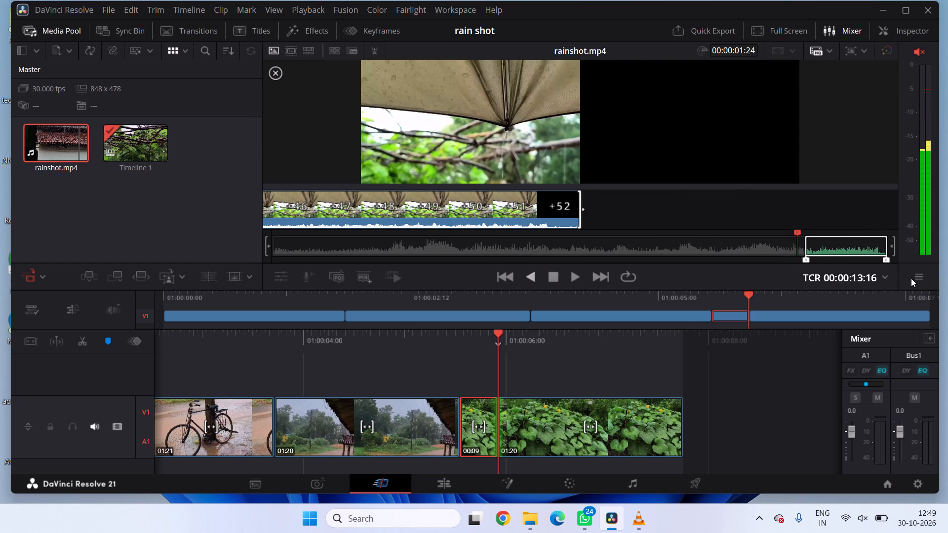
{"action": "left_click_drag", "start_coordinate": [911, 278], "coordinate": [877, 282]}
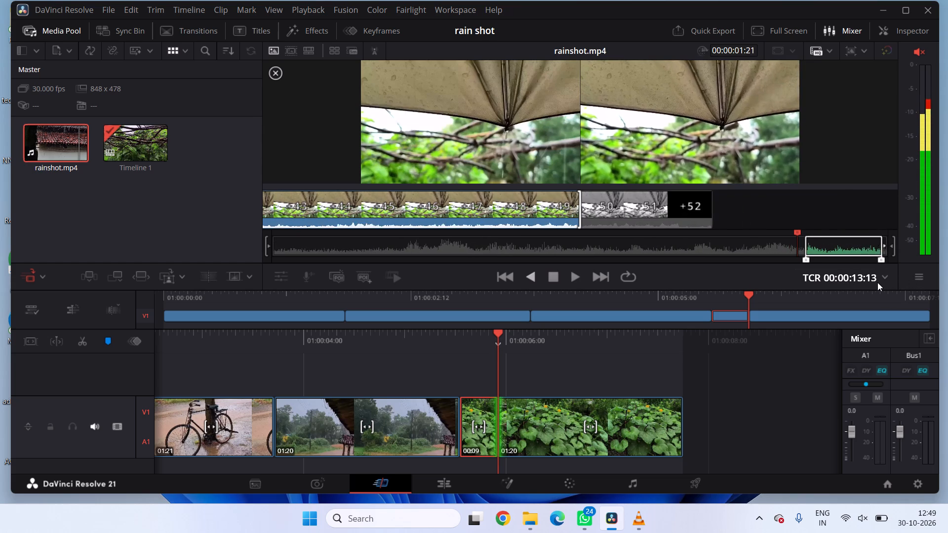
{"action": "left_click_drag", "start_coordinate": [877, 282], "coordinate": [879, 281]}
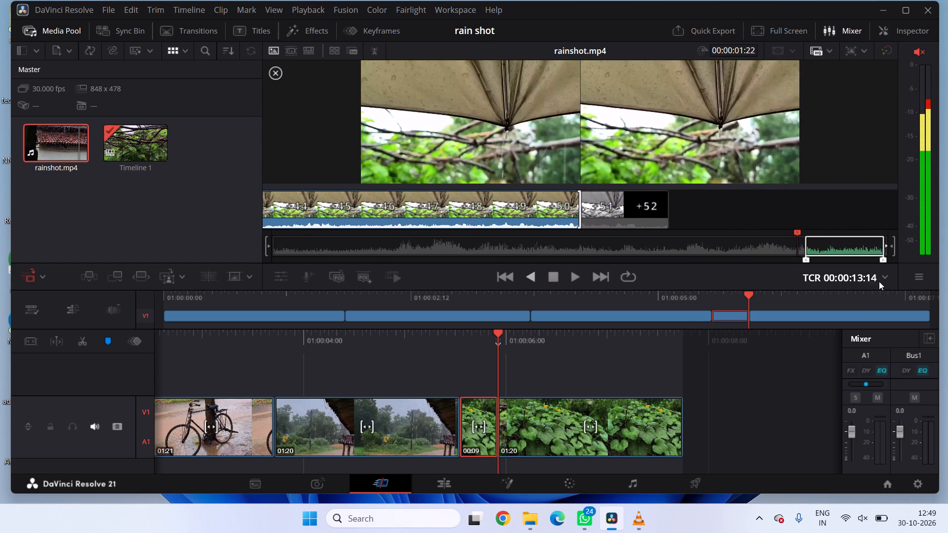
{"action": "left_click_drag", "start_coordinate": [879, 281], "coordinate": [880, 281]}
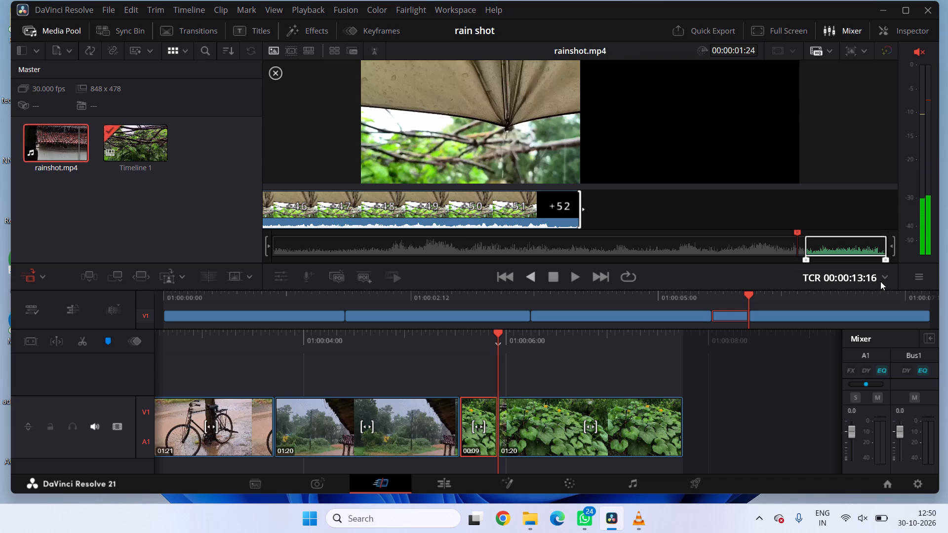
{"action": "left_click_drag", "start_coordinate": [880, 281], "coordinate": [878, 281]}
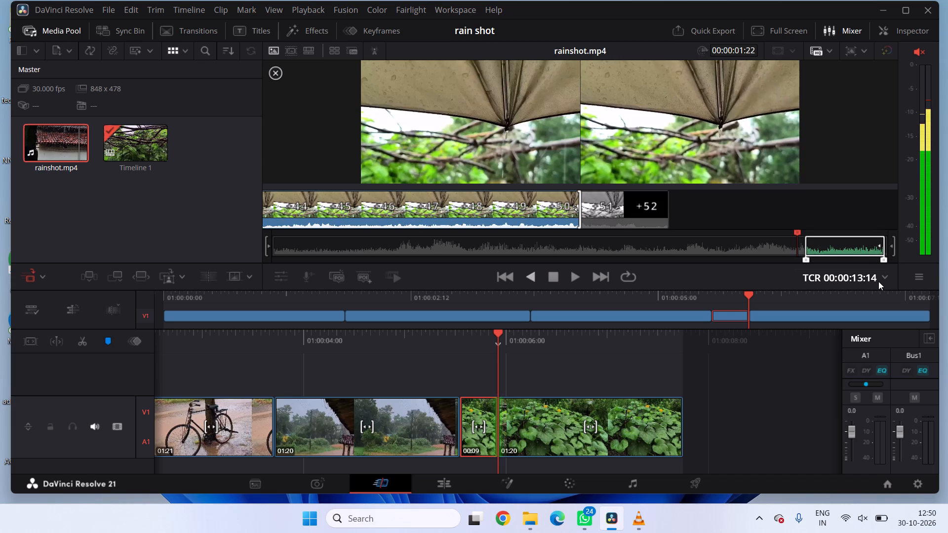
{"action": "left_click_drag", "start_coordinate": [878, 281], "coordinate": [882, 281]}
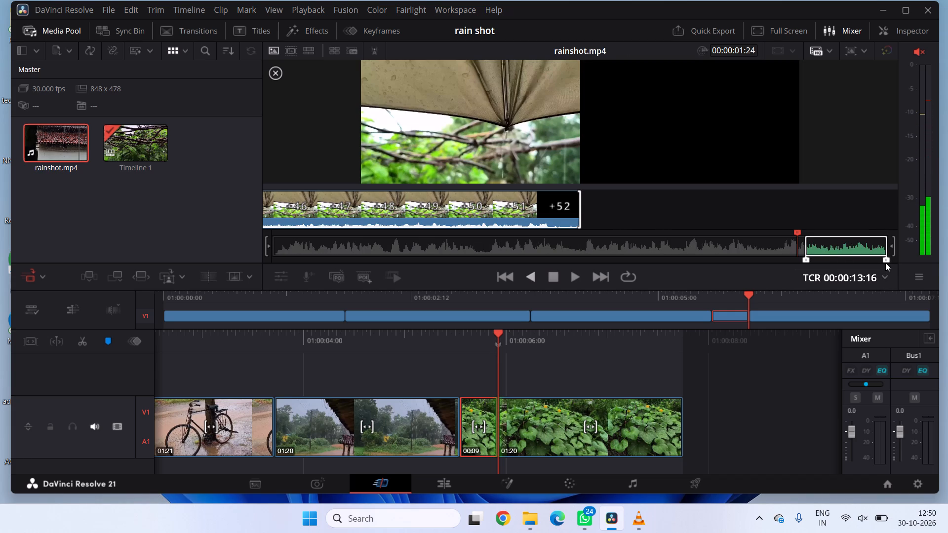
{"action": "left_click", "coordinate": [885, 263]}
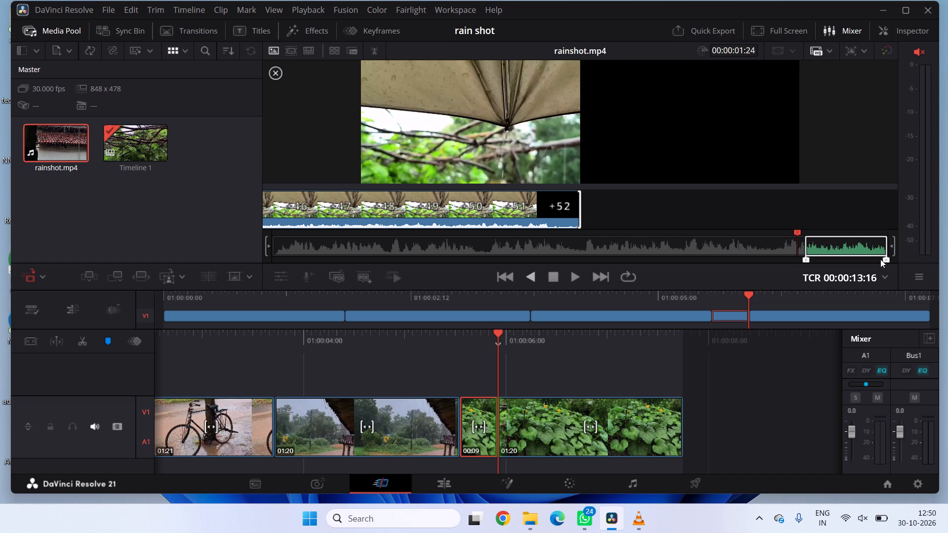
{"action": "left_click", "coordinate": [885, 258]}
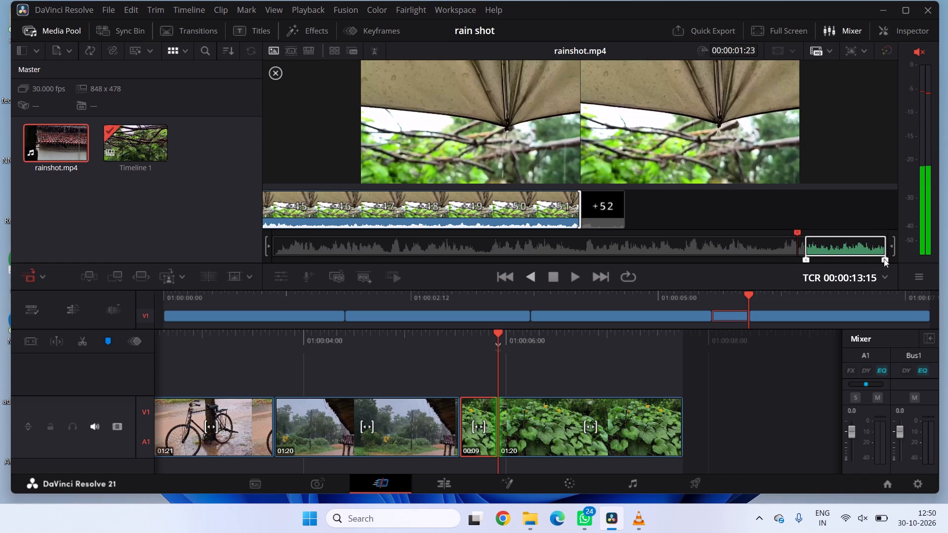
Add the marked umbrella shot to the end of Timeline 1, directly after the 01:20 plant clip.
{"action": "left_click_drag", "start_coordinate": [733, 150], "coordinate": [738, 318]}
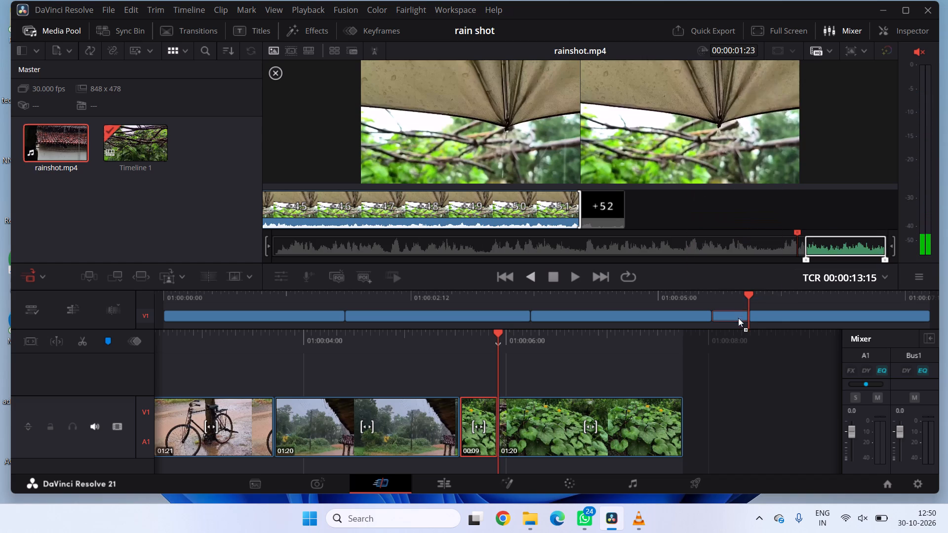
{"action": "left_click_drag", "start_coordinate": [738, 318], "coordinate": [693, 511]}
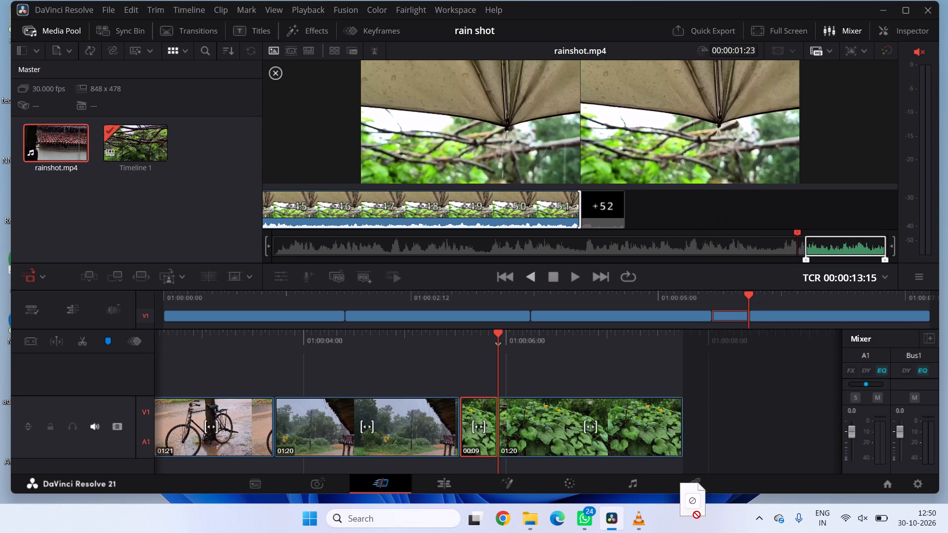
{"action": "left_click_drag", "start_coordinate": [693, 511], "coordinate": [689, 433]}
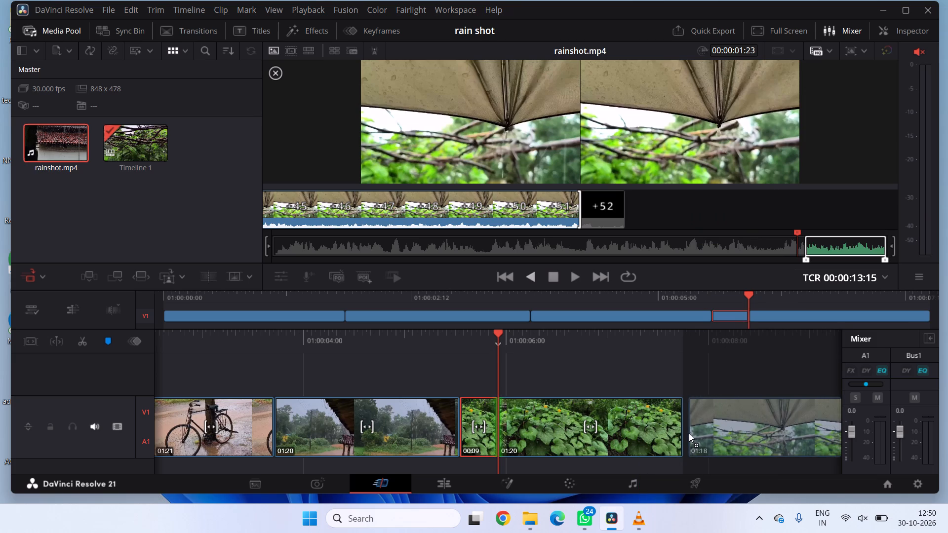
{"action": "left_click_drag", "start_coordinate": [689, 433], "coordinate": [684, 432]}
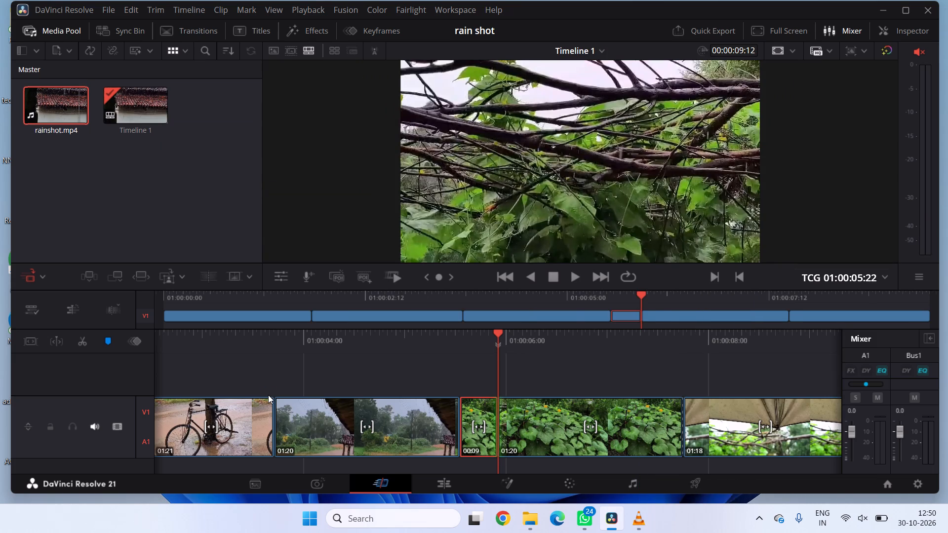
Play Timeline 1 from the start through the umbrella shot, rechecking the section around the plant clips.
{"action": "scroll", "coordinate": [268, 395], "scroll_direction": "right", "scroll_amount": 9}
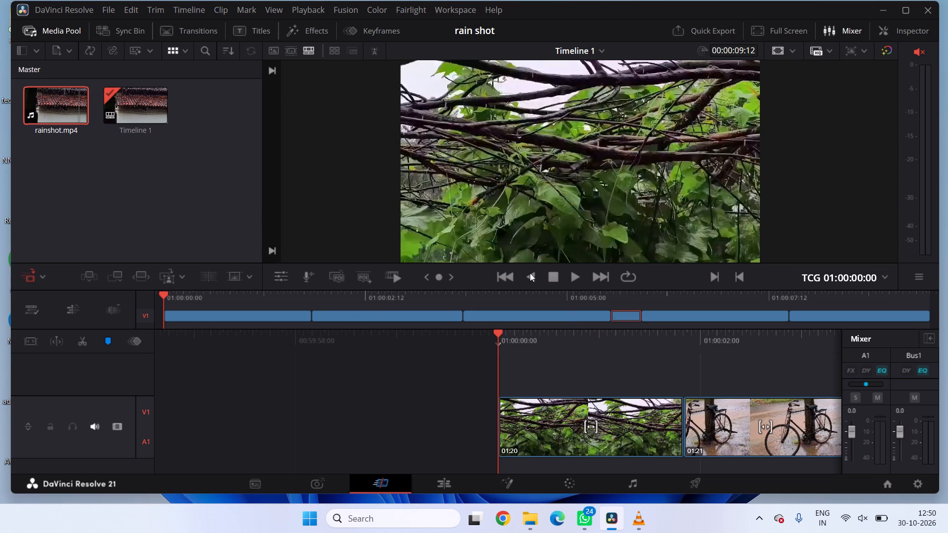
{"action": "left_click", "coordinate": [574, 278]}
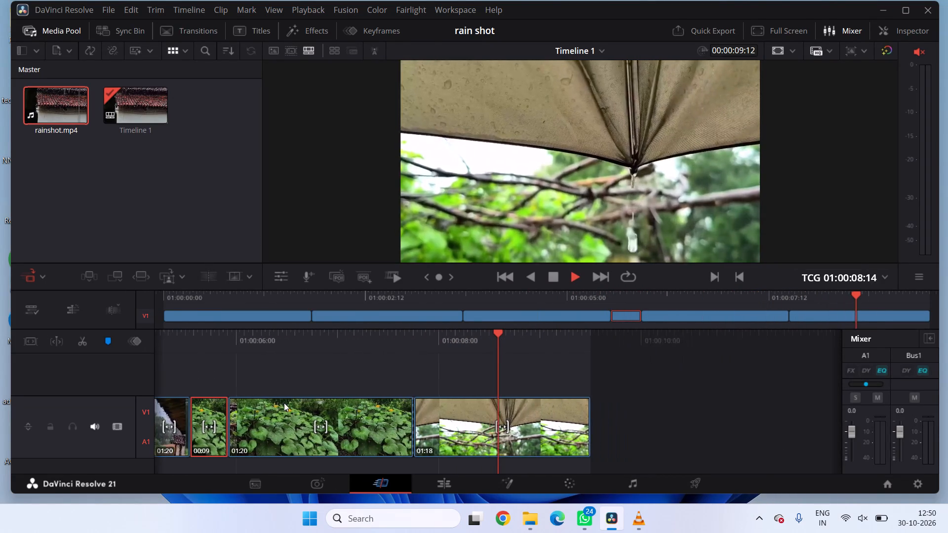
{"action": "scroll", "coordinate": [284, 403], "scroll_direction": "right", "scroll_amount": 5}
{"action": "scroll", "coordinate": [284, 403], "scroll_direction": "left", "scroll_amount": 3}
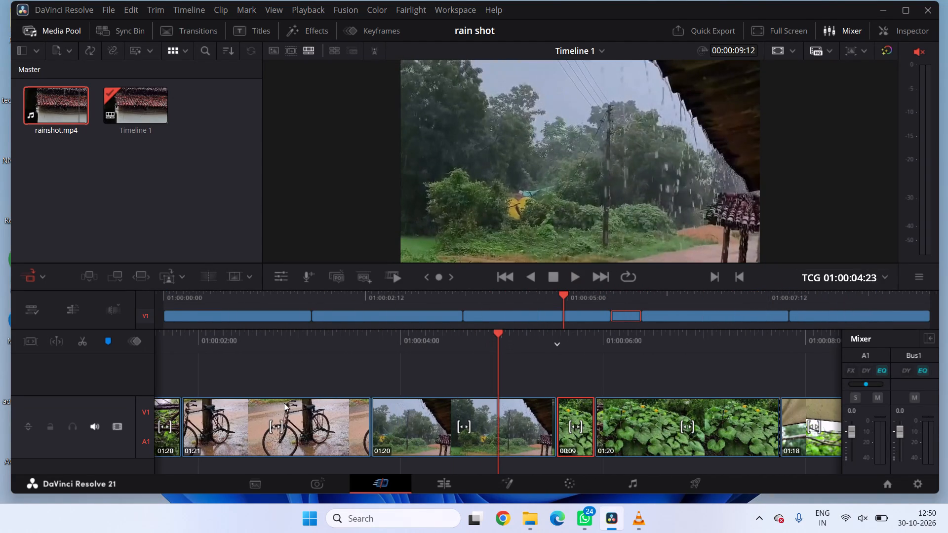
{"action": "left_click", "coordinate": [493, 414]}
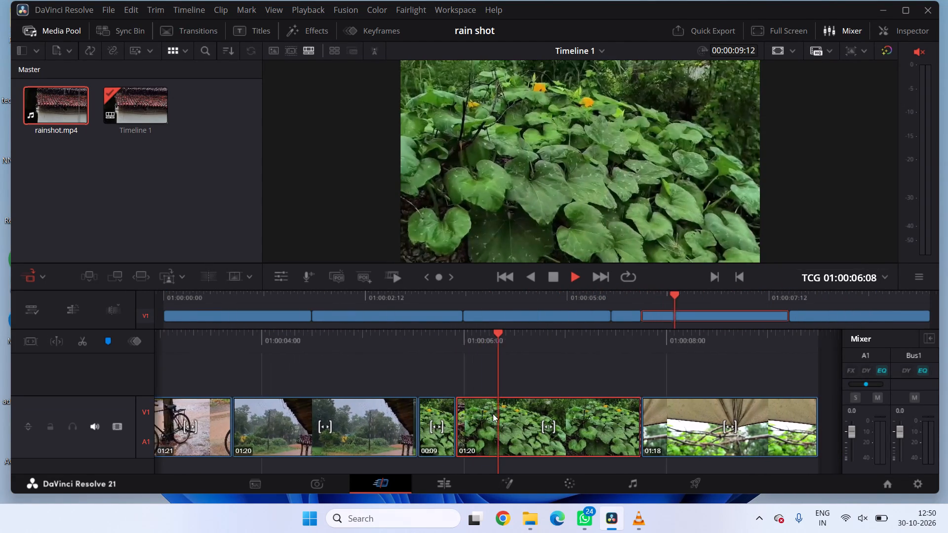
{"action": "left_click", "coordinate": [551, 276]}
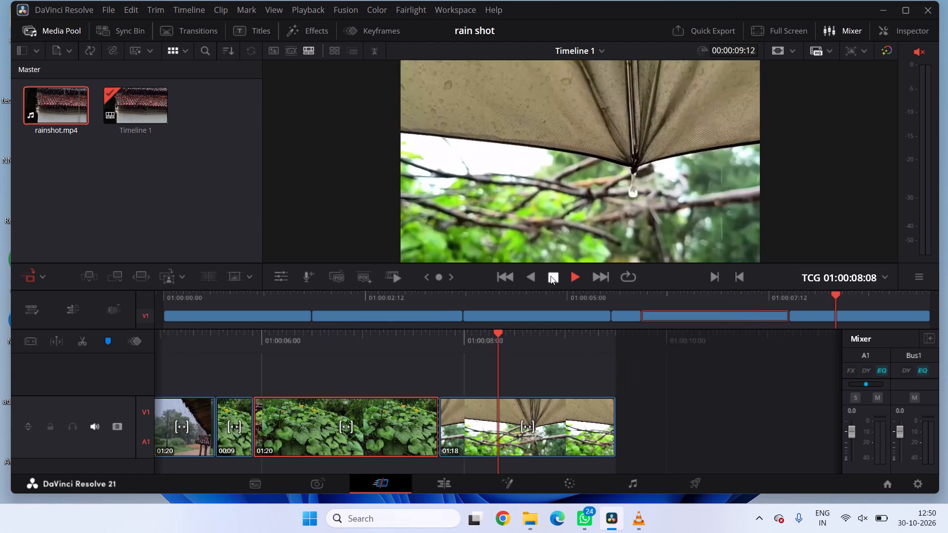
Delete the short 00:09 plant clip from Timeline 1 and close the gap it leaves before the 01:20 plant clip.
{"action": "scroll", "coordinate": [351, 371], "scroll_direction": "right", "scroll_amount": 1}
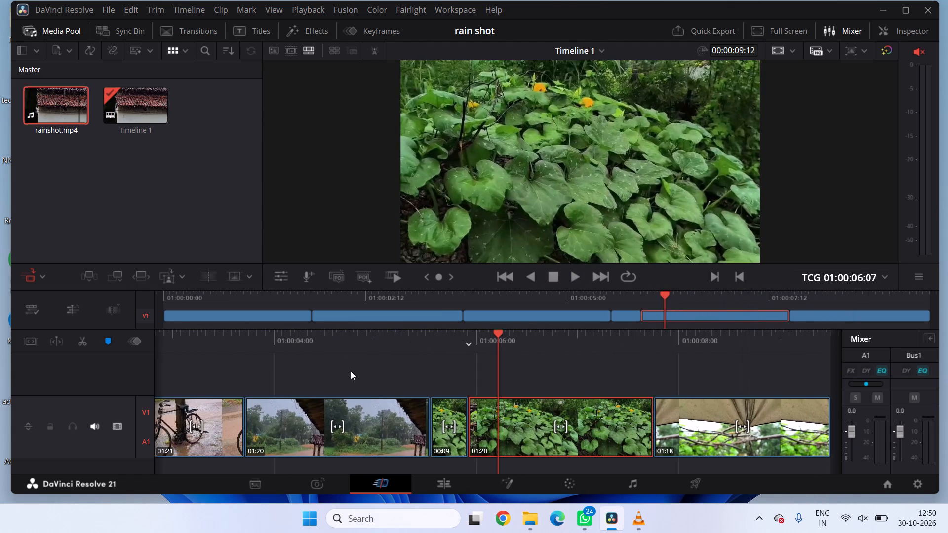
{"action": "scroll", "coordinate": [351, 371], "scroll_direction": "right", "scroll_amount": 1}
{"action": "left_click", "coordinate": [450, 414]}
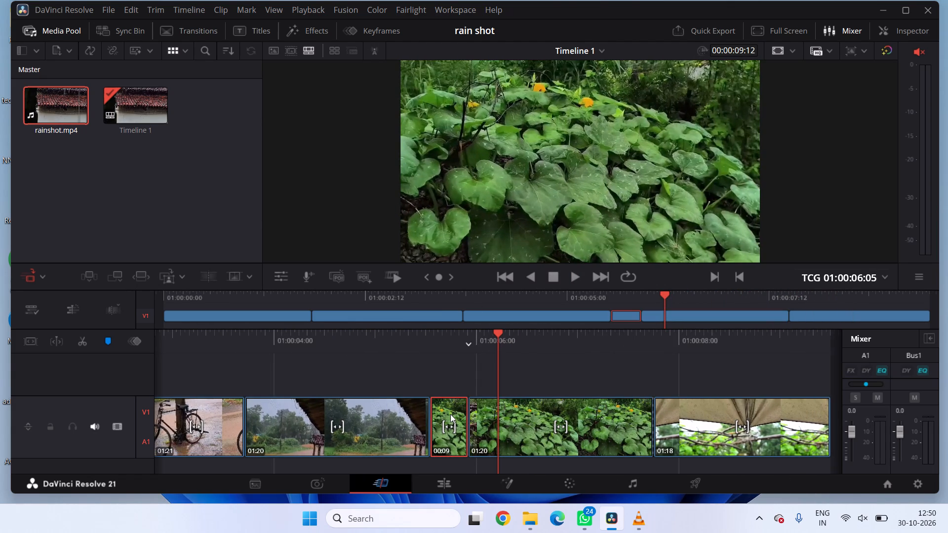
{"action": "key", "text": "shift+BackSpace"}
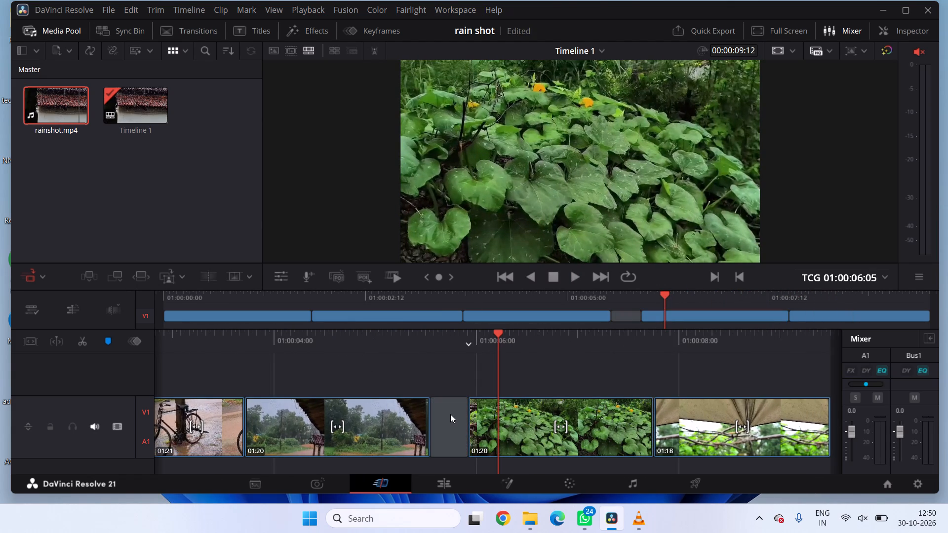
{"action": "key", "text": "shift+BackSpace"}
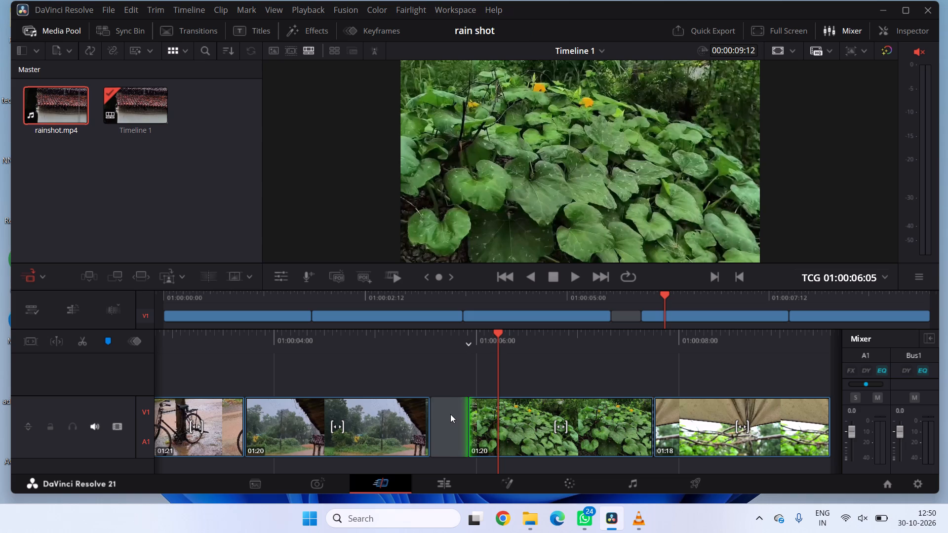
{"action": "left_click", "coordinate": [450, 414]}
{"action": "key", "text": "shift+BackSpace"}
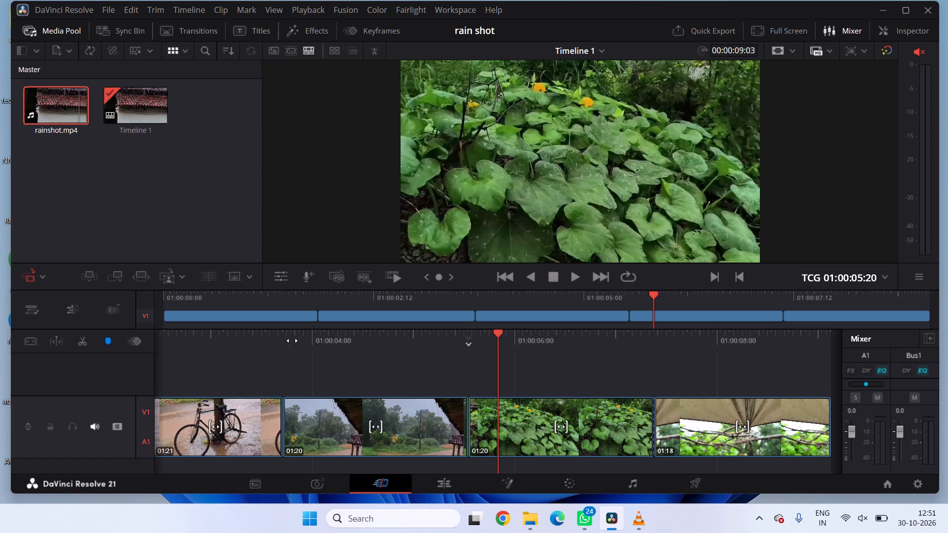
Play Timeline 1 from the beginning to review the sequence through the umbrella shot.
{"action": "scroll", "coordinate": [271, 343], "scroll_direction": "right", "scroll_amount": 10}
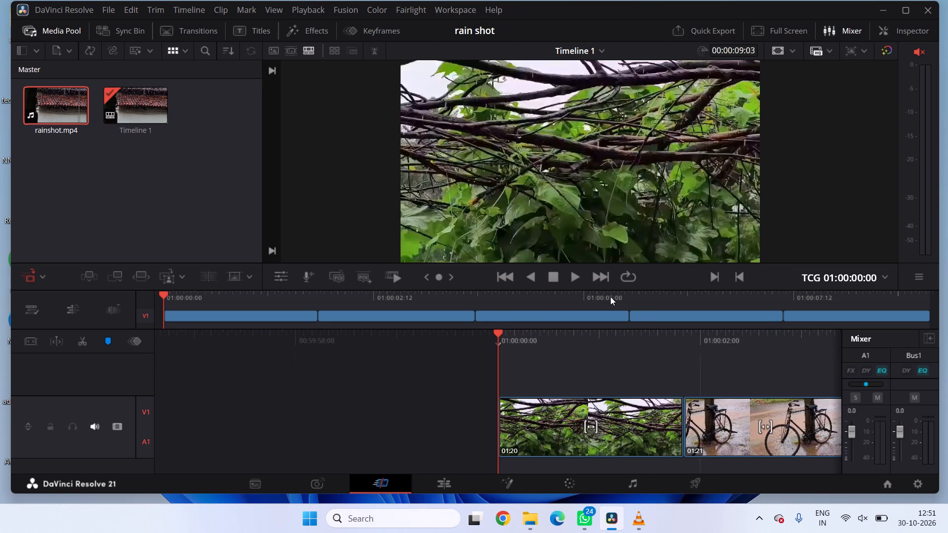
{"action": "left_click", "coordinate": [555, 282]}
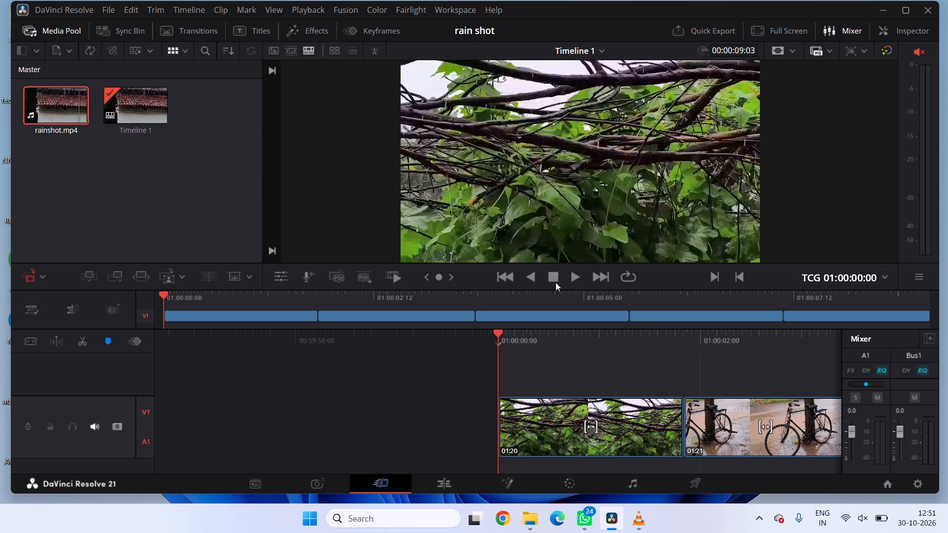
{"action": "left_click", "coordinate": [577, 276]}
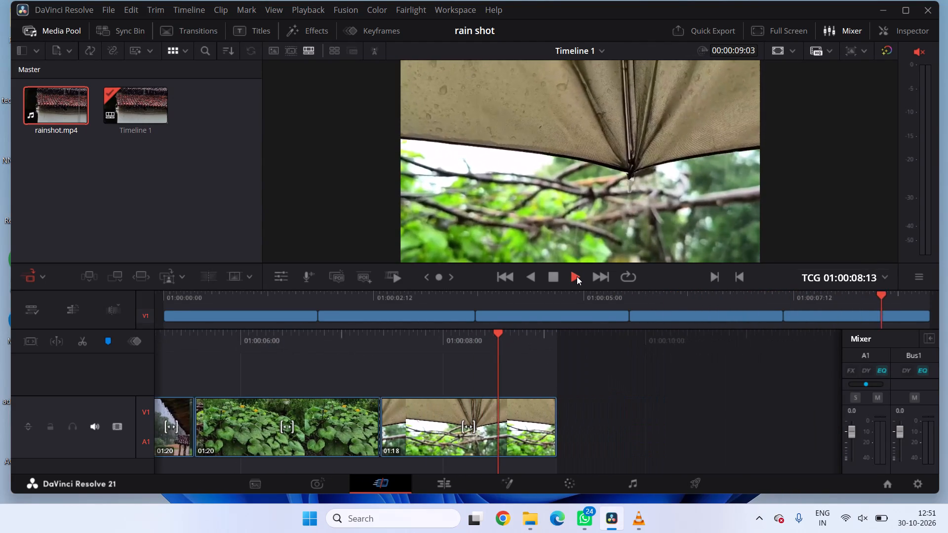
{"action": "left_click", "coordinate": [530, 274]}
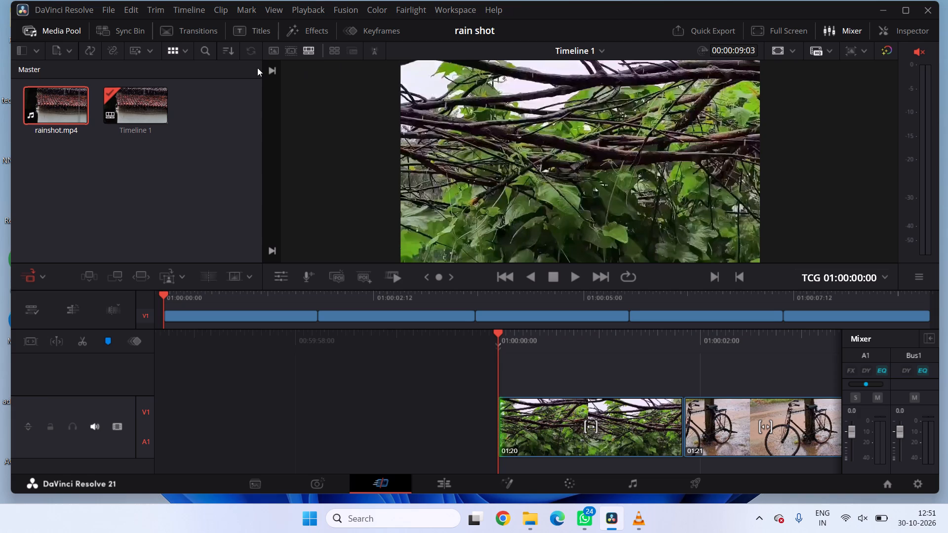
Reopen rainshot.mp4 in the source viewer and move its In point back to the roof shot's start at 00:00:00:00.
{"action": "double_click", "coordinate": [61, 105]}
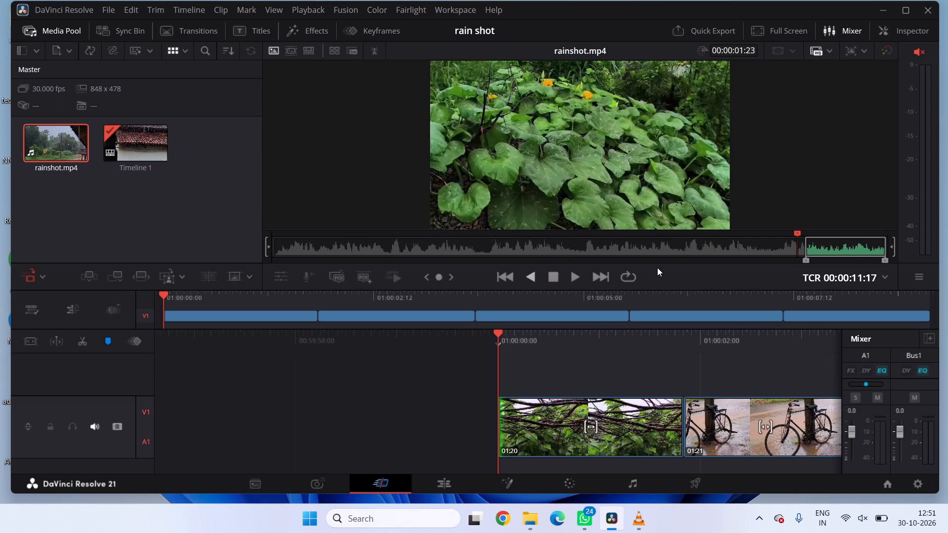
{"action": "left_click_drag", "start_coordinate": [805, 259], "coordinate": [136, 316]}
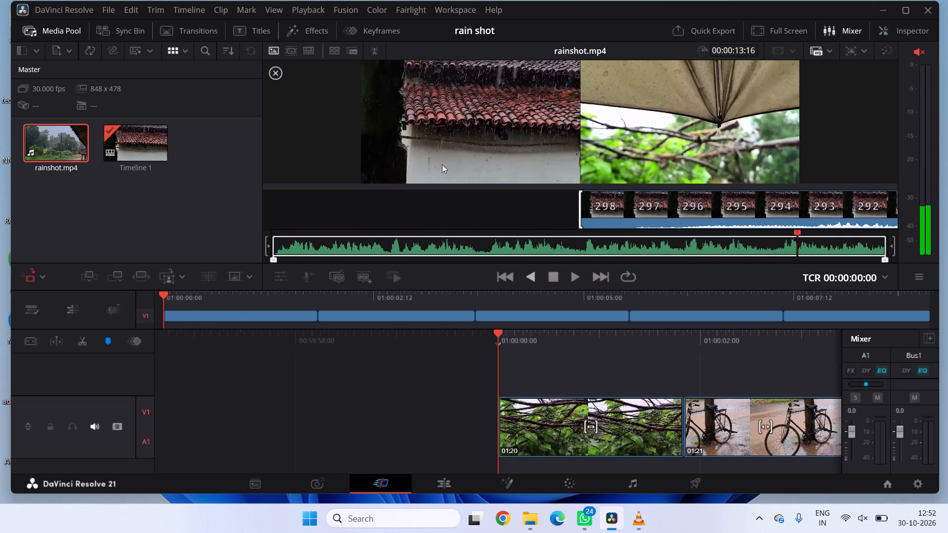
Play rainshot.mp4 through to its end in the source viewer to review the shots.
{"action": "left_click", "coordinate": [505, 126]}
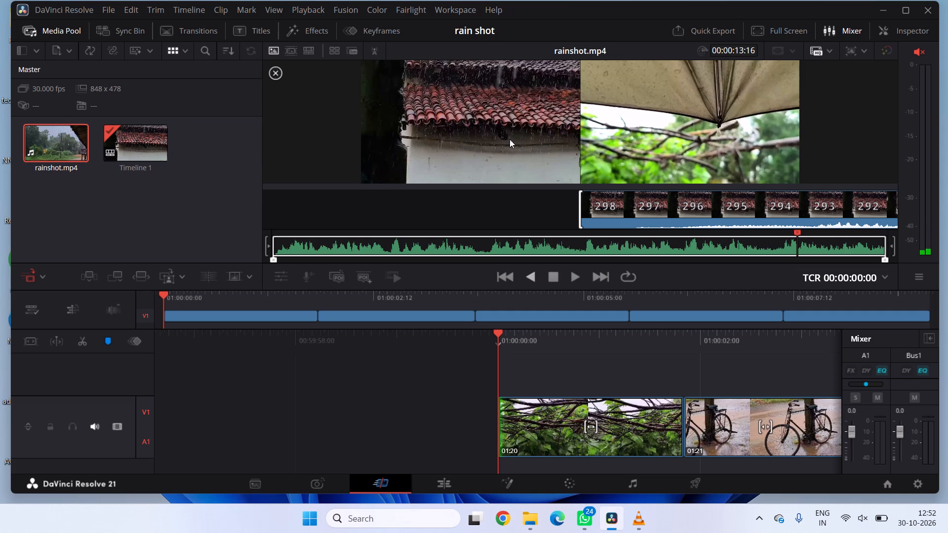
{"action": "left_click", "coordinate": [572, 272]}
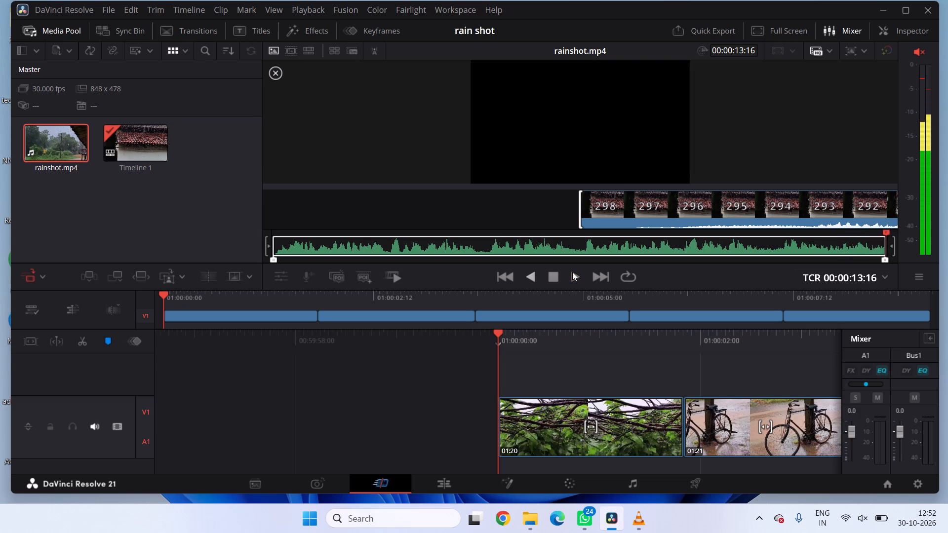
Extend the Out point of rainshot.mp4 to the very end of the clip, giving a 00:00:13:17 range.
{"action": "left_click", "coordinate": [626, 206]}
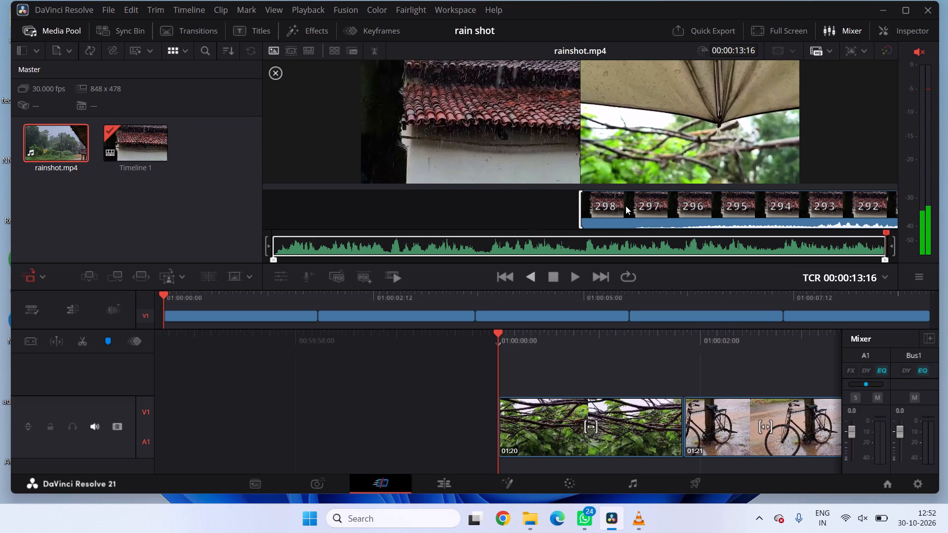
{"action": "left_click", "coordinate": [626, 206]}
{"action": "left_click_drag", "start_coordinate": [626, 206], "coordinate": [584, 207]}
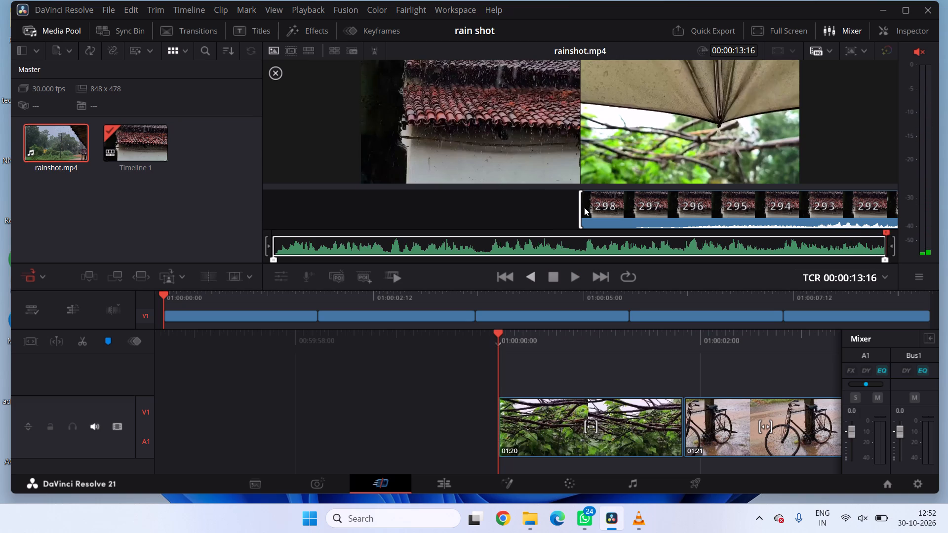
{"action": "left_click_drag", "start_coordinate": [584, 207], "coordinate": [584, 207]}
{"action": "left_click_drag", "start_coordinate": [584, 207], "coordinate": [438, 203]}
{"action": "left_click_drag", "start_coordinate": [886, 258], "coordinate": [922, 258]}
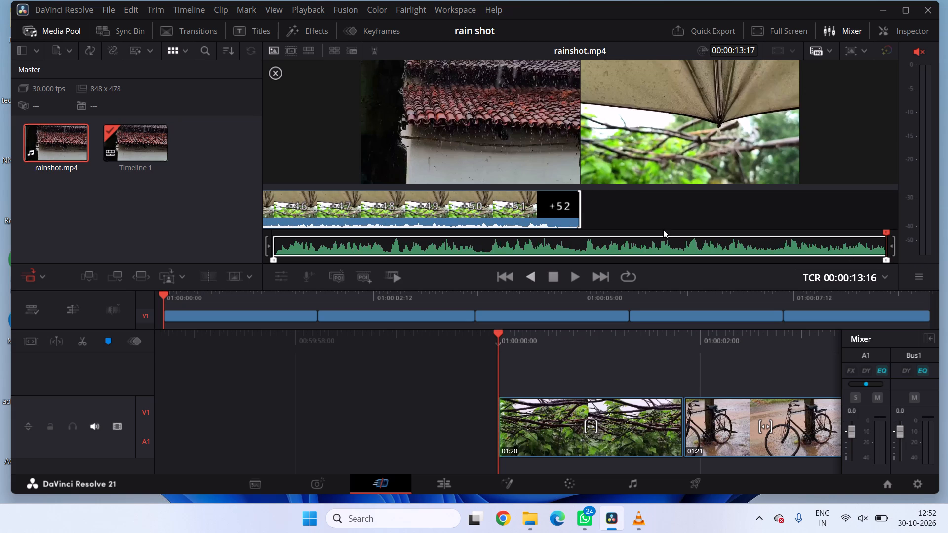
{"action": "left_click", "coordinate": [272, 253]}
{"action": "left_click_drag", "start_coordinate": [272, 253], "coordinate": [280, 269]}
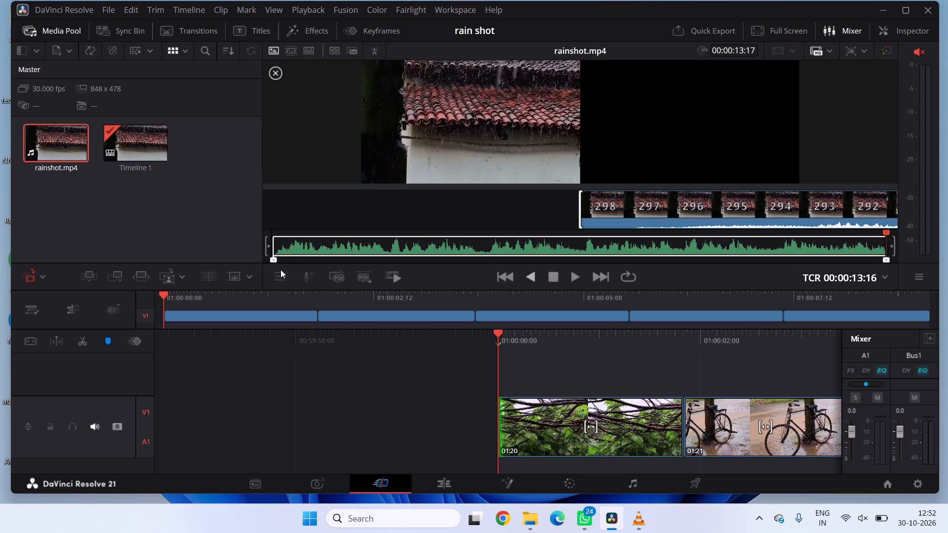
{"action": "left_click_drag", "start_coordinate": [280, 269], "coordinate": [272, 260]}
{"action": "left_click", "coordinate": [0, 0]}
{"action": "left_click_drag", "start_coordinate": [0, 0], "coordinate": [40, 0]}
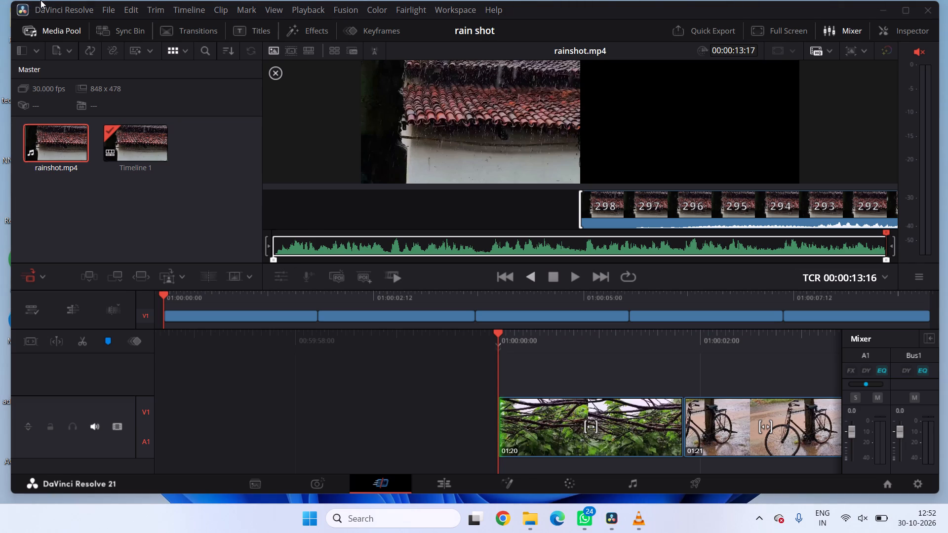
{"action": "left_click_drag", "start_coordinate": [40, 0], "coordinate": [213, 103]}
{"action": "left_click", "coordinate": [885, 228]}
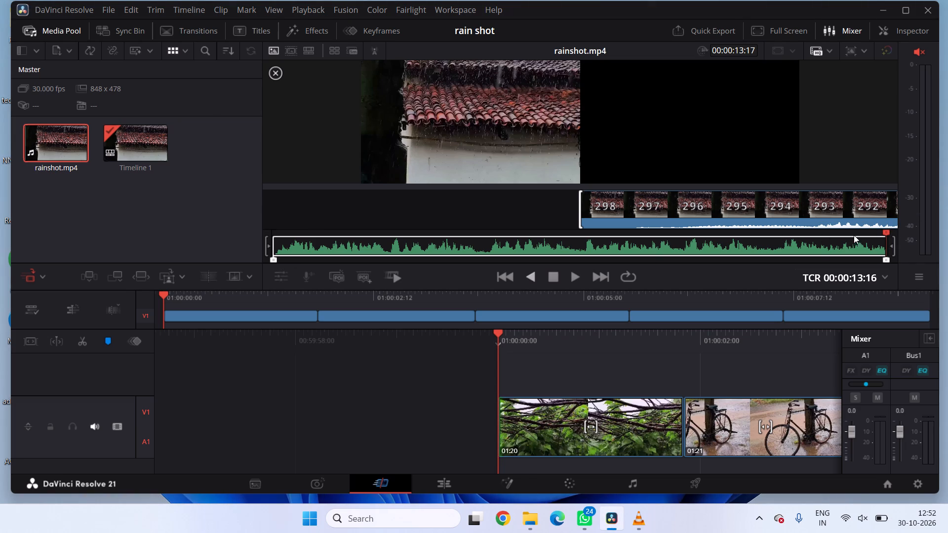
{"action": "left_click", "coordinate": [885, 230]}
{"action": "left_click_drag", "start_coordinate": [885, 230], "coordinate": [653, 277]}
Move rainshot.mp4's In point to the leafy plant shot with orange flowers, marking a 00:00:02:03 range, and close the trim view.
{"action": "left_click_drag", "start_coordinate": [270, 256], "coordinate": [399, 275]}
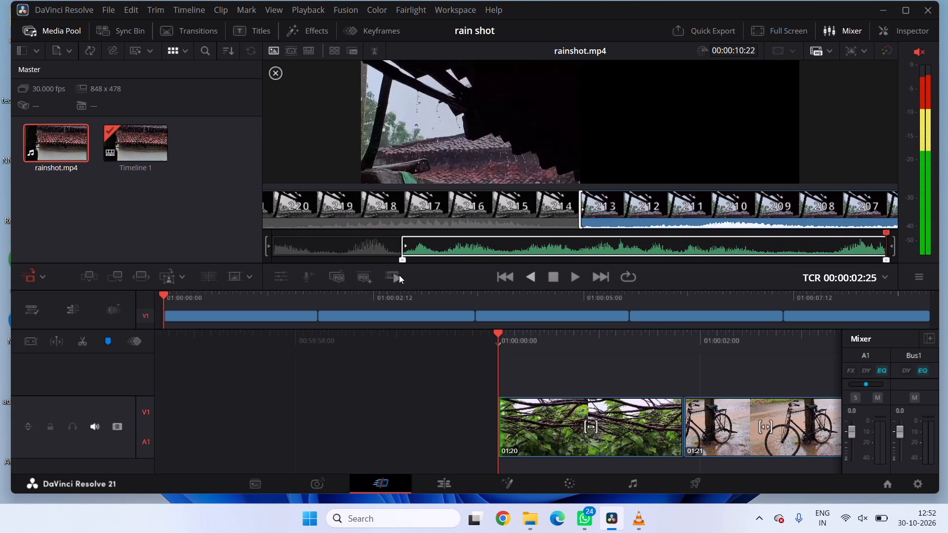
{"action": "left_click_drag", "start_coordinate": [399, 275], "coordinate": [337, 272]}
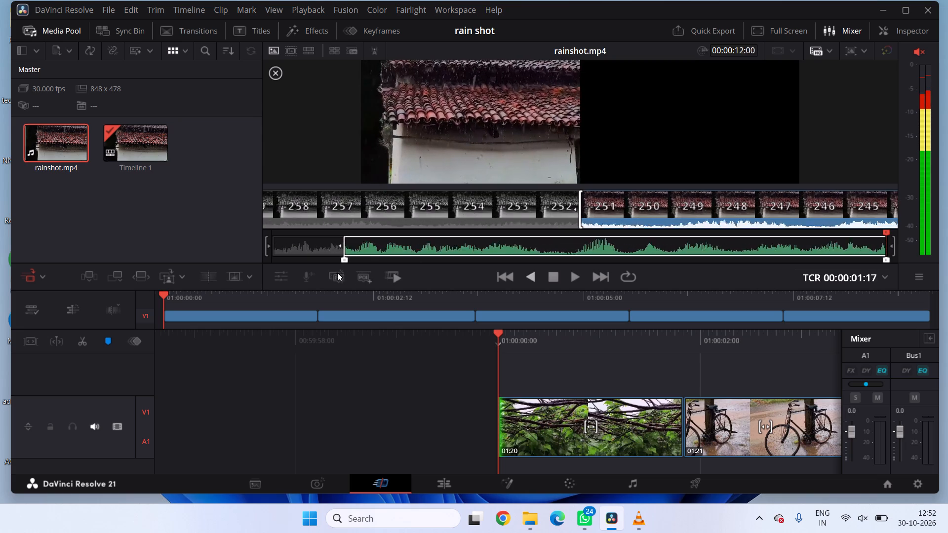
{"action": "left_click_drag", "start_coordinate": [337, 272], "coordinate": [535, 288]}
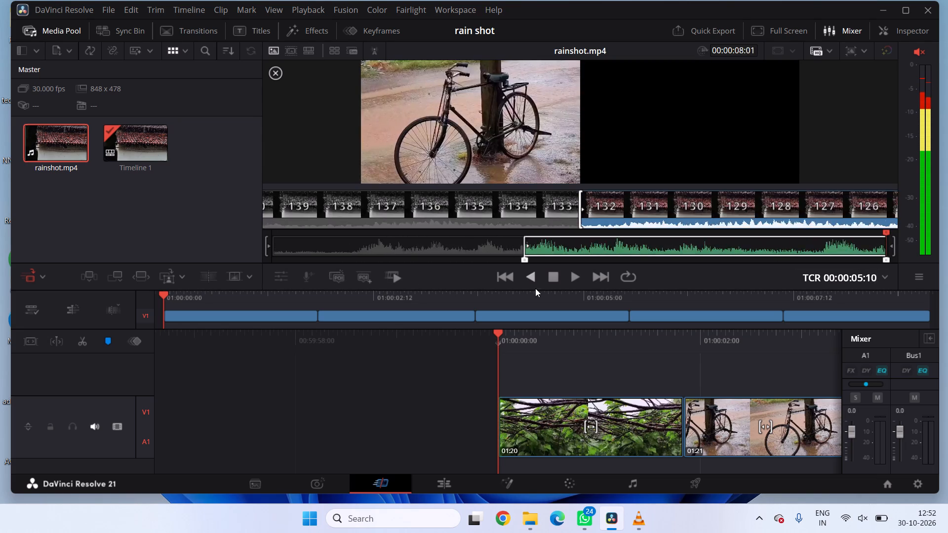
{"action": "left_click_drag", "start_coordinate": [535, 288], "coordinate": [671, 286]}
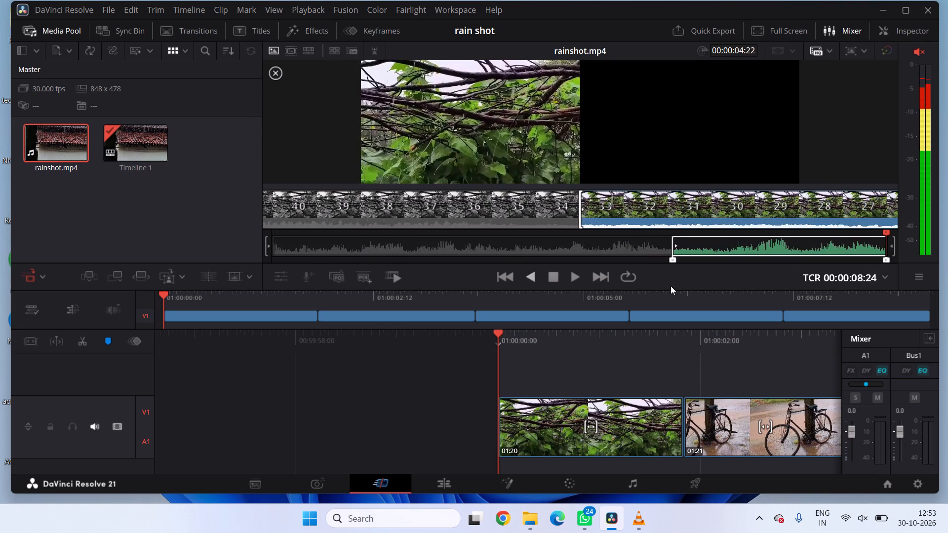
{"action": "left_click_drag", "start_coordinate": [671, 286], "coordinate": [863, 287]}
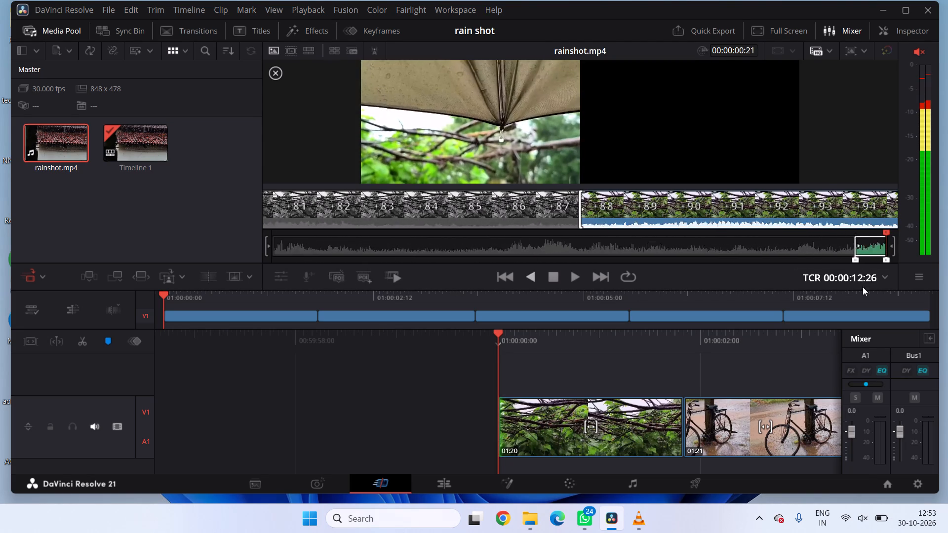
{"action": "left_click_drag", "start_coordinate": [863, 287], "coordinate": [790, 280]}
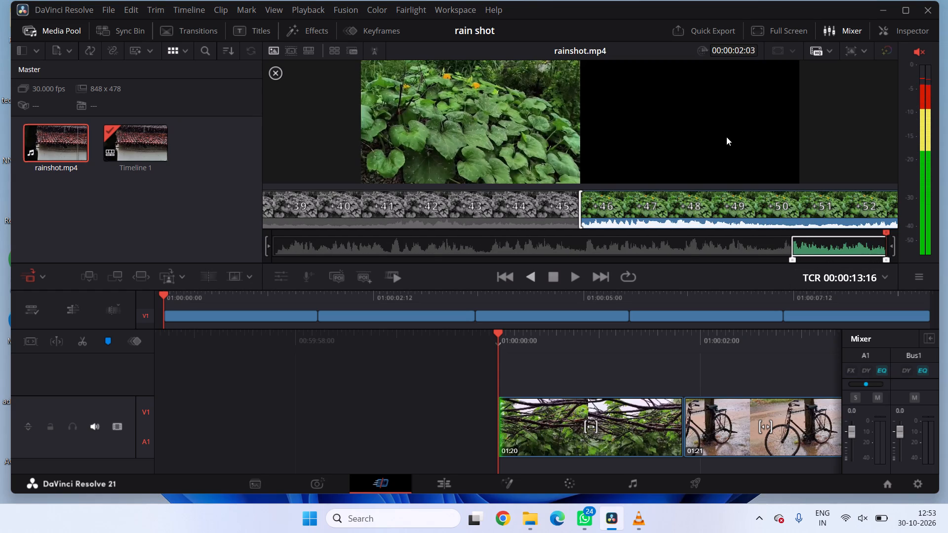
{"action": "left_click_drag", "start_coordinate": [724, 131], "coordinate": [659, 150]}
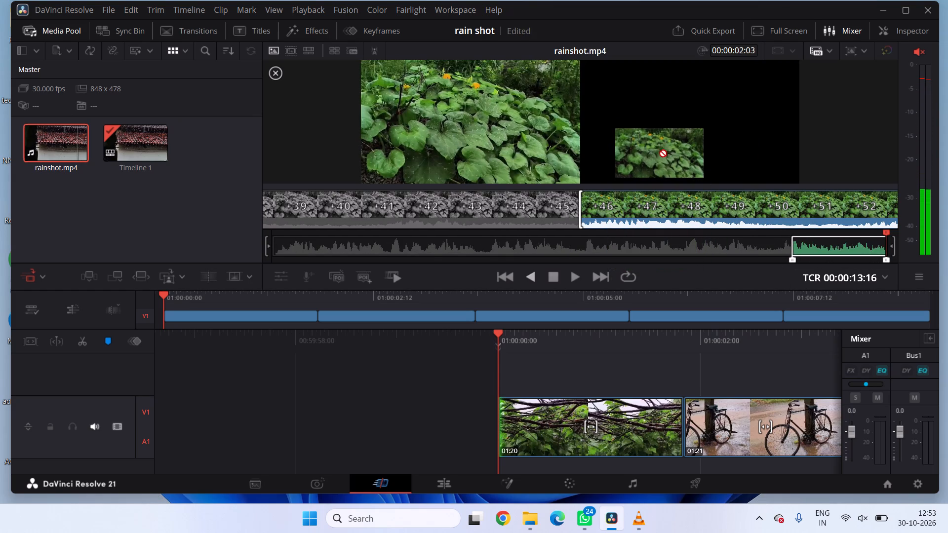
{"action": "left_click_drag", "start_coordinate": [659, 150], "coordinate": [660, 130]}
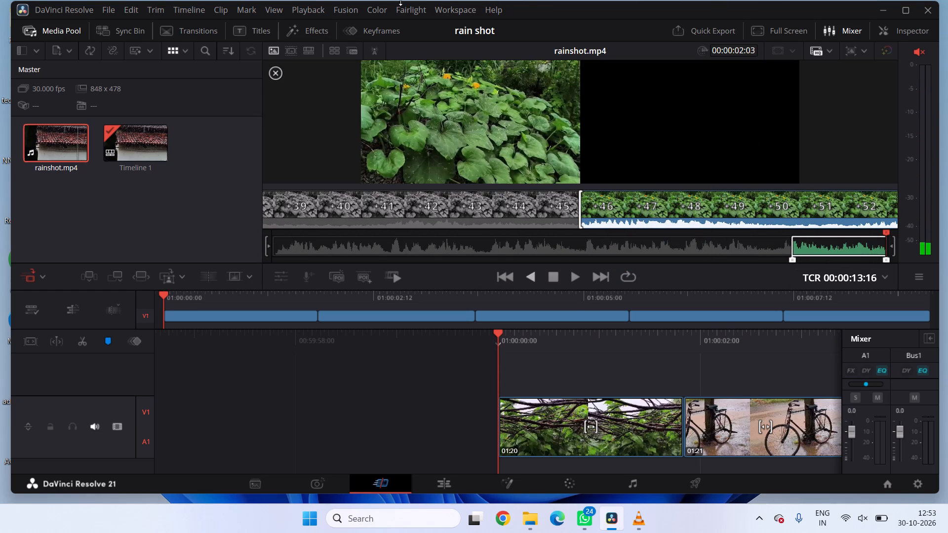
{"action": "left_click", "coordinate": [274, 70]}
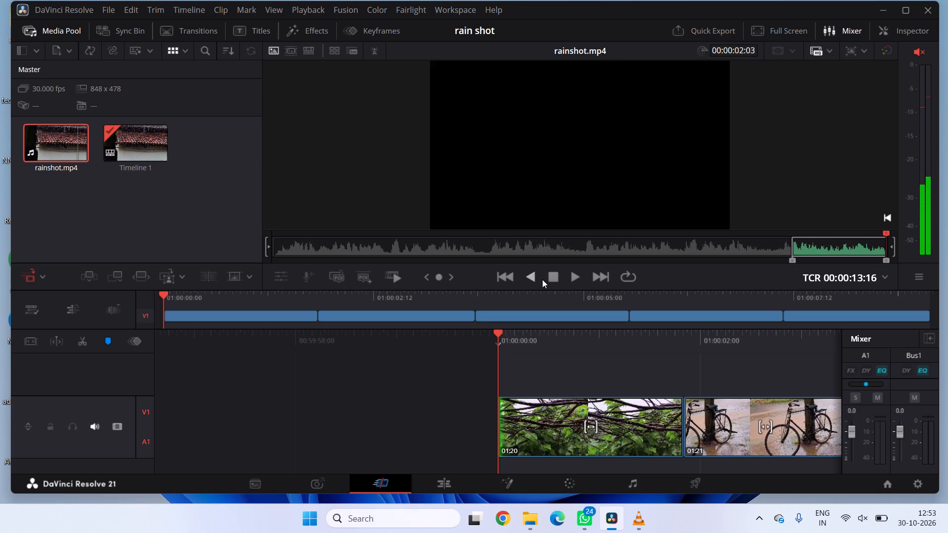
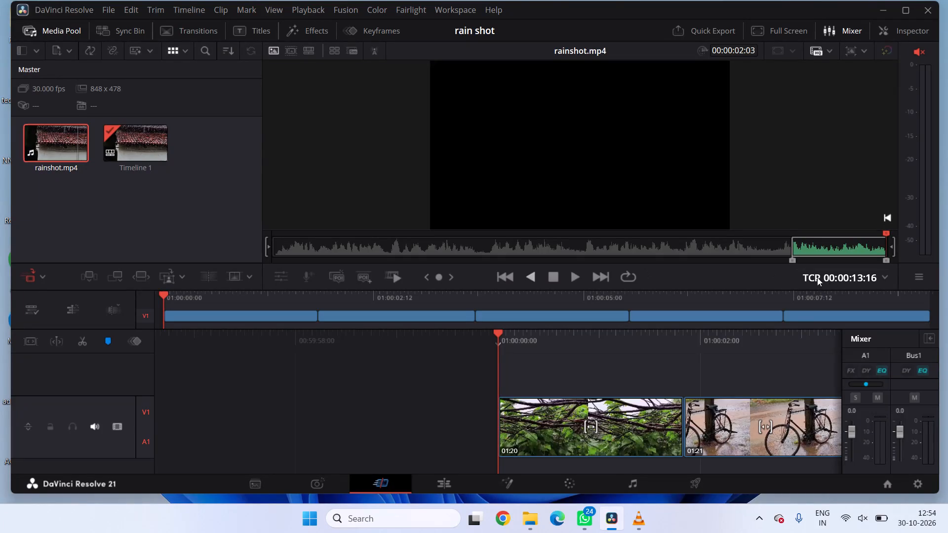
Move rainshot.mp4's In point back to the roof shot's start at 00:00:00:00, marking a 00:00:13:17 range.
{"action": "left_click_drag", "start_coordinate": [793, 256], "coordinate": [721, 247]}
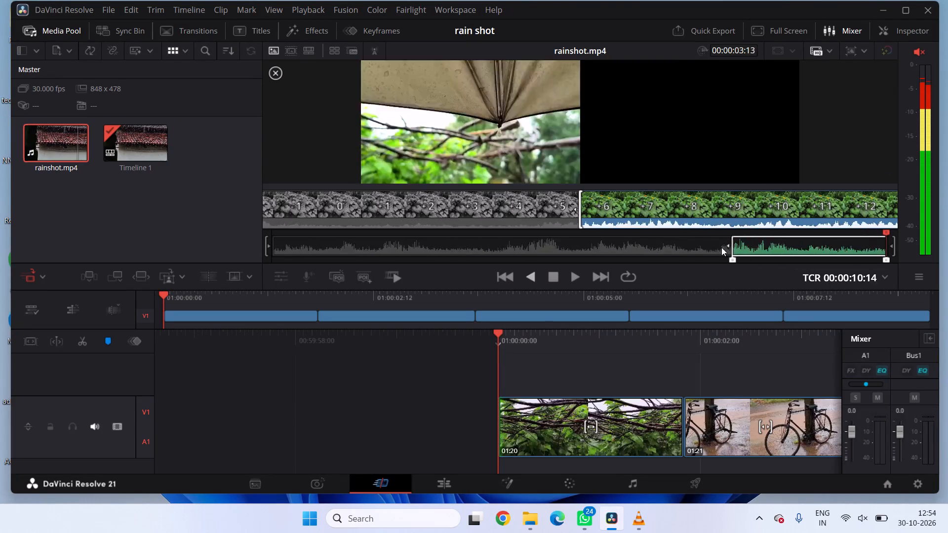
{"action": "left_click_drag", "start_coordinate": [721, 247], "coordinate": [282, 279]}
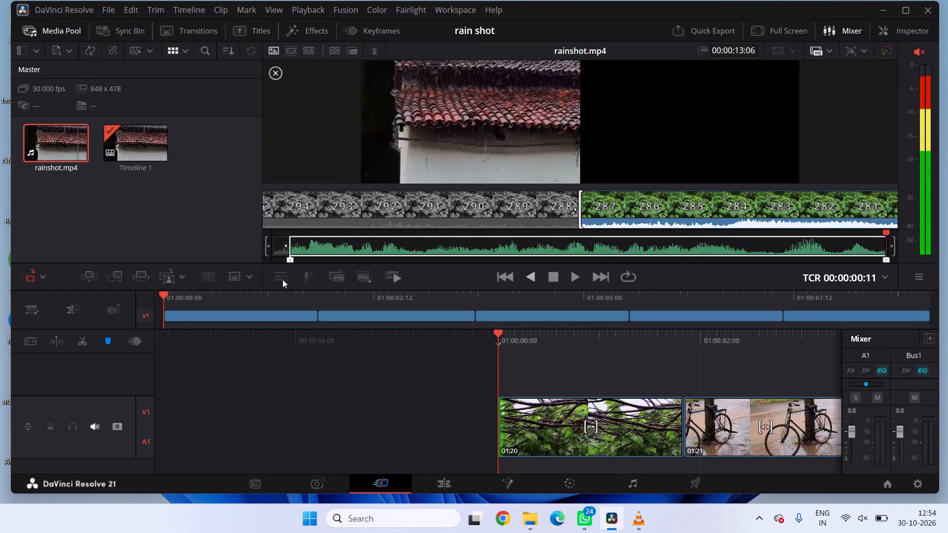
{"action": "left_click_drag", "start_coordinate": [282, 279], "coordinate": [179, 282]}
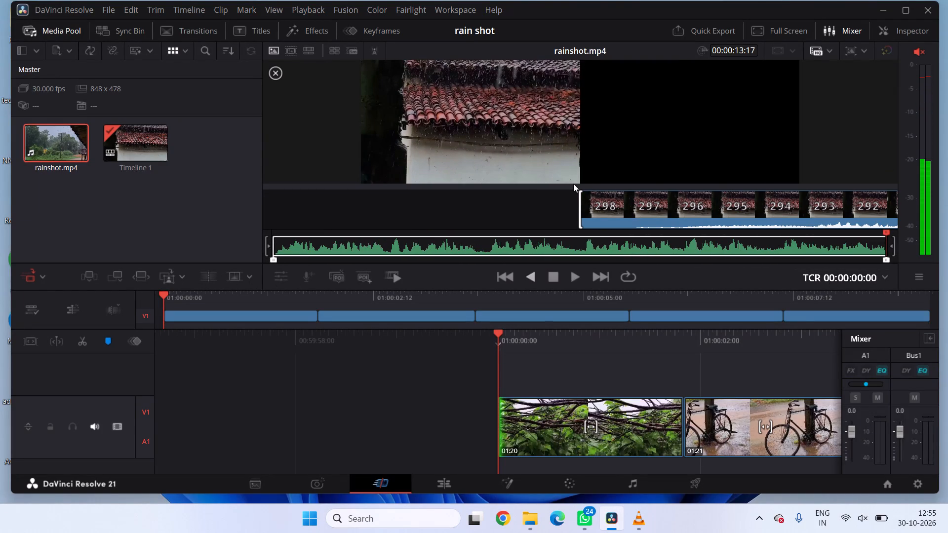
Trim rainshot.mp4's In point slightly into the roof shot, marking a 00:00:13:04 range.
{"action": "left_click_drag", "start_coordinate": [611, 207], "coordinate": [583, 207]}
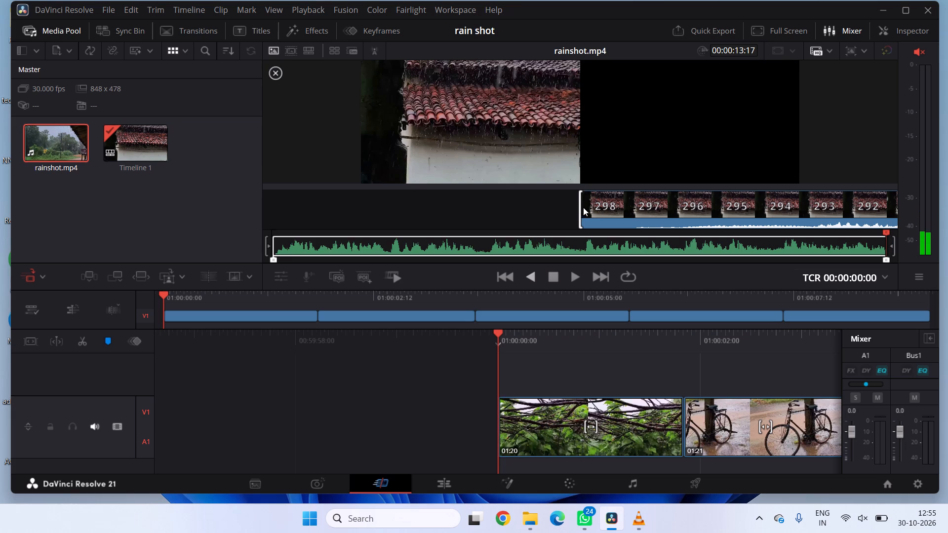
{"action": "double_click", "coordinate": [583, 207]}
{"action": "left_click_drag", "start_coordinate": [583, 207], "coordinate": [620, 200]}
{"action": "left_click", "coordinate": [583, 207]}
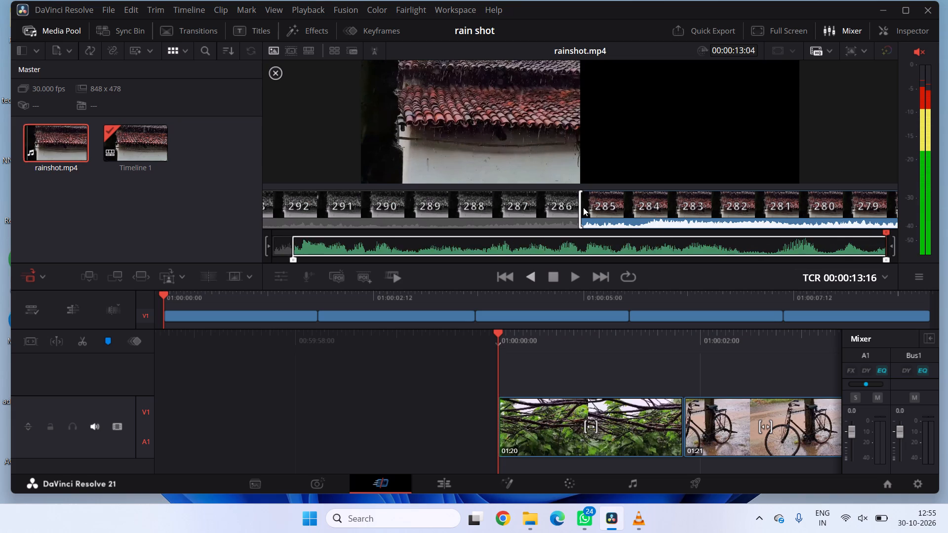
{"action": "left_click_drag", "start_coordinate": [583, 207], "coordinate": [615, 201]}
{"action": "left_click", "coordinate": [615, 201]}
{"action": "left_click_drag", "start_coordinate": [615, 201], "coordinate": [599, 202]}
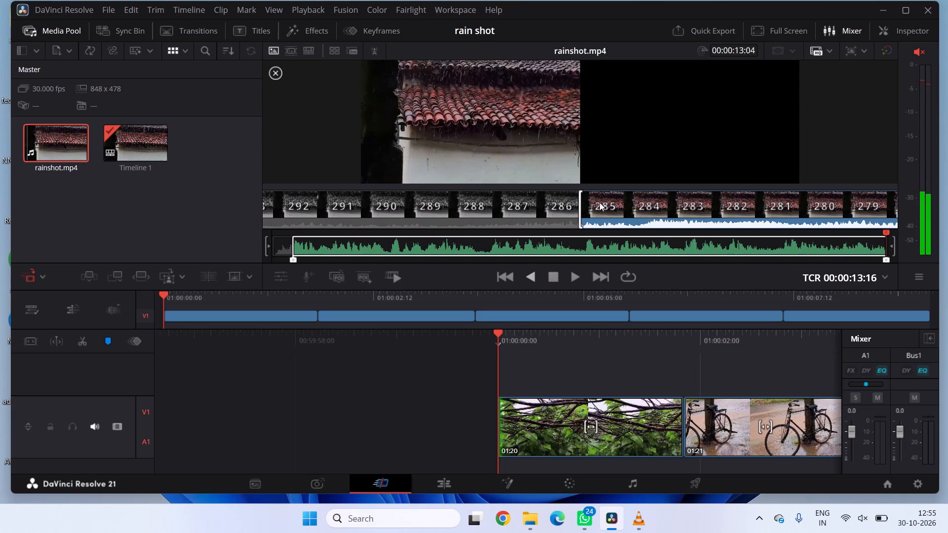
{"action": "left_click_drag", "start_coordinate": [599, 202], "coordinate": [523, 210]}
{"action": "left_click_drag", "start_coordinate": [523, 210], "coordinate": [663, 206]}
{"action": "double_click", "coordinate": [663, 206]}
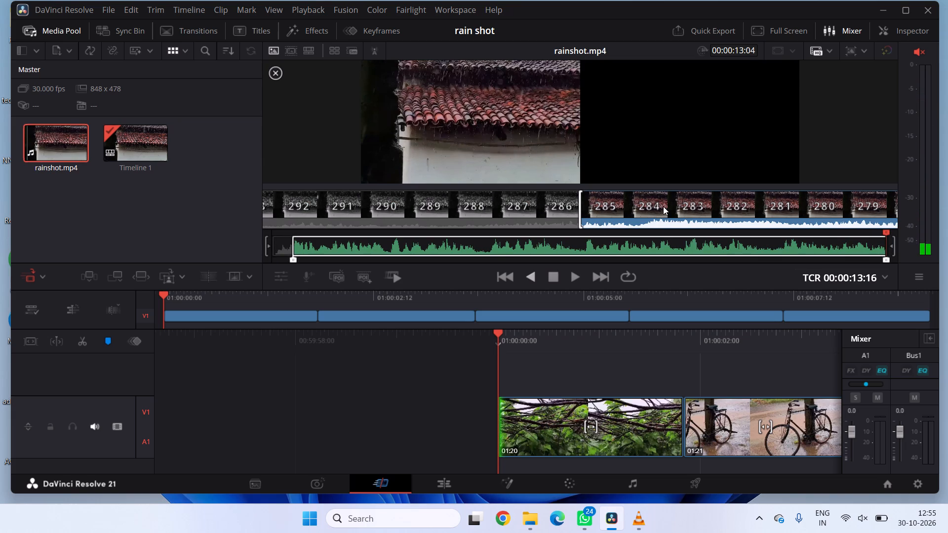
Try to ripple delete part of rainshot.mp4 in the source viewer, placing the playhead on the leafy branches shot at 00:00:08:17.
{"action": "key", "text": "shift+BackSpace"}
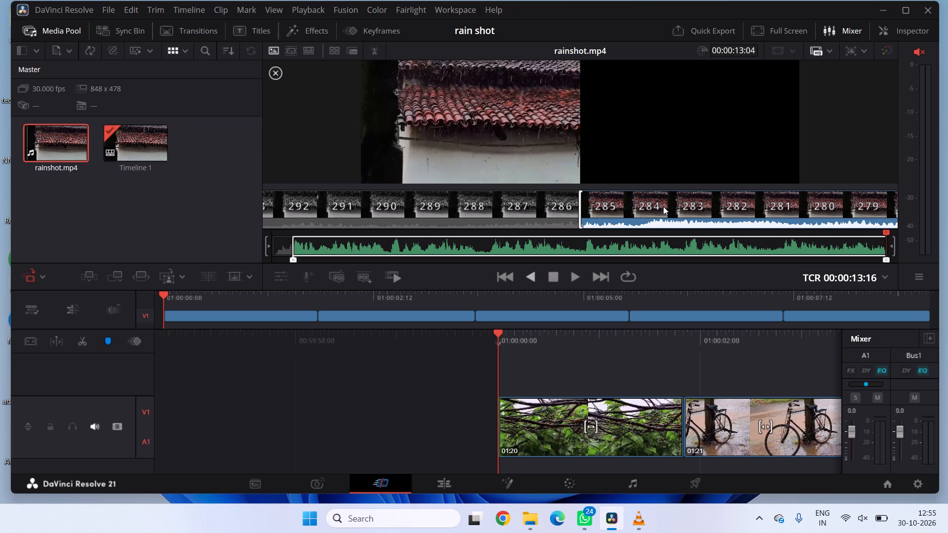
{"action": "left_click_drag", "start_coordinate": [663, 206], "coordinate": [690, 188]}
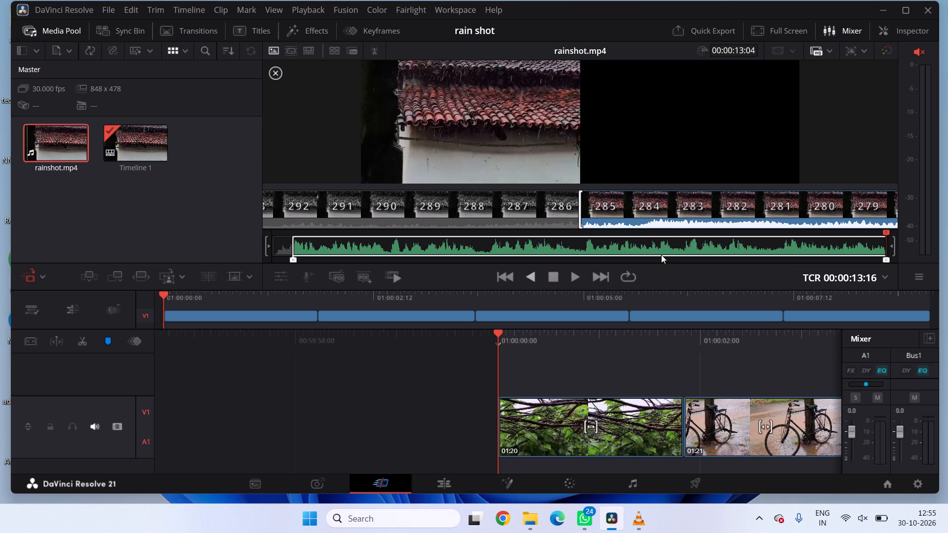
{"action": "left_click", "coordinate": [661, 255]}
{"action": "key", "text": "shift+BackSpace"}
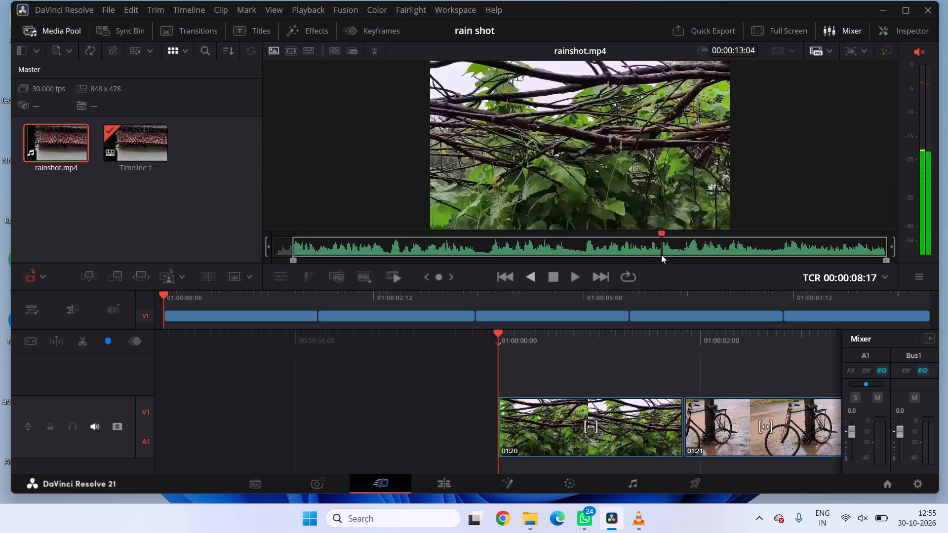
{"action": "double_click", "coordinate": [661, 255]}
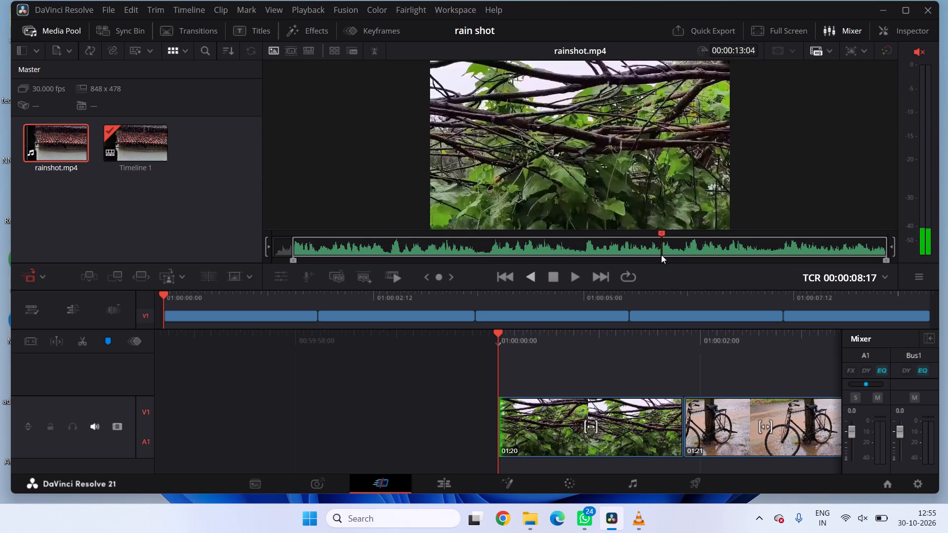
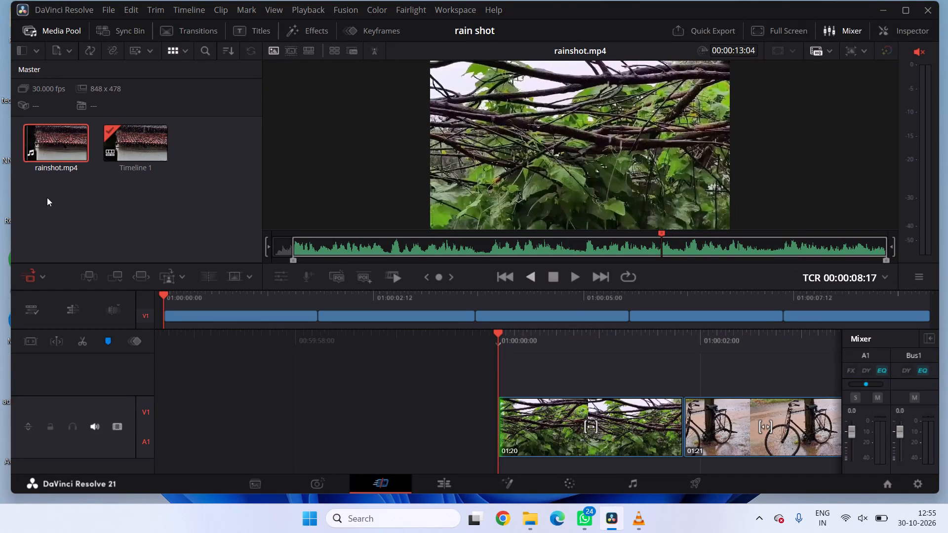
Load Timeline 1 in the viewer and play the assembled edit from its start to review the shot order.
{"action": "left_click", "coordinate": [146, 141]}
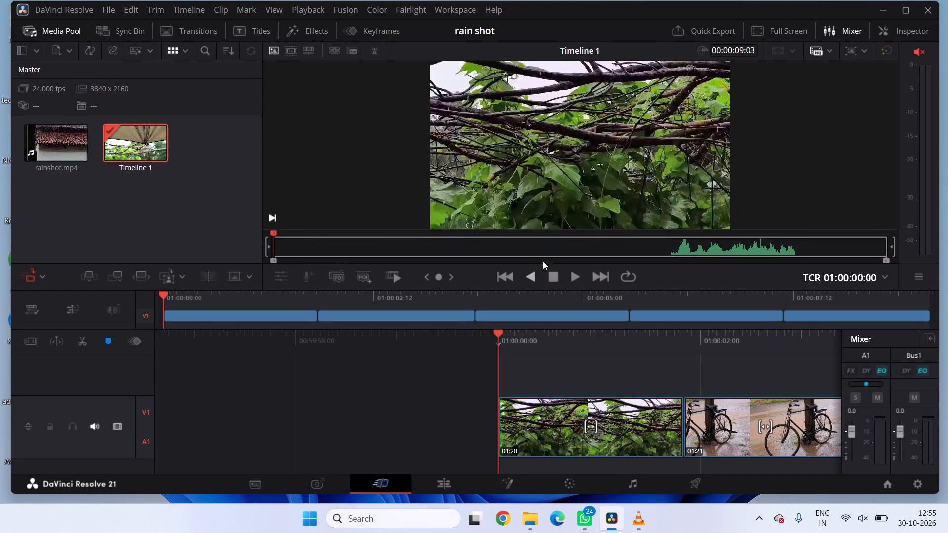
{"action": "left_click", "coordinate": [576, 274]}
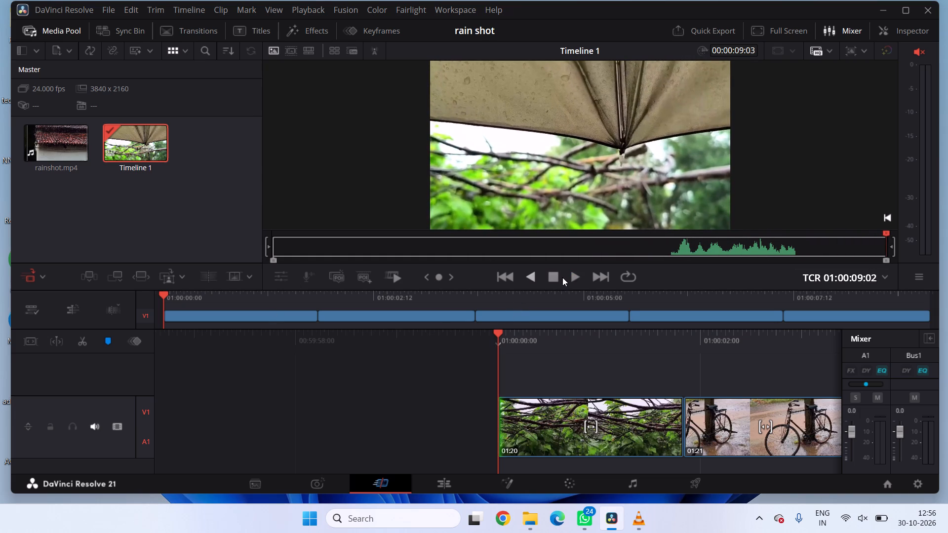
{"action": "left_click", "coordinate": [576, 273]}
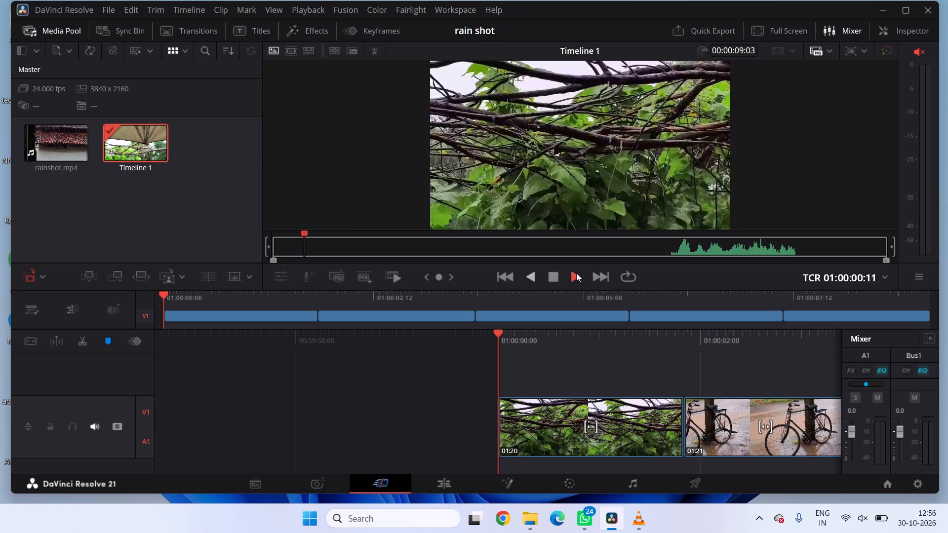
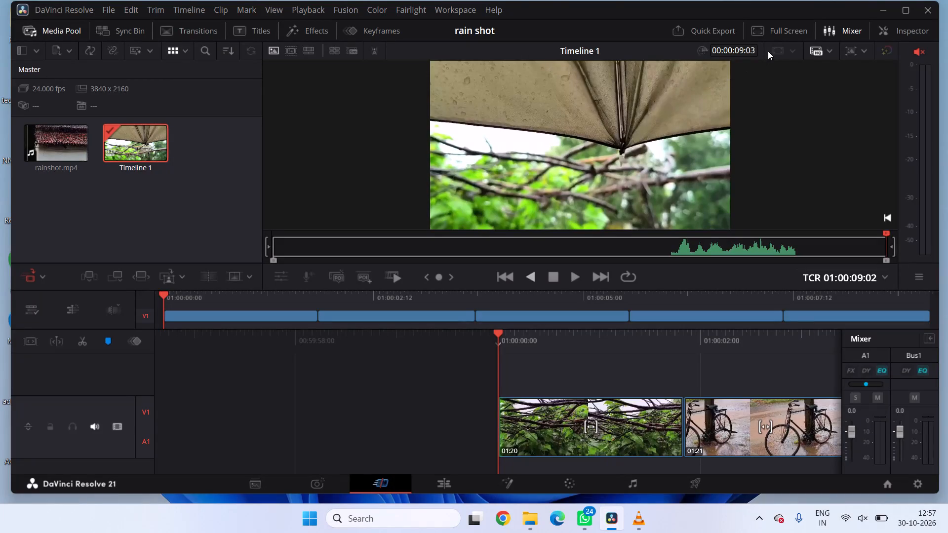
Play Timeline 1 in full screen to review the edit, and return to the normal viewer.
{"action": "left_click", "coordinate": [756, 31]}
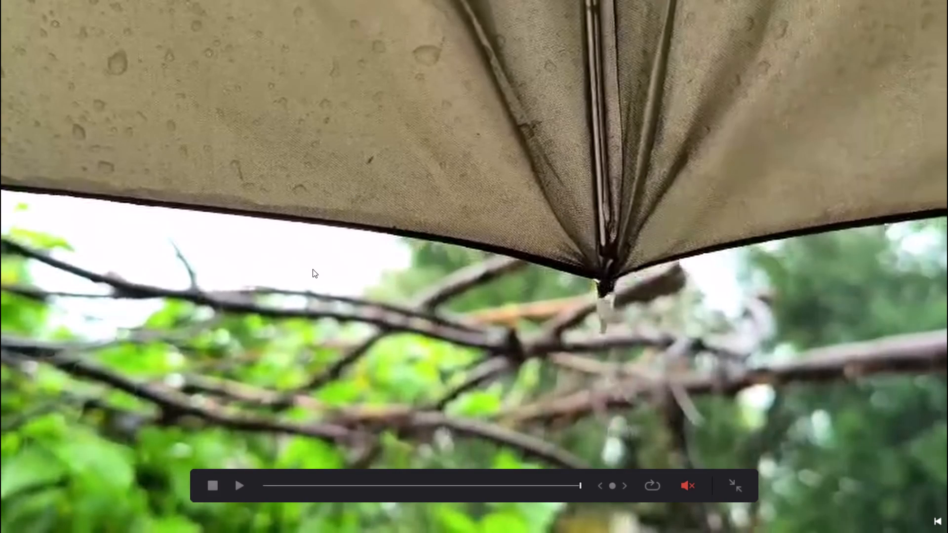
{"action": "left_click", "coordinate": [238, 488]}
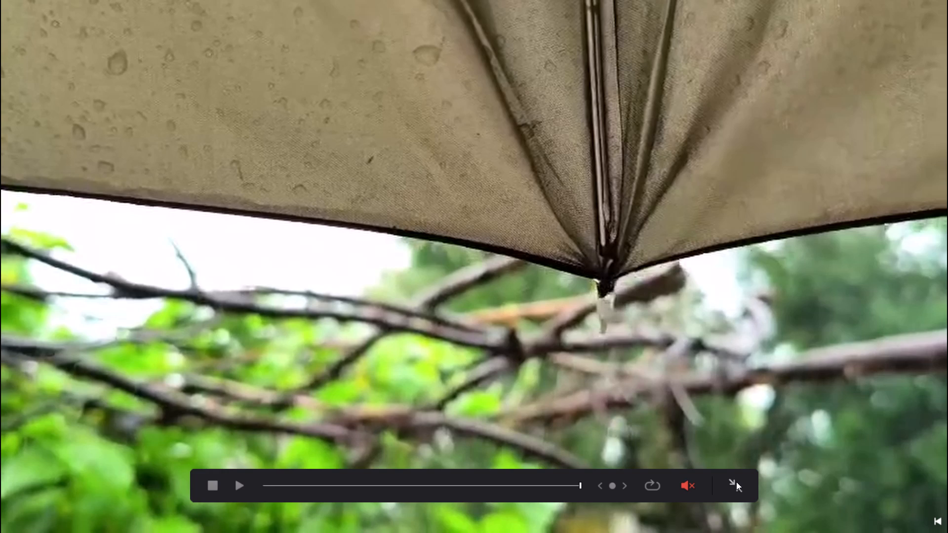
{"action": "left_click", "coordinate": [736, 482]}
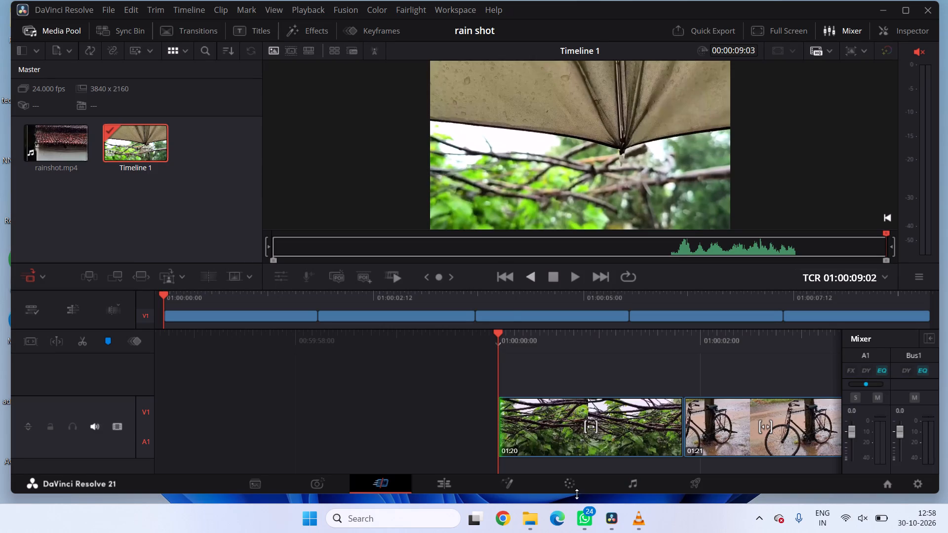
Select the first branches clip on Timeline 1 and switch to the Color page.
{"action": "left_click", "coordinate": [588, 438]}
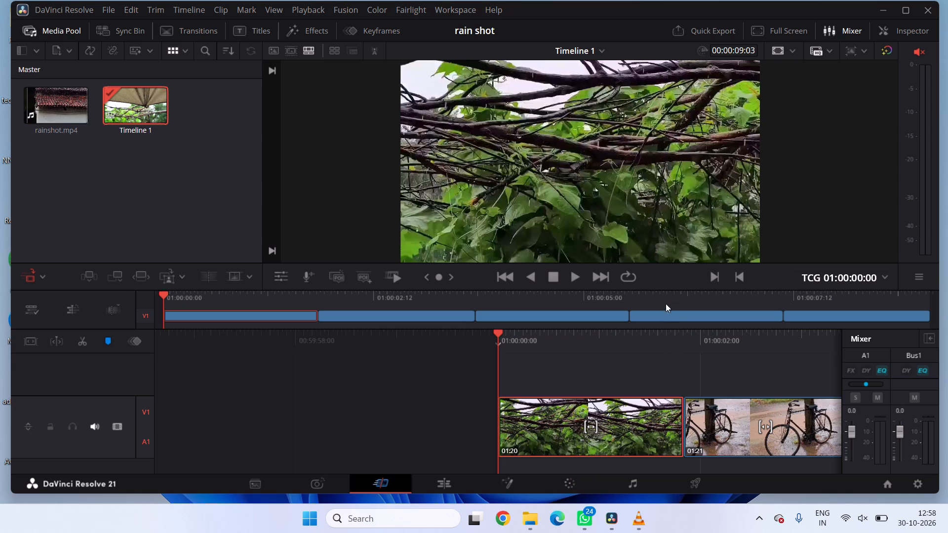
{"action": "left_click", "coordinate": [572, 480]}
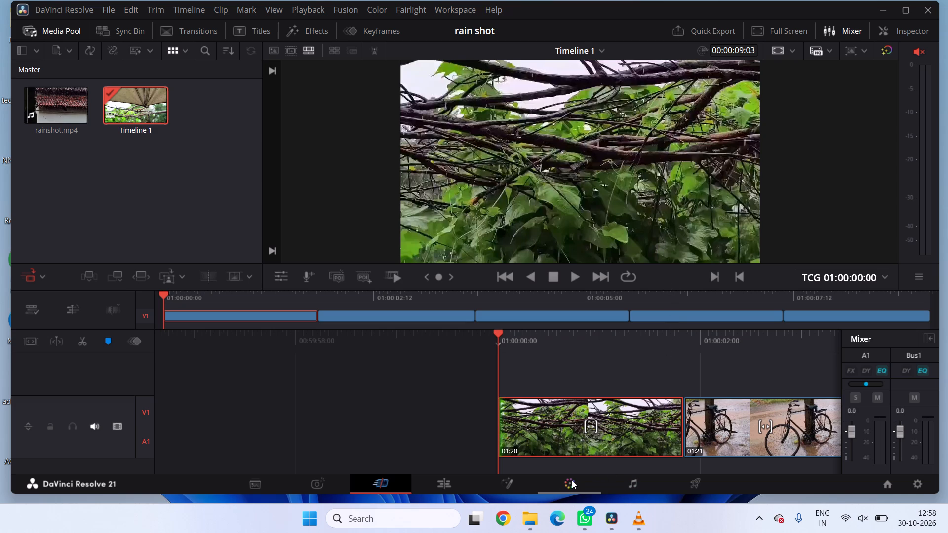
{"action": "double_click", "coordinate": [572, 480]}
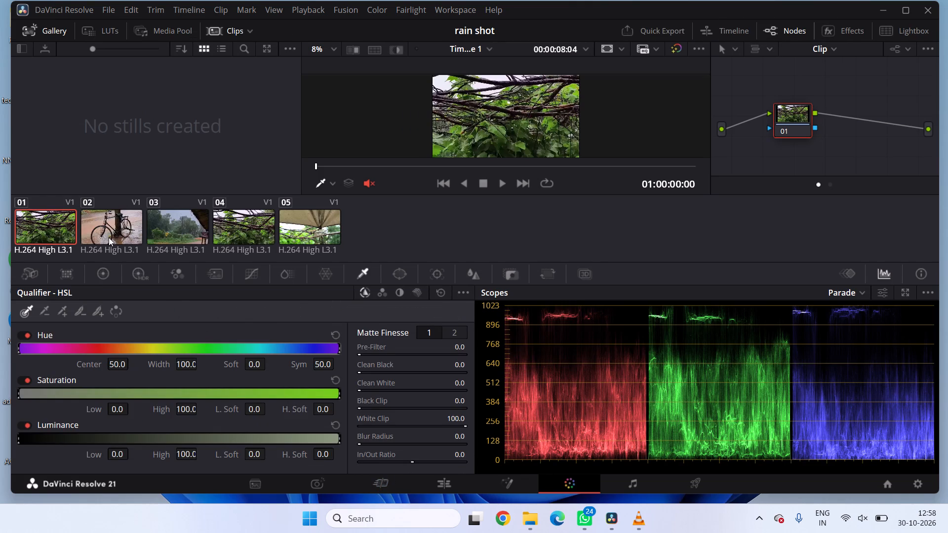
Look through clips 02 to 05 on the Color page, comparing their images and parade scopes.
{"action": "left_click", "coordinate": [106, 215]}
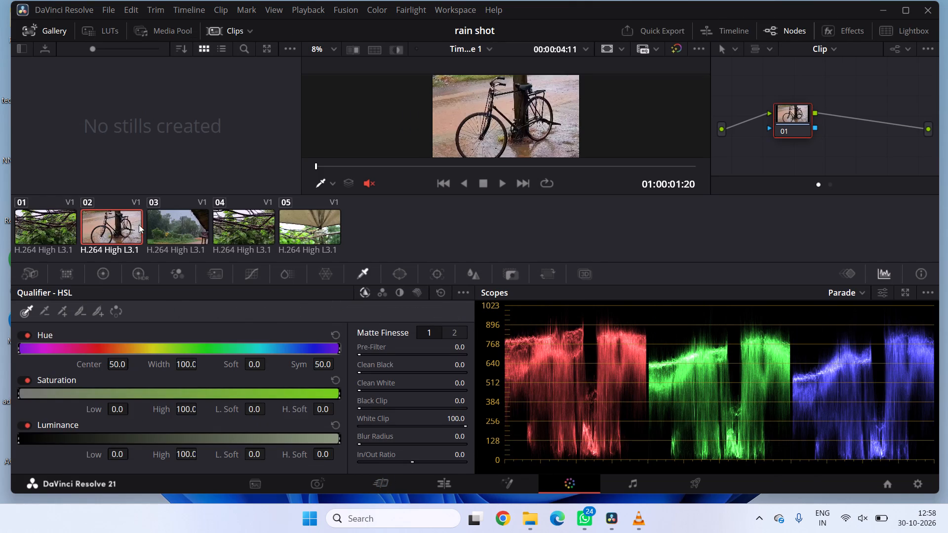
{"action": "left_click", "coordinate": [167, 225]}
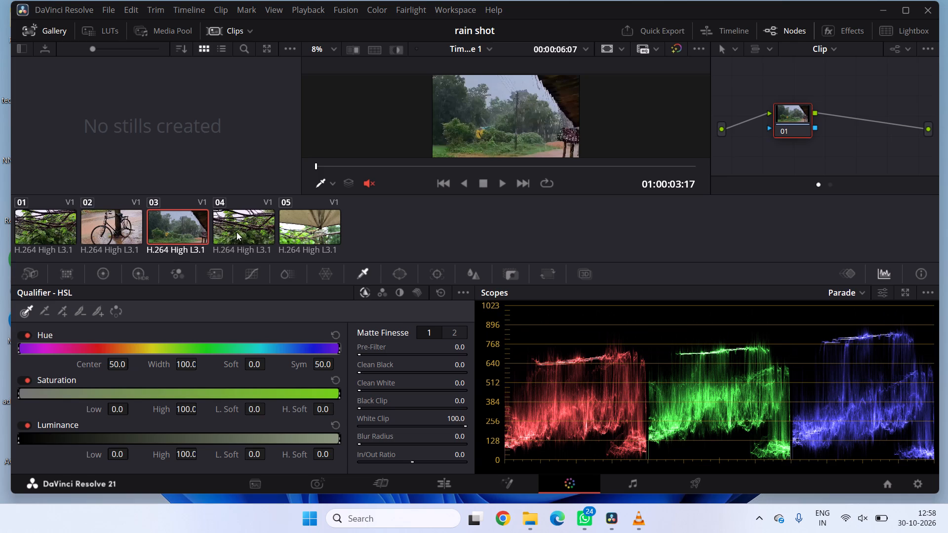
{"action": "left_click", "coordinate": [239, 231]}
{"action": "left_click", "coordinate": [297, 228]}
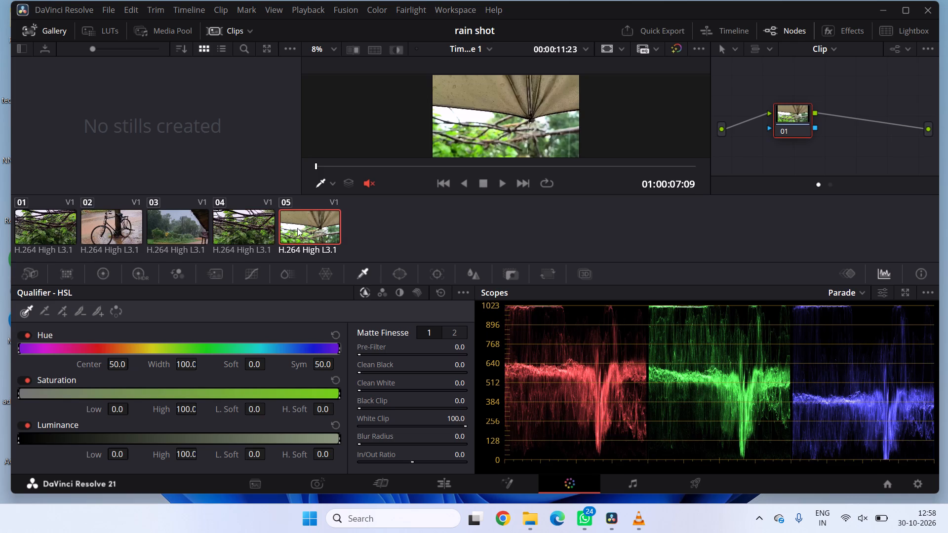
{"action": "left_click", "coordinate": [220, 223]}
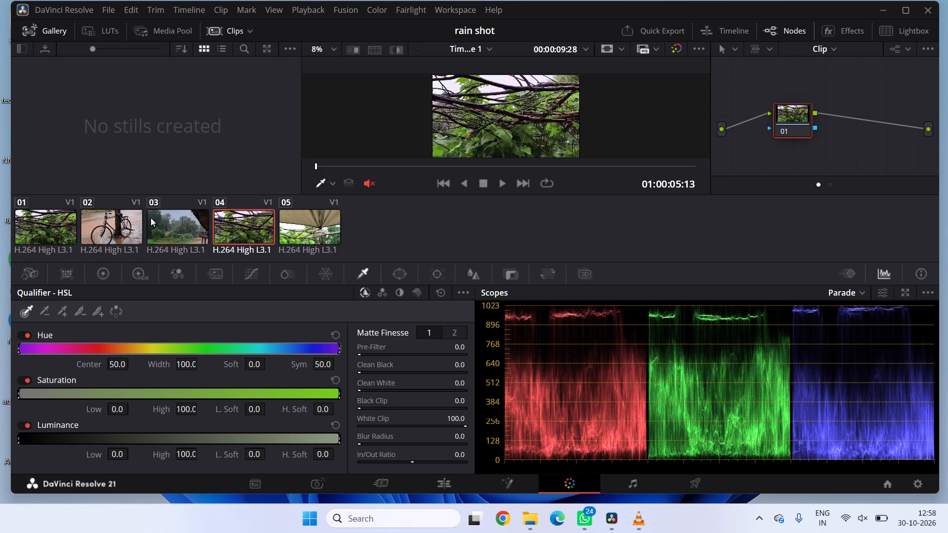
On clip 01, shift the HDR Dark wheel's color balance to about X -0.19, Y -0.05.
{"action": "left_click", "coordinate": [51, 228]}
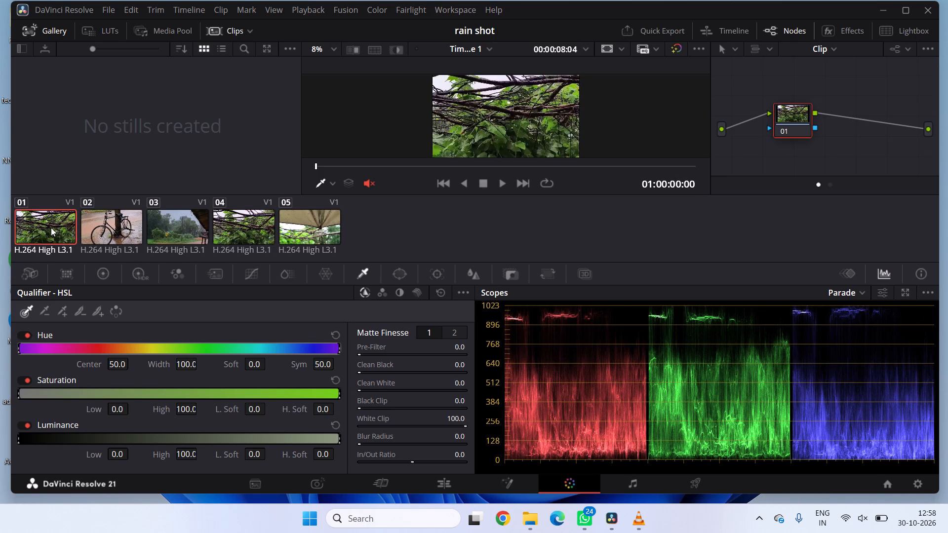
{"action": "left_click", "coordinate": [97, 269]}
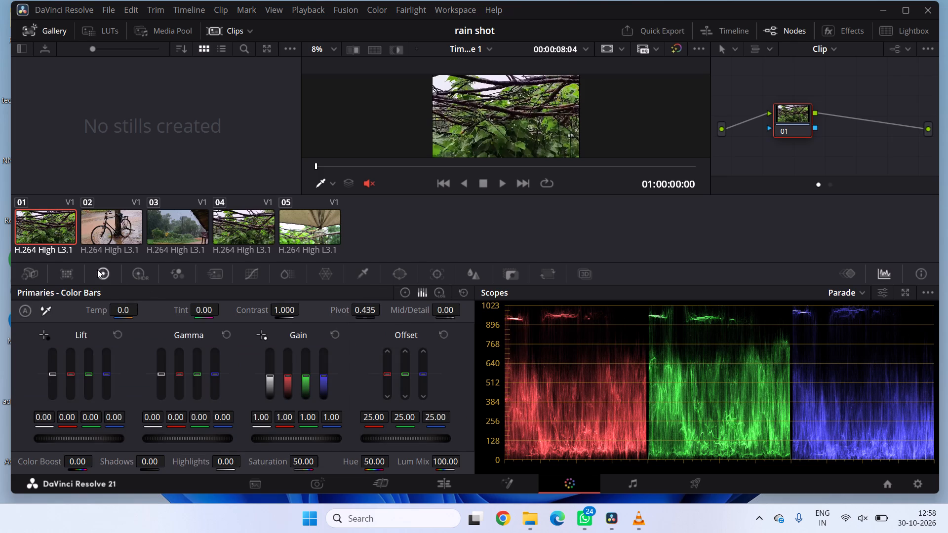
{"action": "left_click", "coordinate": [138, 269]}
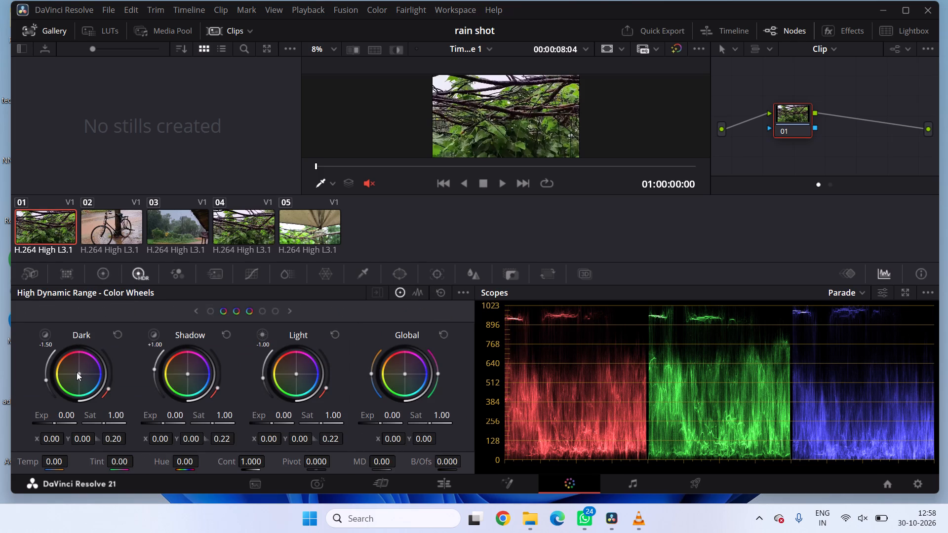
{"action": "left_click_drag", "start_coordinate": [77, 372], "coordinate": [50, 378]}
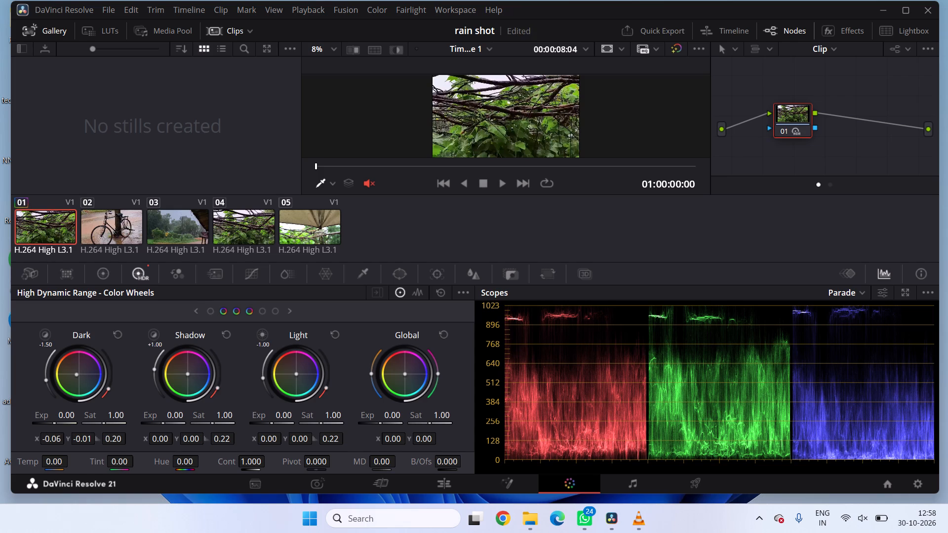
{"action": "left_click_drag", "start_coordinate": [50, 378], "coordinate": [466, 272]}
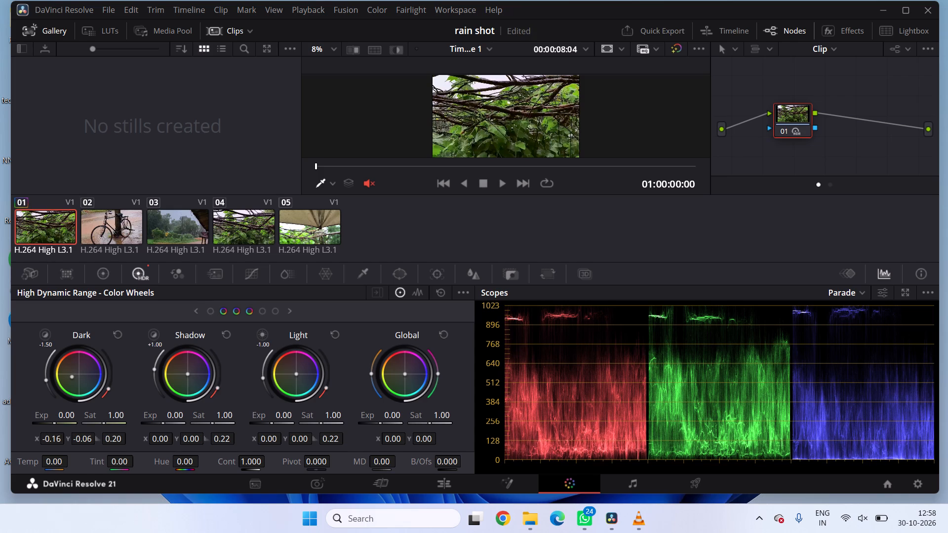
{"action": "left_click_drag", "start_coordinate": [466, 272], "coordinate": [452, 265]}
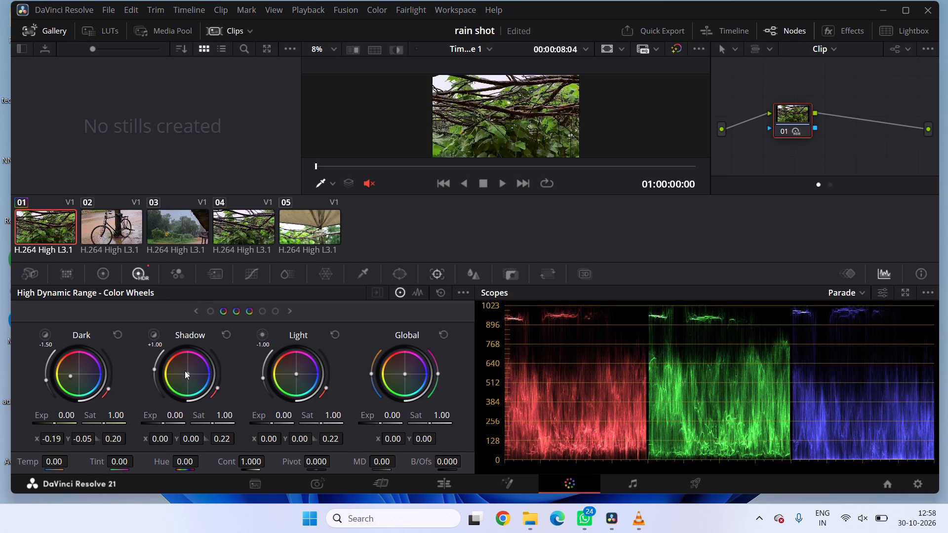
Nudge clip 01's HDR Shadow wheel color balance to X -0.01, Y 0.00.
{"action": "left_click", "coordinate": [186, 372]}
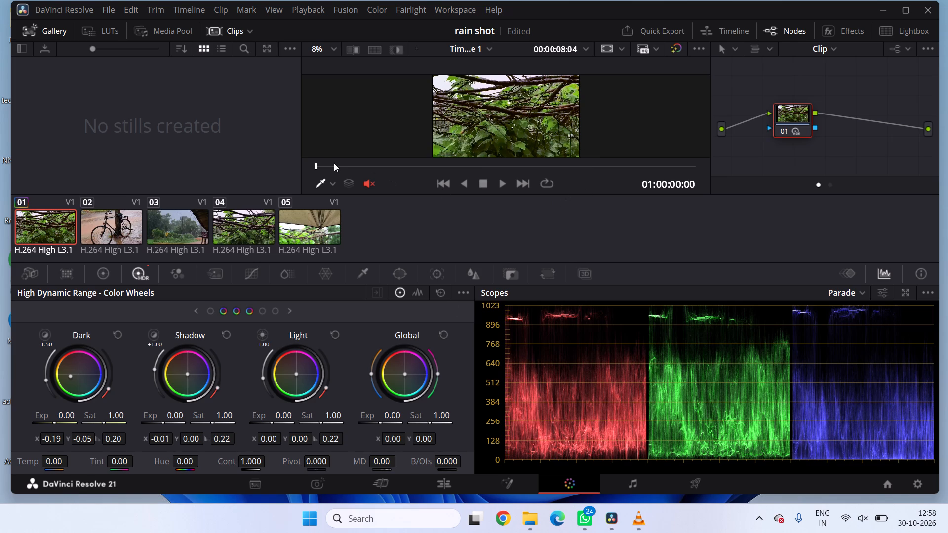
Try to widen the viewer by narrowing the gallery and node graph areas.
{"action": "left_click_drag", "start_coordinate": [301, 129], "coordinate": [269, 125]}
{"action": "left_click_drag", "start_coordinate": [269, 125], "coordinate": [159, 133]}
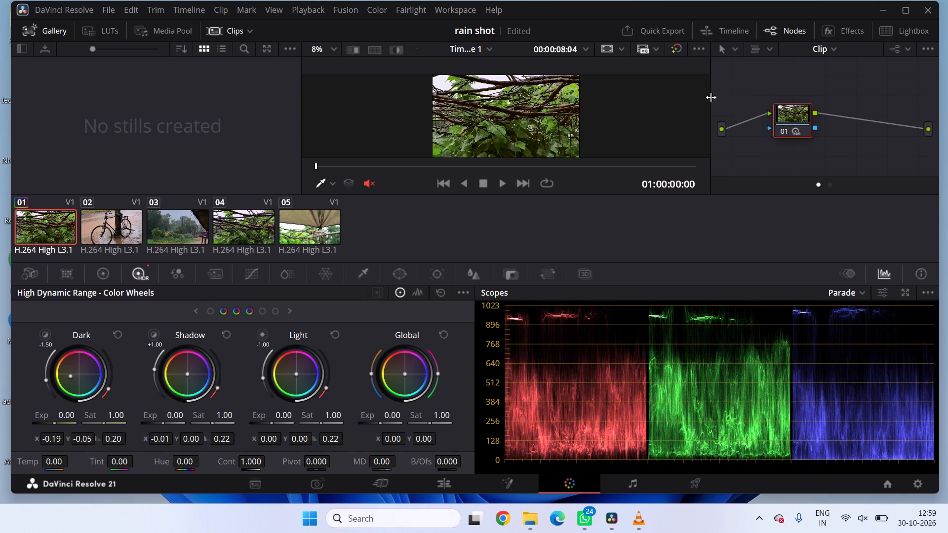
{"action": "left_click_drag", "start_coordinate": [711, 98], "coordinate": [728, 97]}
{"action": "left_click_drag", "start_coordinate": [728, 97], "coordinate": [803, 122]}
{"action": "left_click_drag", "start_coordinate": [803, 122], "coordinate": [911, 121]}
Adjust clip 01's HDR Shadow wheel color balance to about X -0.01, Y -0.02, trying warmer tints along the way.
{"action": "left_click_drag", "start_coordinate": [188, 374], "coordinate": [136, 389]}
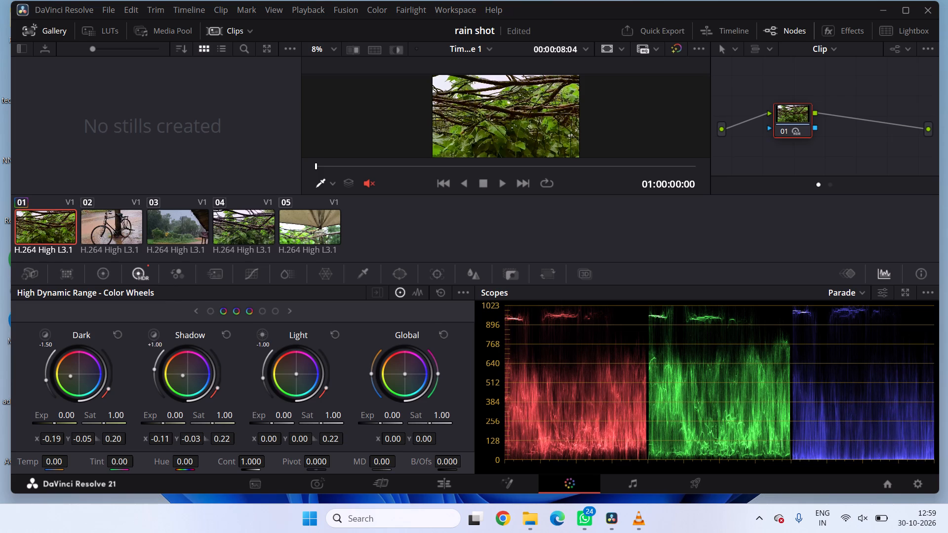
{"action": "left_click_drag", "start_coordinate": [136, 389], "coordinate": [120, 376]}
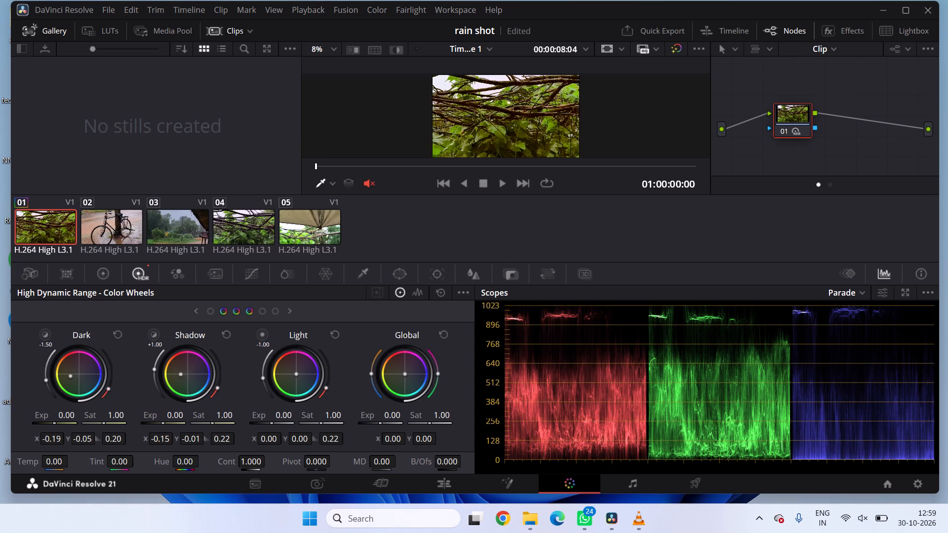
{"action": "left_click_drag", "start_coordinate": [120, 376], "coordinate": [163, 375]}
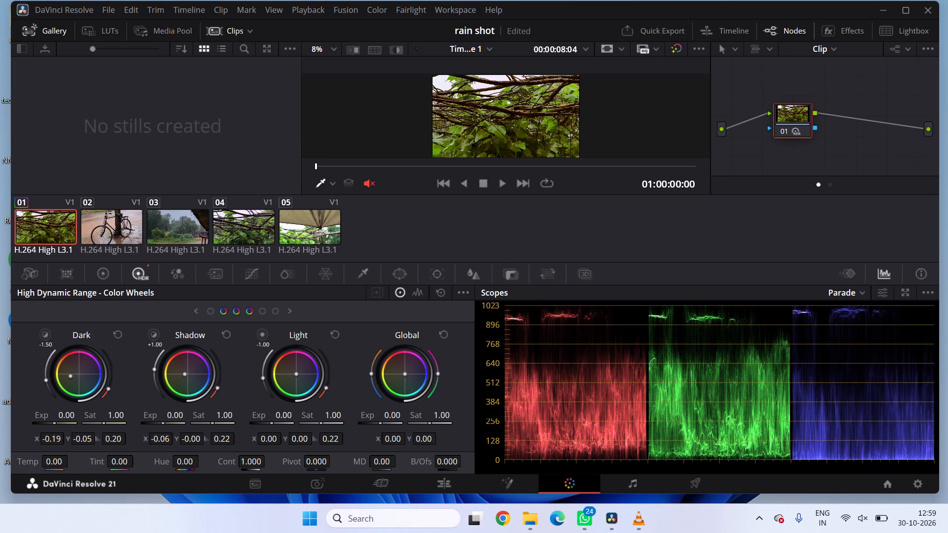
{"action": "left_click_drag", "start_coordinate": [163, 375], "coordinate": [194, 370]}
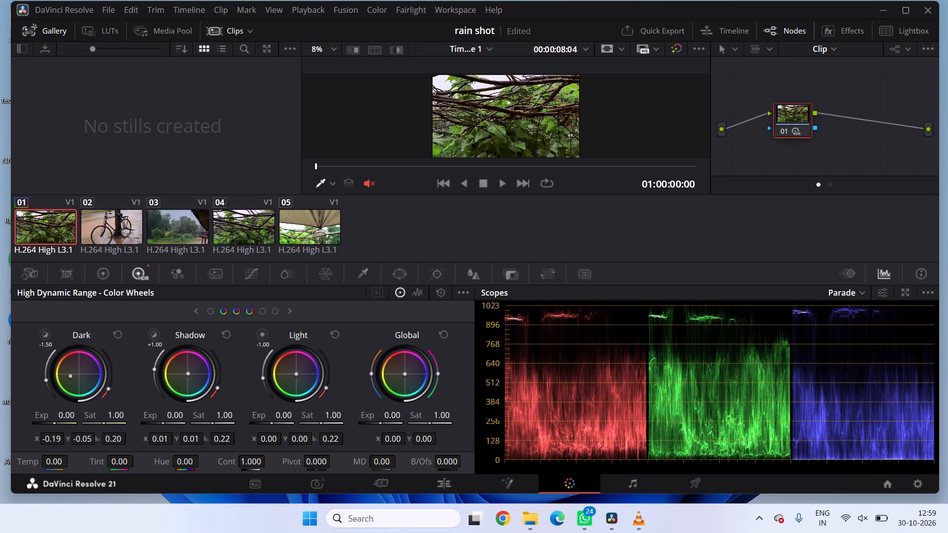
{"action": "left_click_drag", "start_coordinate": [194, 370], "coordinate": [191, 378]}
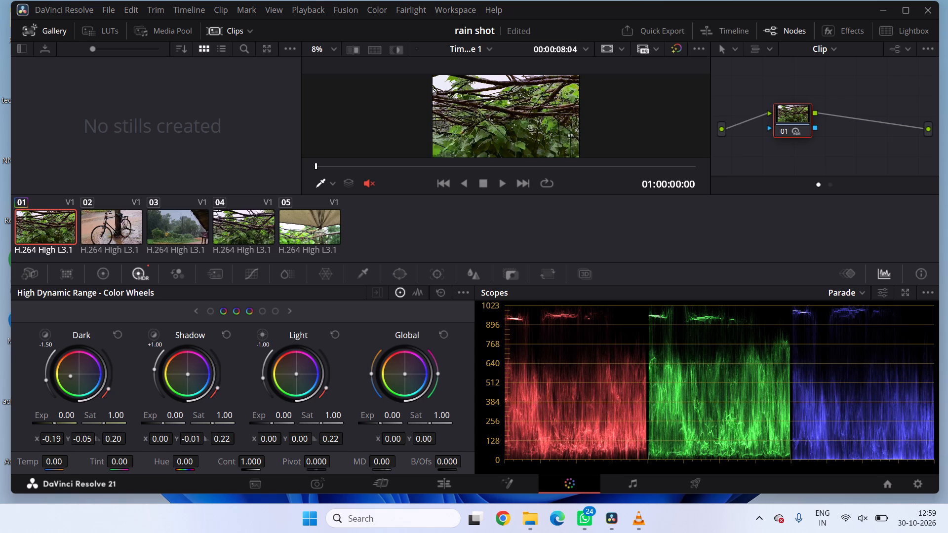
{"action": "left_click_drag", "start_coordinate": [191, 378], "coordinate": [186, 383]}
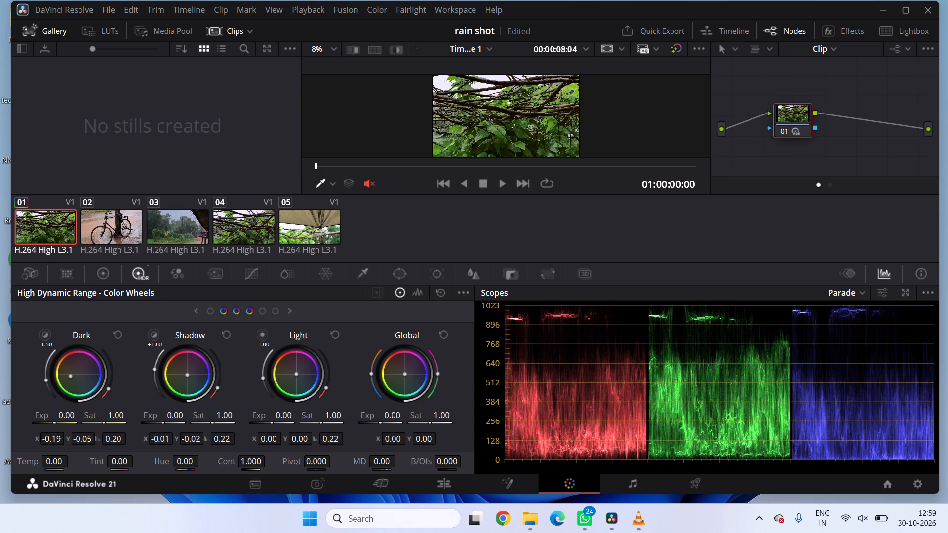
{"action": "left_click_drag", "start_coordinate": [186, 383], "coordinate": [185, 386]}
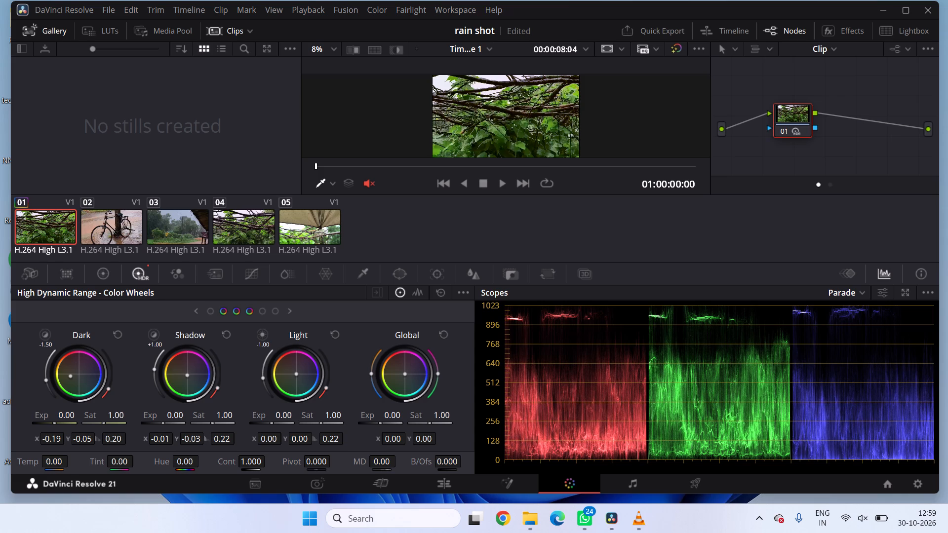
{"action": "left_click_drag", "start_coordinate": [185, 386], "coordinate": [187, 385]}
Shift clip 01's HDR Light wheel color balance to about X -0.05, Y -0.01, trying nearby warm tints along the way.
{"action": "left_click_drag", "start_coordinate": [295, 373], "coordinate": [292, 373]}
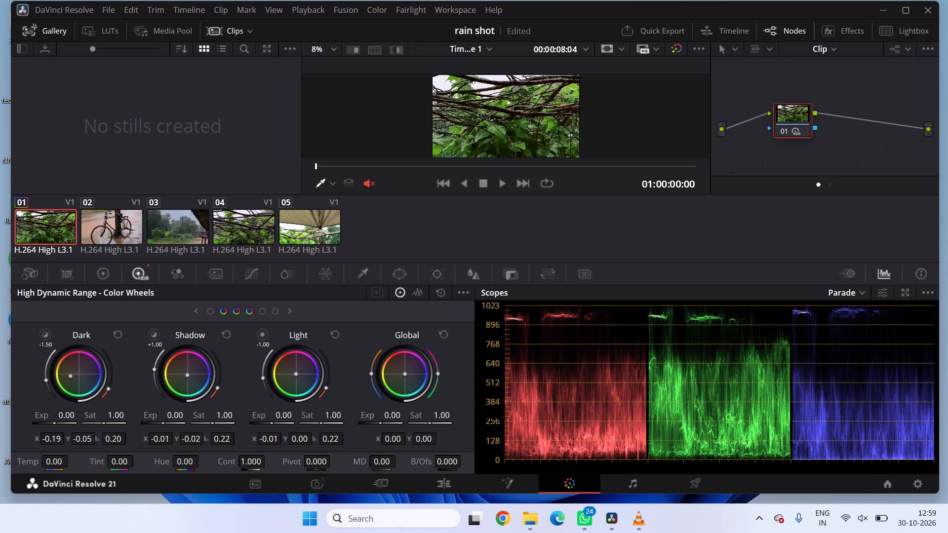
{"action": "left_click_drag", "start_coordinate": [292, 373], "coordinate": [276, 376]}
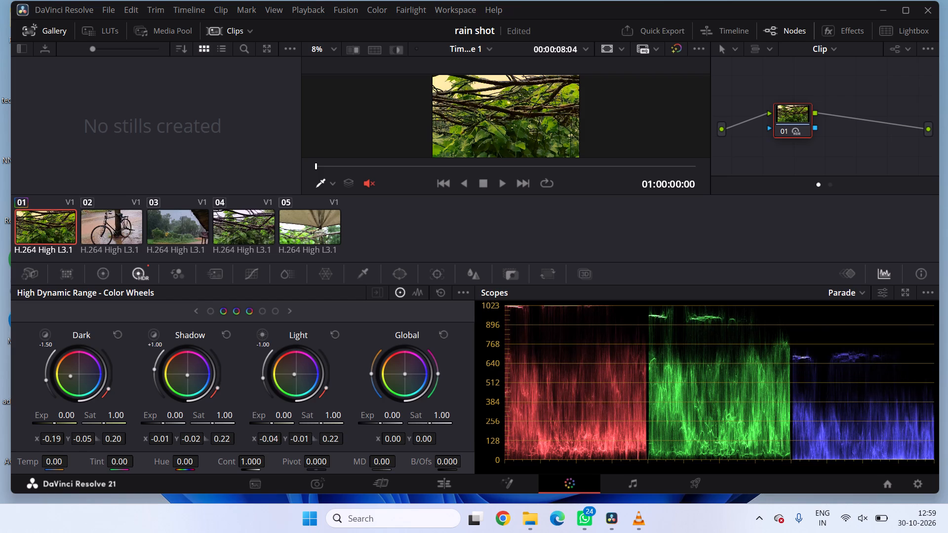
{"action": "left_click_drag", "start_coordinate": [276, 376], "coordinate": [277, 381]}
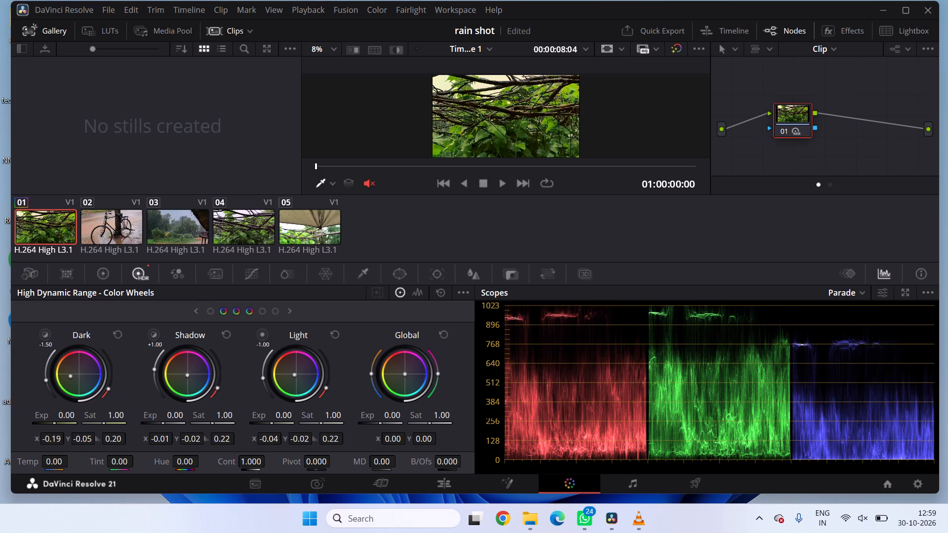
{"action": "left_click_drag", "start_coordinate": [277, 381], "coordinate": [274, 378]}
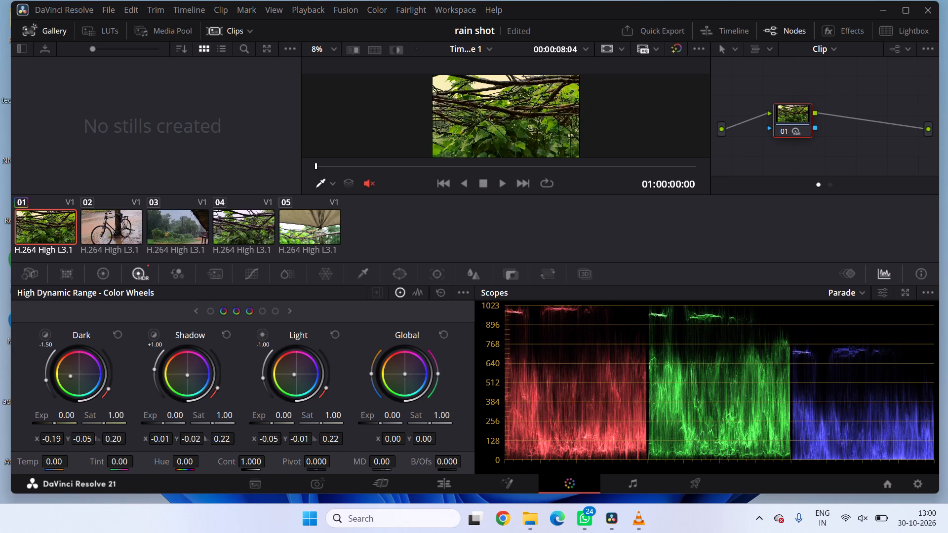
{"action": "left_click_drag", "start_coordinate": [274, 378], "coordinate": [268, 374]}
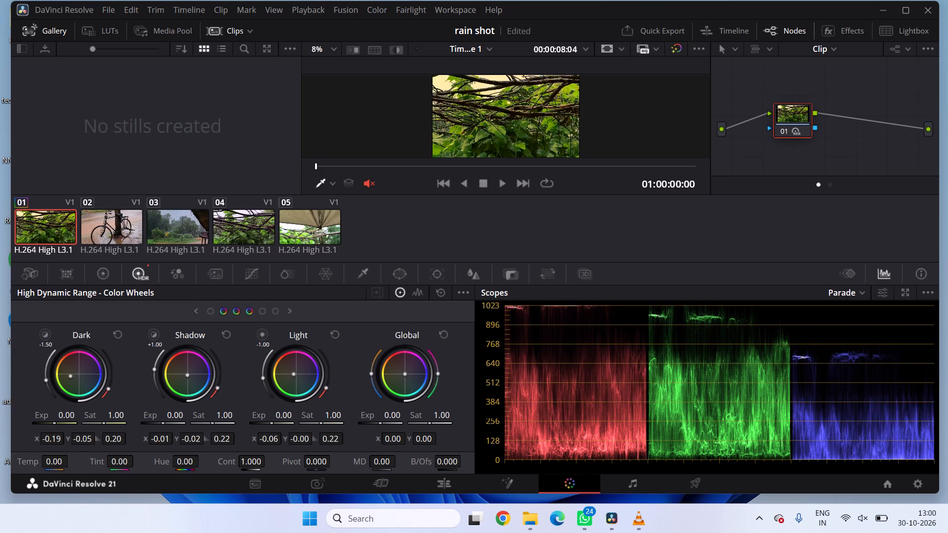
{"action": "left_click_drag", "start_coordinate": [268, 374], "coordinate": [267, 377]}
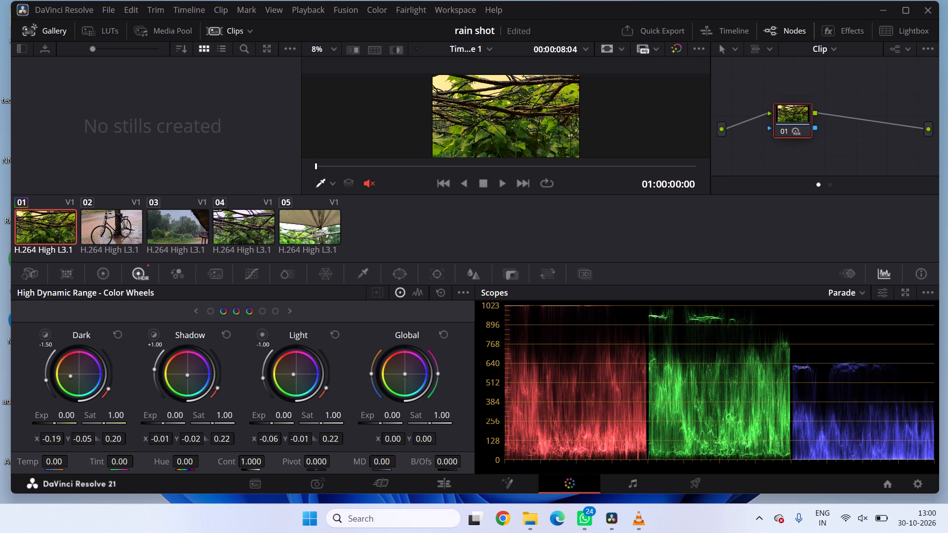
{"action": "left_click_drag", "start_coordinate": [267, 377], "coordinate": [271, 379]}
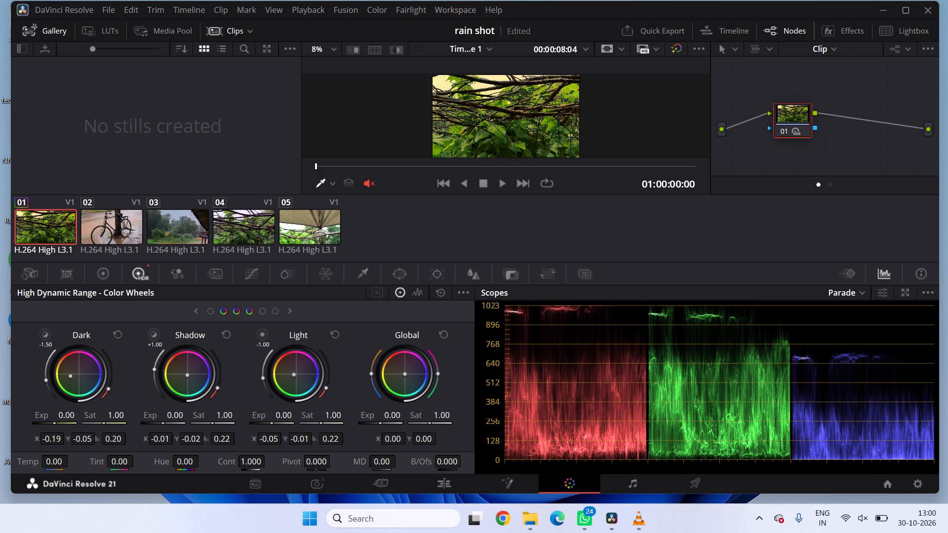
{"action": "left_click_drag", "start_coordinate": [271, 379], "coordinate": [272, 378]}
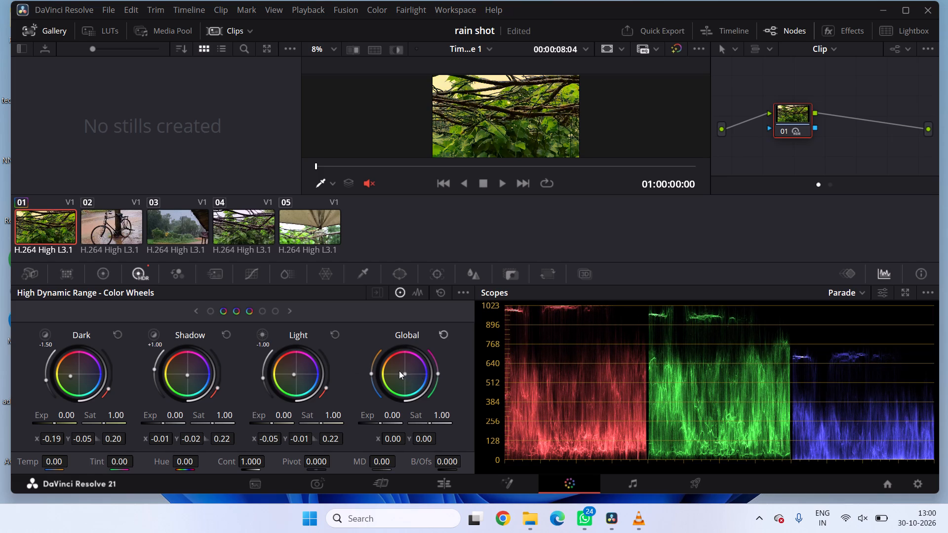
Shift clip 01's HDR Global wheel color balance to about X -0.01, Y -0.01.
{"action": "left_click_drag", "start_coordinate": [404, 375], "coordinate": [386, 370]}
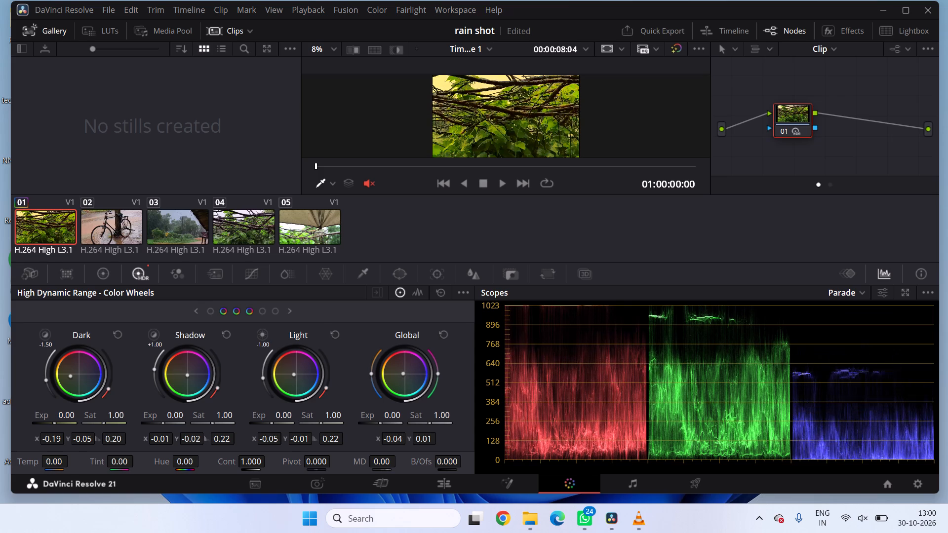
{"action": "left_click_drag", "start_coordinate": [386, 370], "coordinate": [391, 381]}
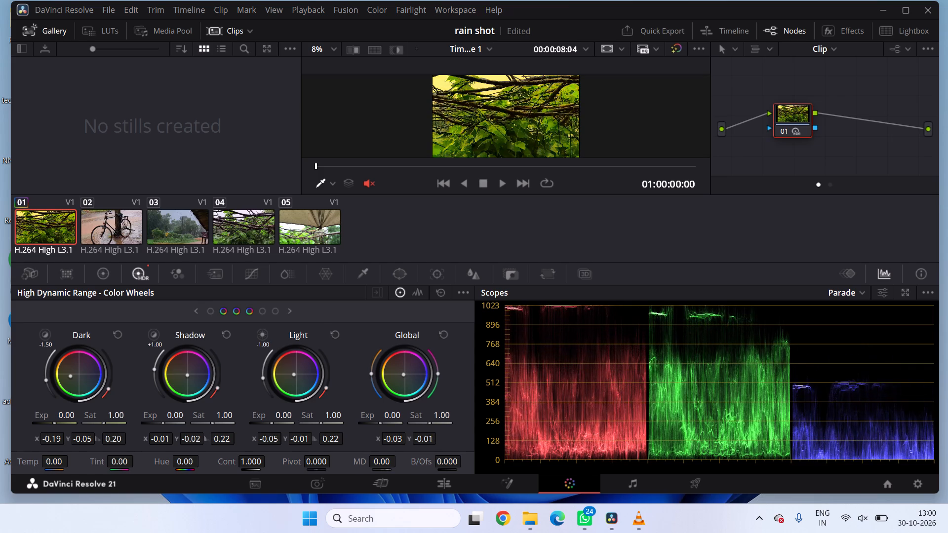
{"action": "left_click_drag", "start_coordinate": [391, 381], "coordinate": [394, 380]}
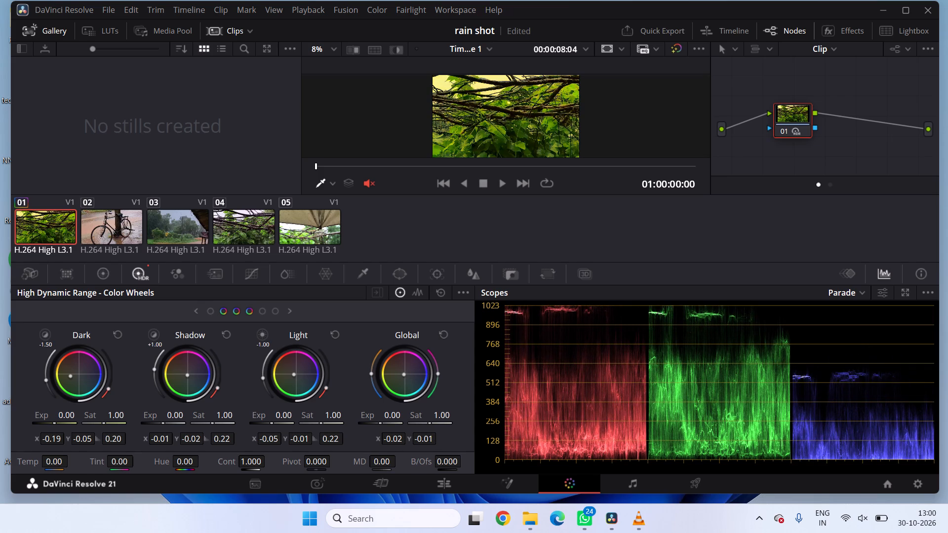
{"action": "left_click_drag", "start_coordinate": [394, 380], "coordinate": [395, 380]}
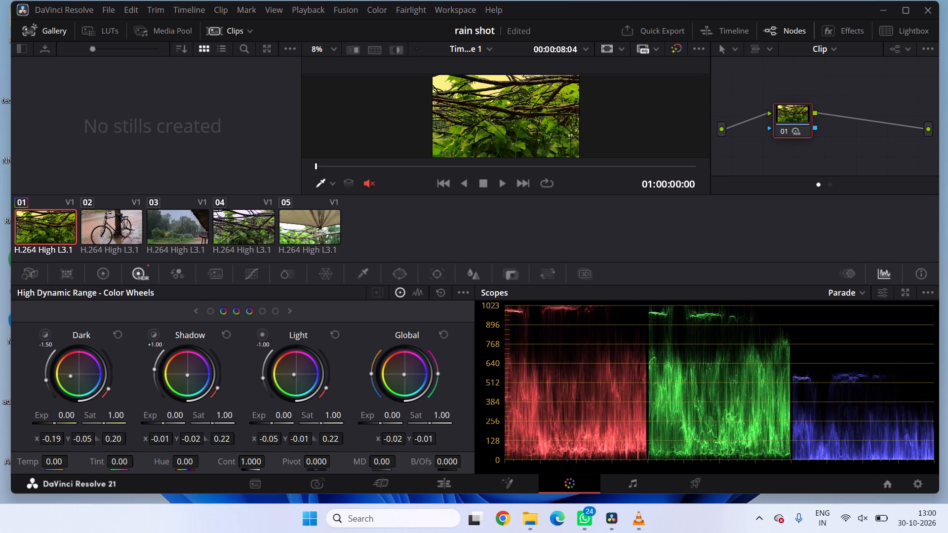
{"action": "left_click_drag", "start_coordinate": [395, 380], "coordinate": [397, 380]}
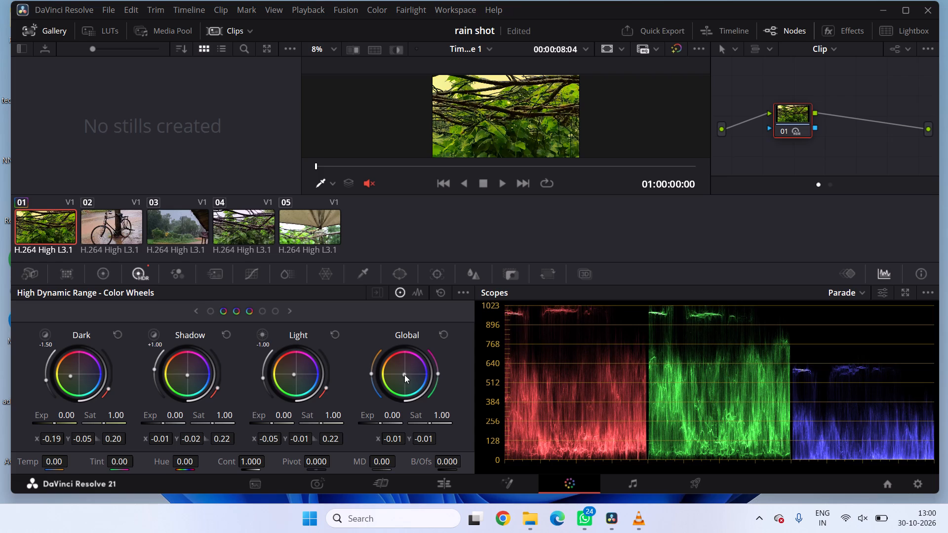
Sample the green leaves of clip 01 in the viewer with the Qualifier to limit node 01's grade.
{"action": "left_click", "coordinate": [539, 110]}
{"action": "triple_click", "coordinate": [564, 110]}
{"action": "left_click", "coordinate": [319, 186]}
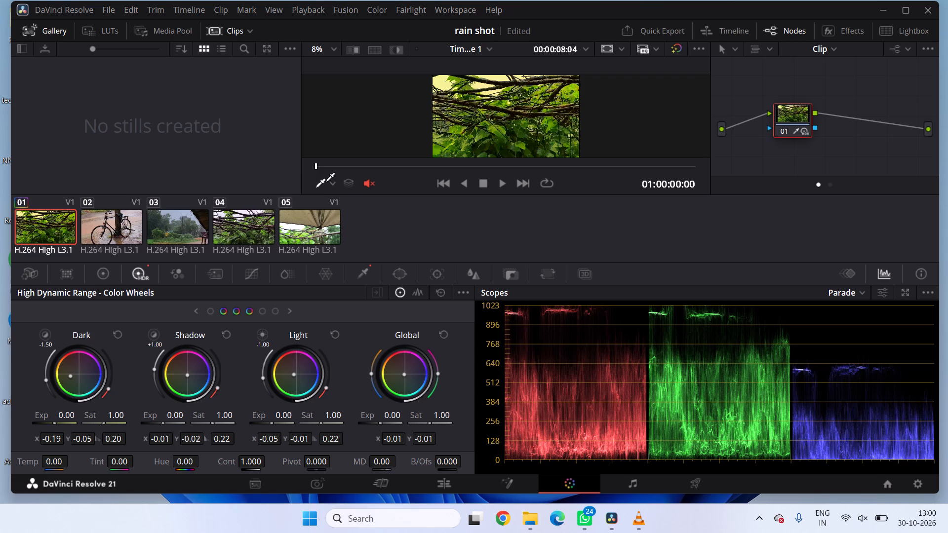
{"action": "left_click", "coordinate": [333, 185]}
{"action": "left_click", "coordinate": [333, 185]}
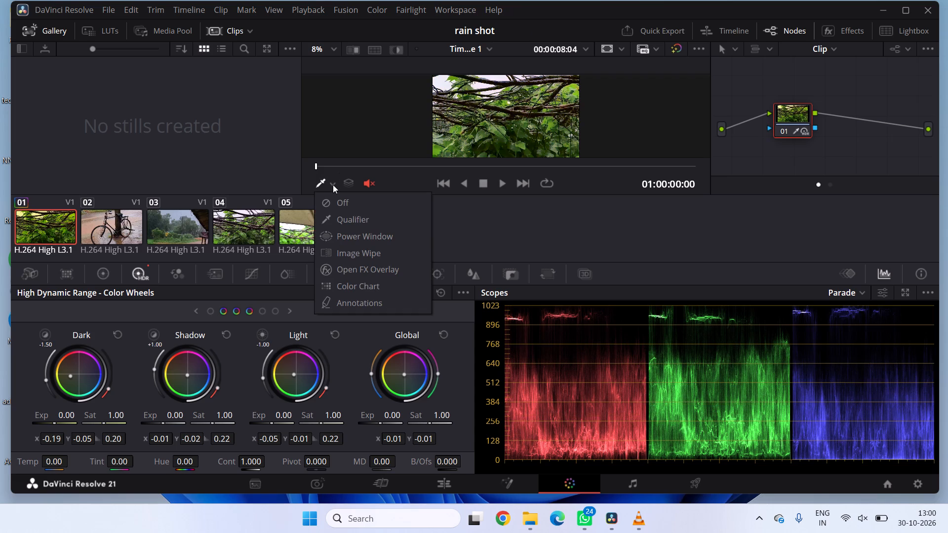
{"action": "left_click", "coordinate": [366, 217]}
{"action": "scroll", "coordinate": [480, 143], "scroll_direction": "up", "scroll_amount": 1, "text": "ctrl"}
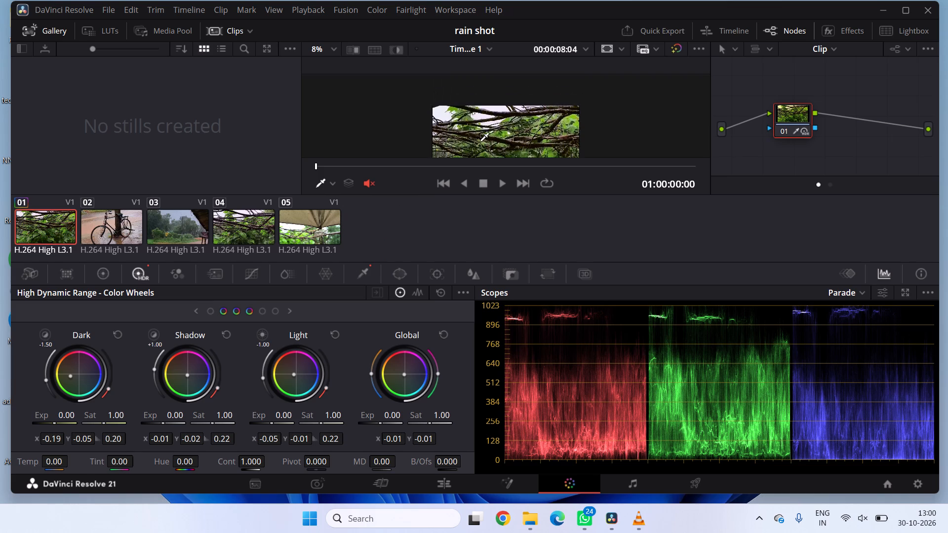
{"action": "scroll", "coordinate": [480, 143], "scroll_direction": "up", "scroll_amount": 2, "text": "ctrl"}
{"action": "scroll", "coordinate": [480, 143], "scroll_direction": "down", "scroll_amount": 1}
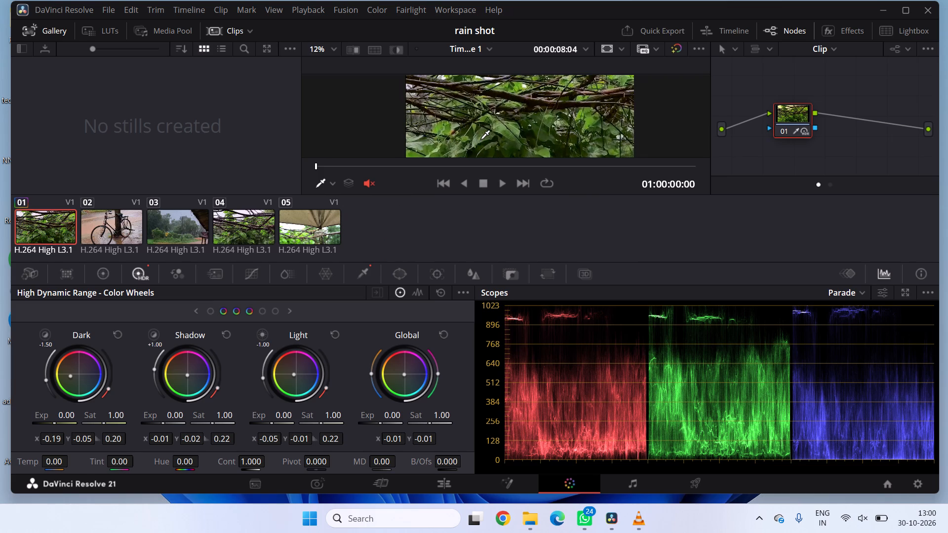
{"action": "left_click", "coordinate": [481, 138]}
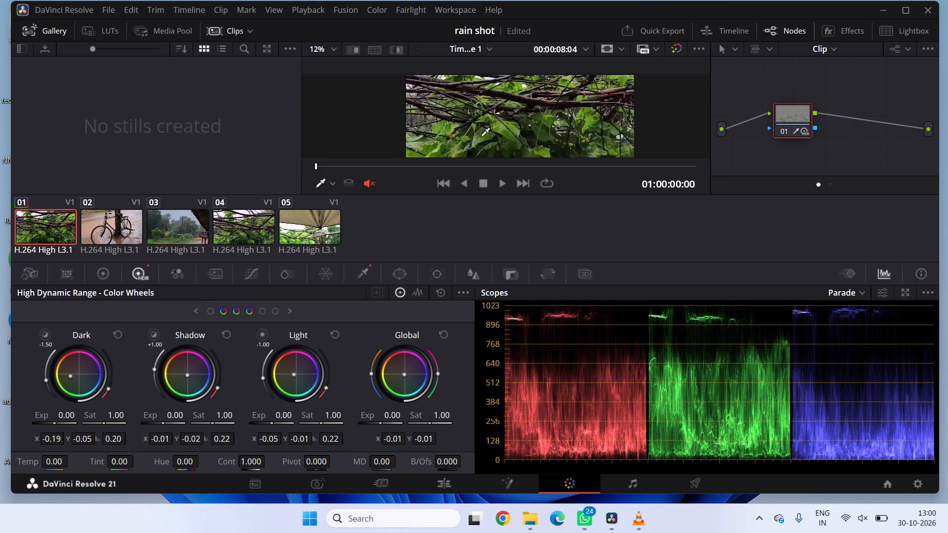
{"action": "double_click", "coordinate": [481, 138]}
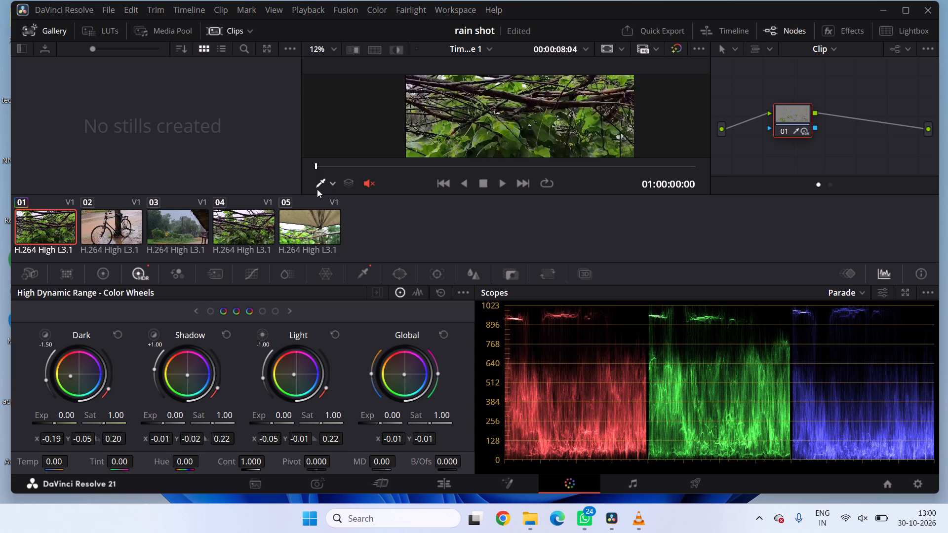
Set the viewer's on-screen control from Qualifier to Off.
{"action": "left_click", "coordinate": [317, 186]}
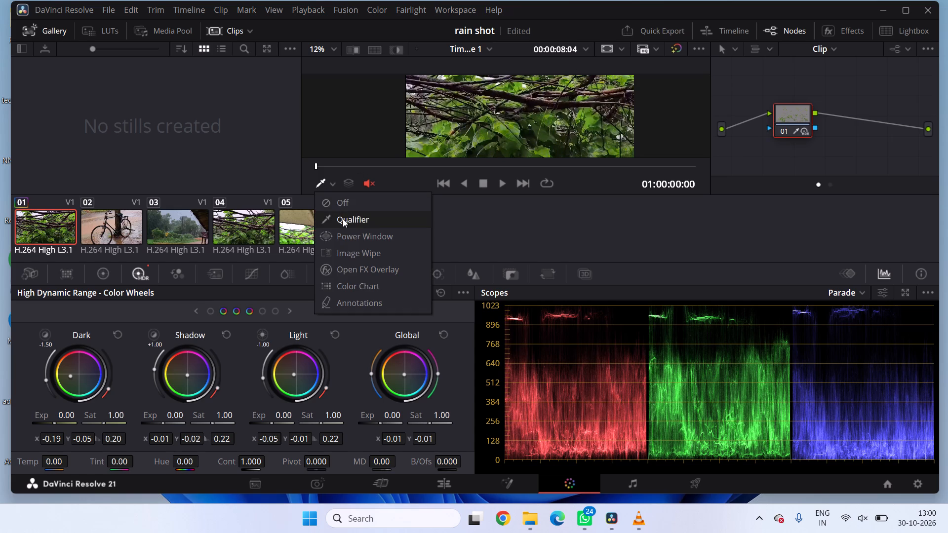
{"action": "left_click", "coordinate": [343, 219]}
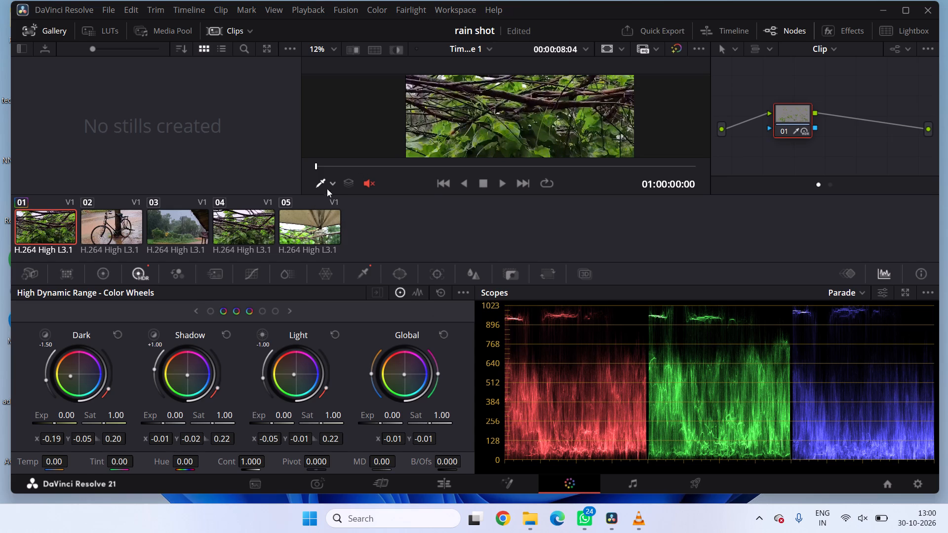
{"action": "left_click", "coordinate": [321, 181]}
{"action": "left_click", "coordinate": [340, 205]}
{"action": "scroll", "coordinate": [464, 117], "scroll_direction": "left", "scroll_amount": 1}
{"action": "scroll", "coordinate": [464, 117], "scroll_direction": "right", "scroll_amount": 1}
{"action": "scroll", "coordinate": [464, 117], "scroll_direction": "left", "scroll_amount": 2}
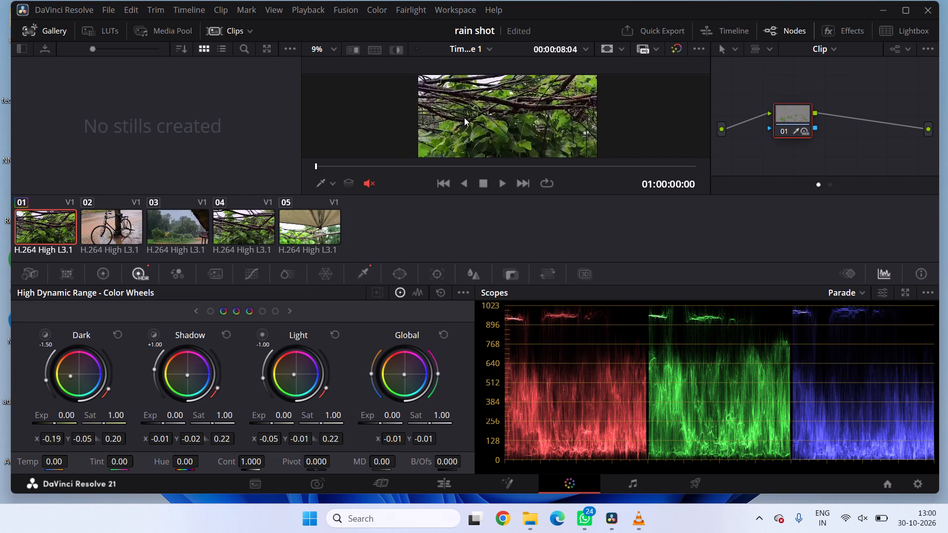
{"action": "scroll", "coordinate": [464, 117], "scroll_direction": "left", "scroll_amount": 1}
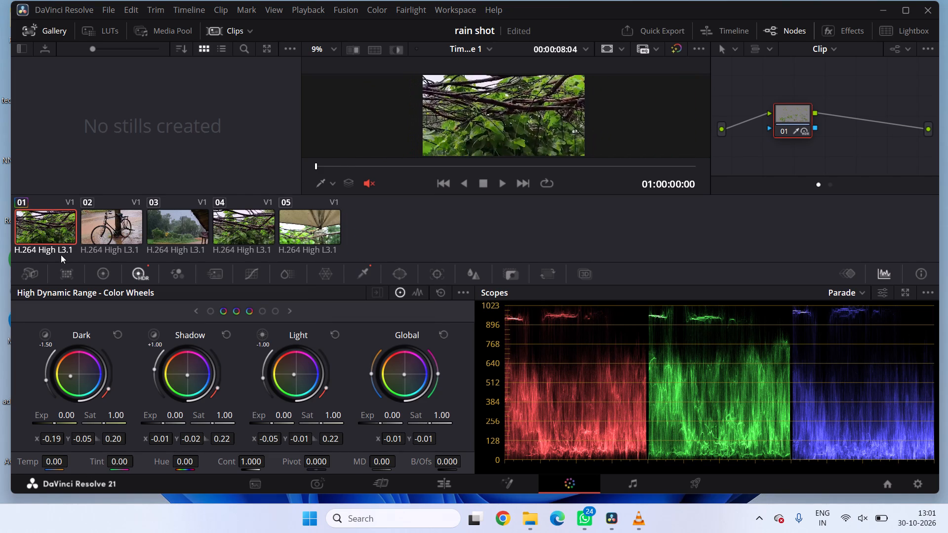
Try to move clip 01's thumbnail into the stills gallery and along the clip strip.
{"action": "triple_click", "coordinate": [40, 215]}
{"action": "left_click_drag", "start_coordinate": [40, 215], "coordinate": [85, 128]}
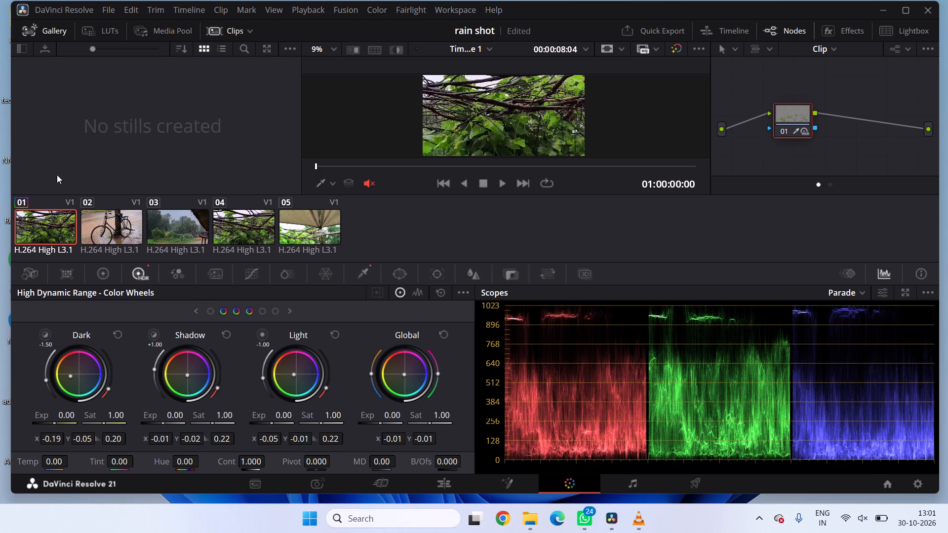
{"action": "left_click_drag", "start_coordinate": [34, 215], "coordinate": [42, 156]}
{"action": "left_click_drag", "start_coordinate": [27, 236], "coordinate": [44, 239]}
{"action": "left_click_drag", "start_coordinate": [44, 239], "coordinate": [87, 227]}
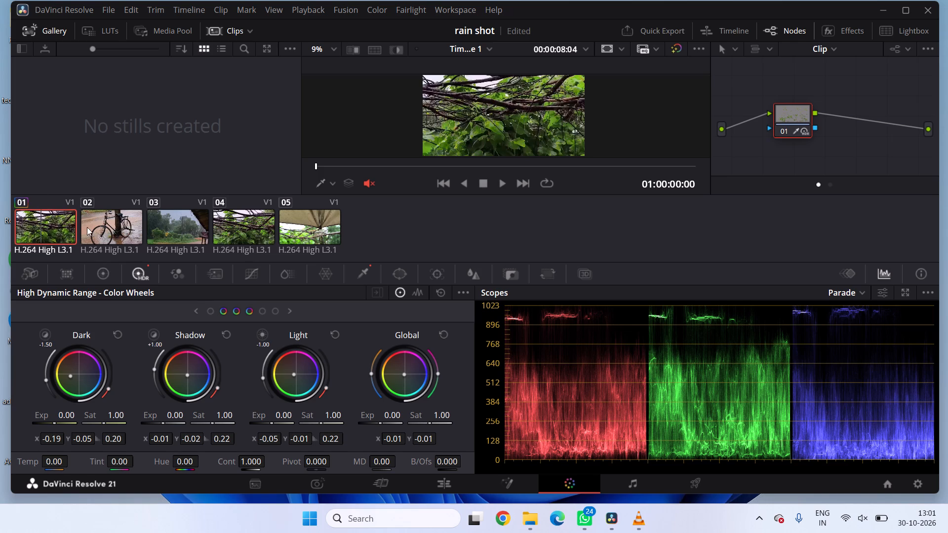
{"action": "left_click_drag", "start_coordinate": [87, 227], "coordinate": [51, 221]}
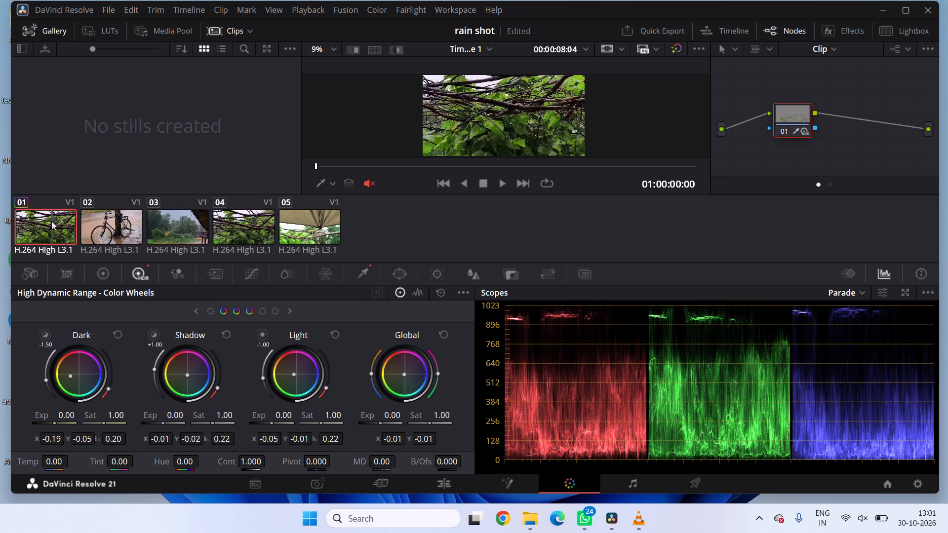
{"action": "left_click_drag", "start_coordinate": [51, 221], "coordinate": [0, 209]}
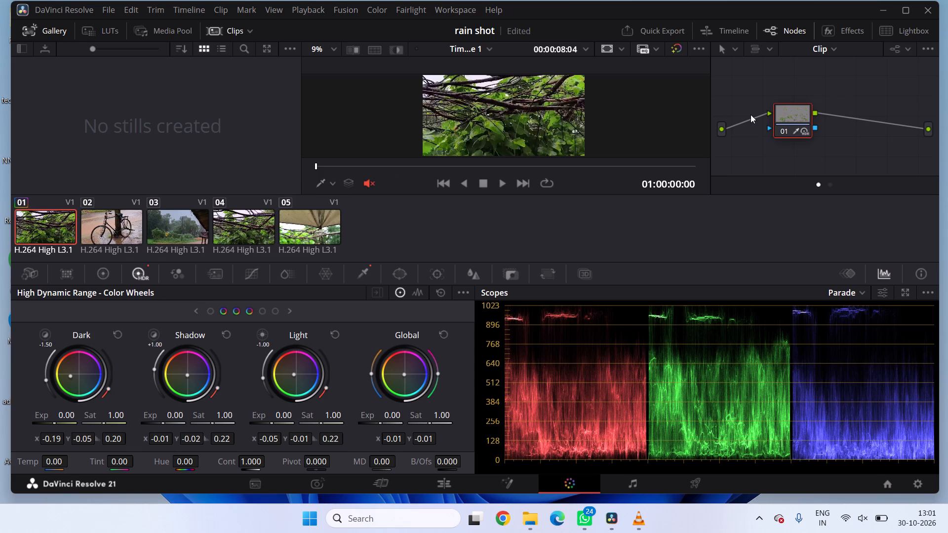
Reposition node 01 higher in the node graph, above the line between the source and output.
{"action": "left_click_drag", "start_coordinate": [784, 121], "coordinate": [833, 88]}
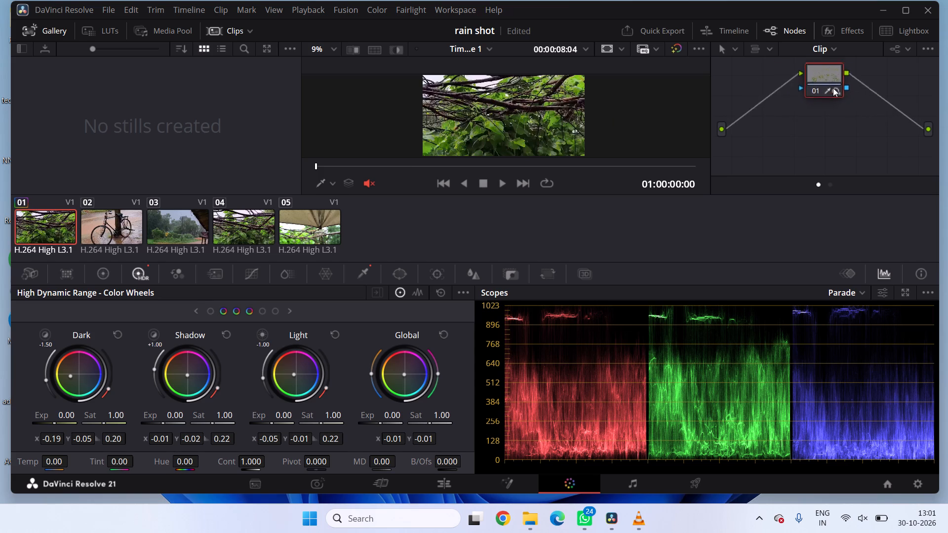
{"action": "left_click_drag", "start_coordinate": [833, 88], "coordinate": [790, 103]}
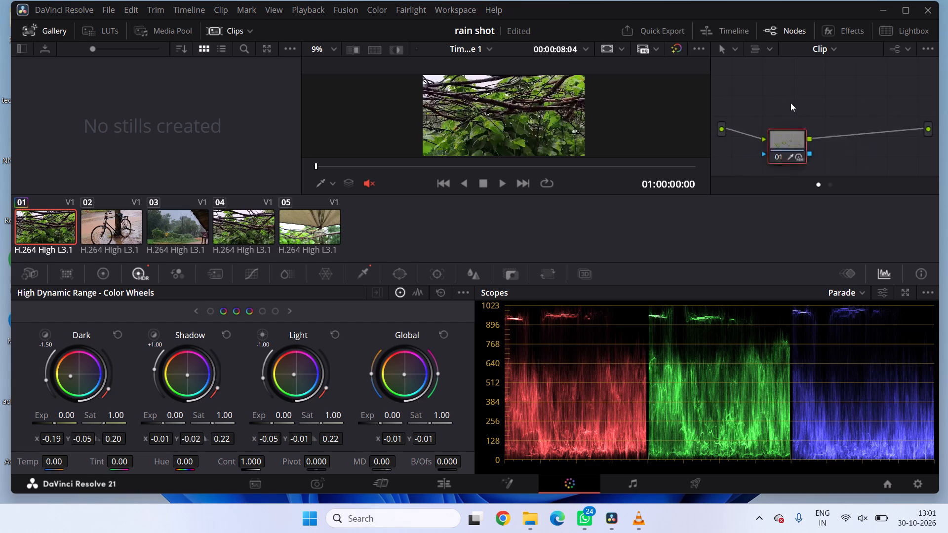
{"action": "left_click_drag", "start_coordinate": [790, 103], "coordinate": [811, 92]}
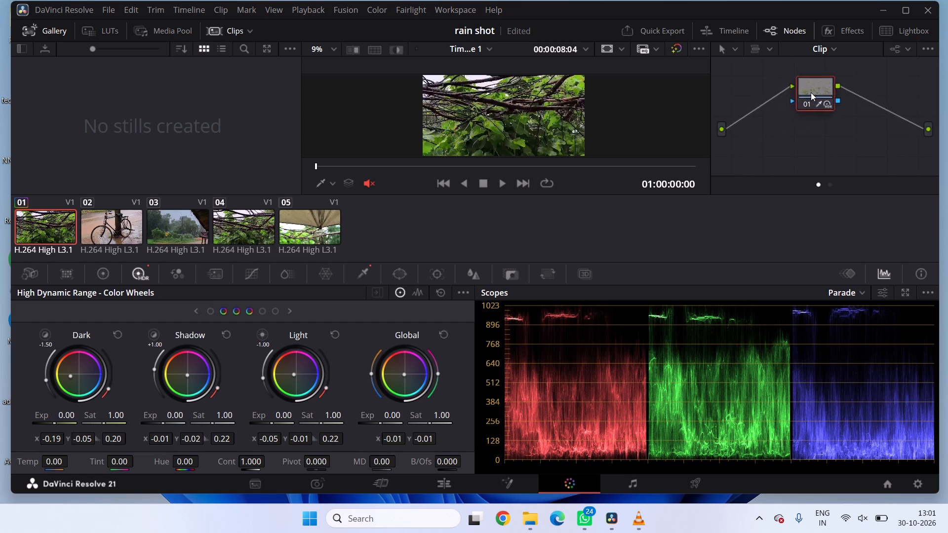
Nudge node 01 slightly within the node graph.
{"action": "left_click_drag", "start_coordinate": [811, 92], "coordinate": [809, 95]}
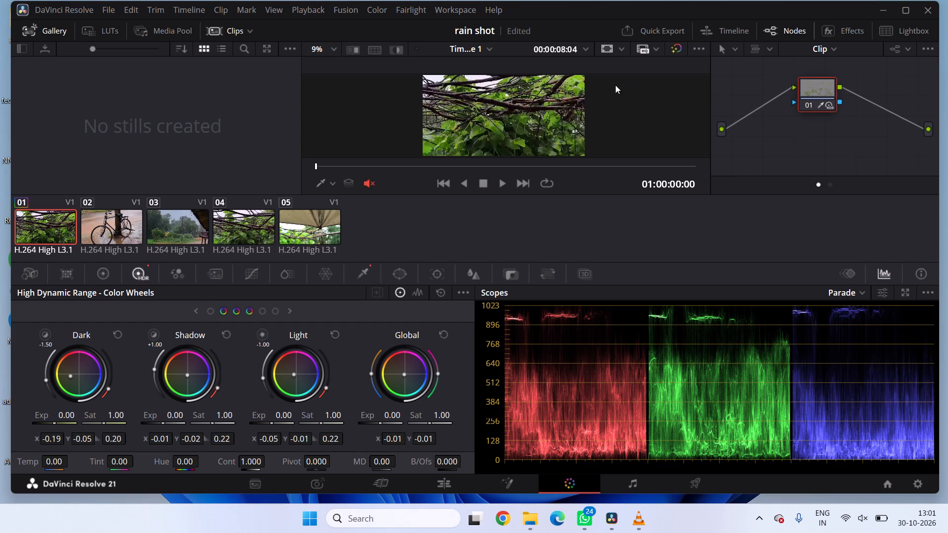
Set the viewer's on-screen control to Qualifier and sample the green leaves of clip 01 again.
{"action": "left_click", "coordinate": [323, 183]}
{"action": "left_click", "coordinate": [338, 215]}
{"action": "left_click", "coordinate": [515, 119]}
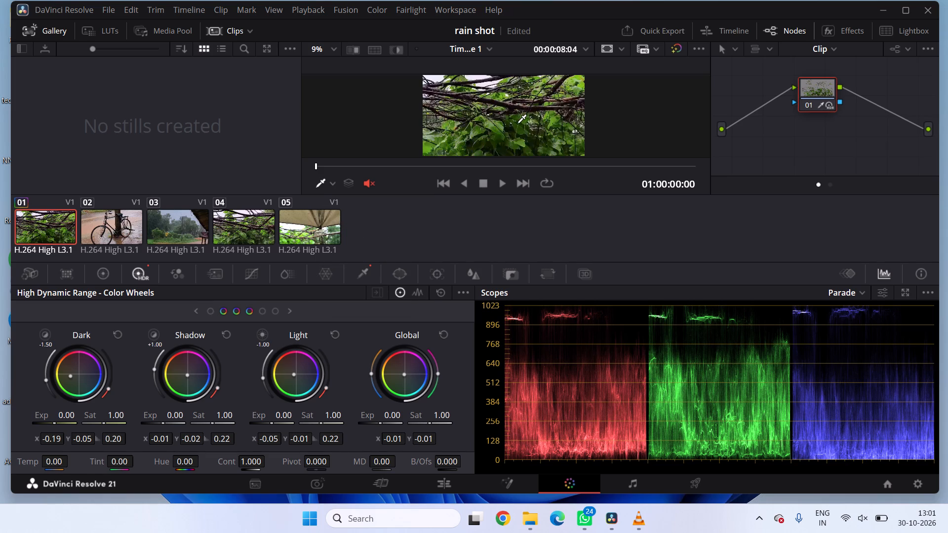
{"action": "left_click", "coordinate": [520, 132]}
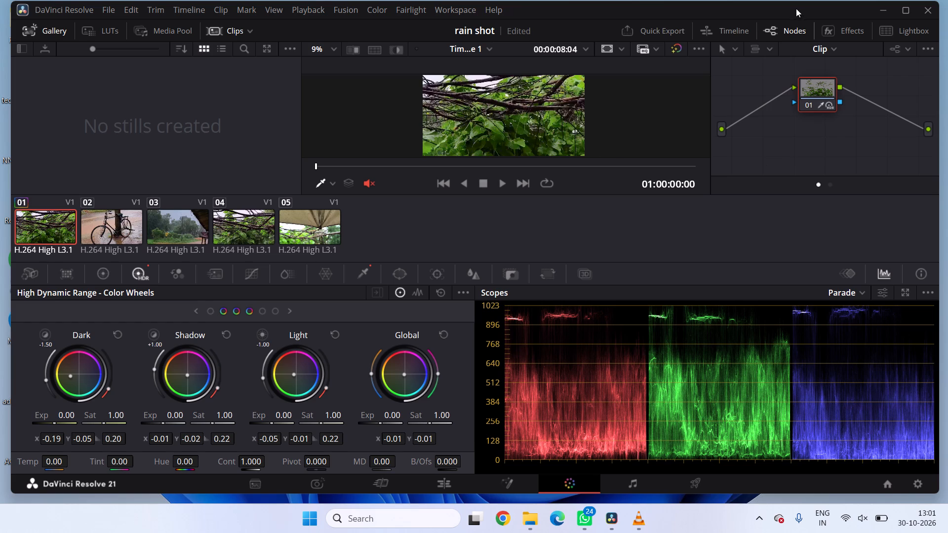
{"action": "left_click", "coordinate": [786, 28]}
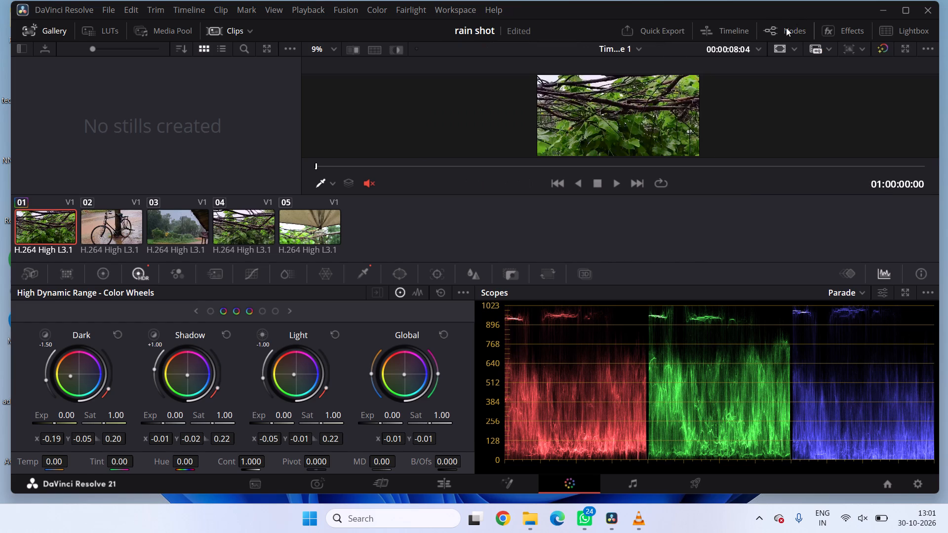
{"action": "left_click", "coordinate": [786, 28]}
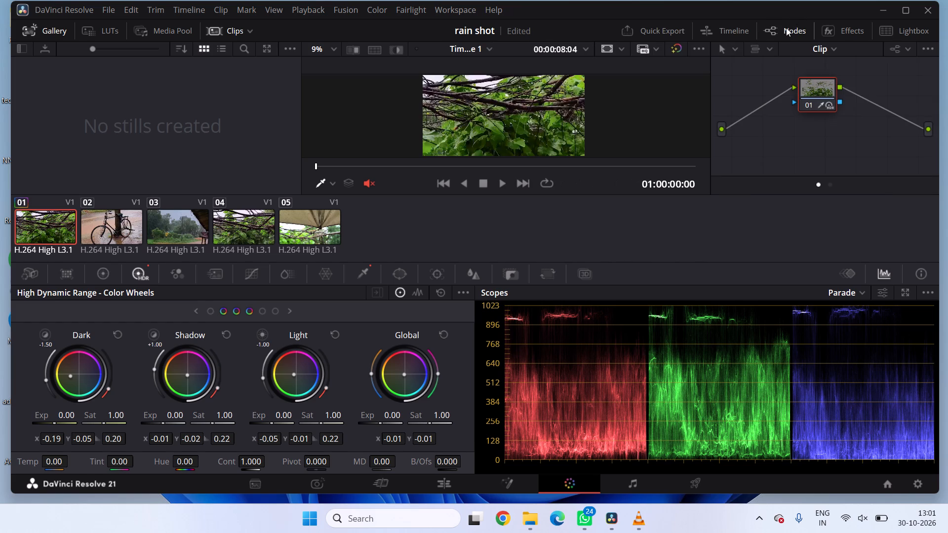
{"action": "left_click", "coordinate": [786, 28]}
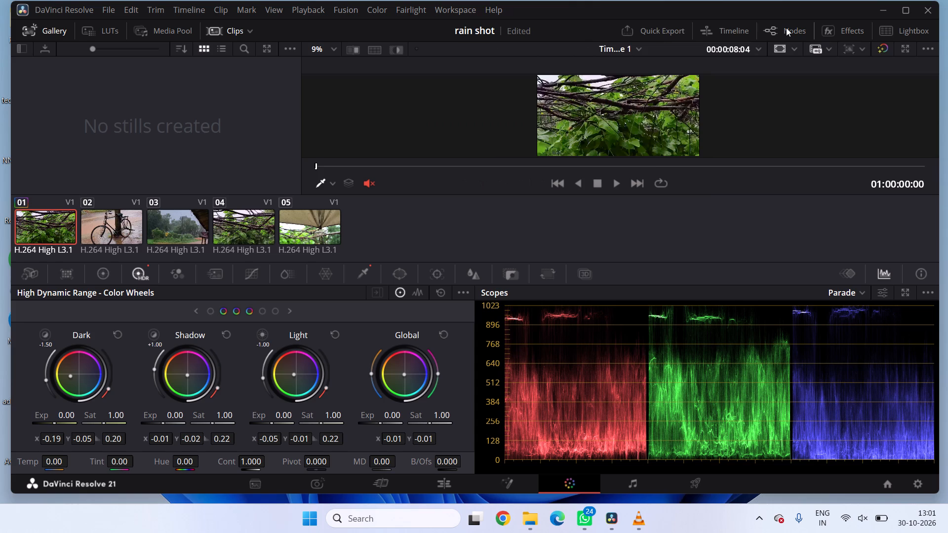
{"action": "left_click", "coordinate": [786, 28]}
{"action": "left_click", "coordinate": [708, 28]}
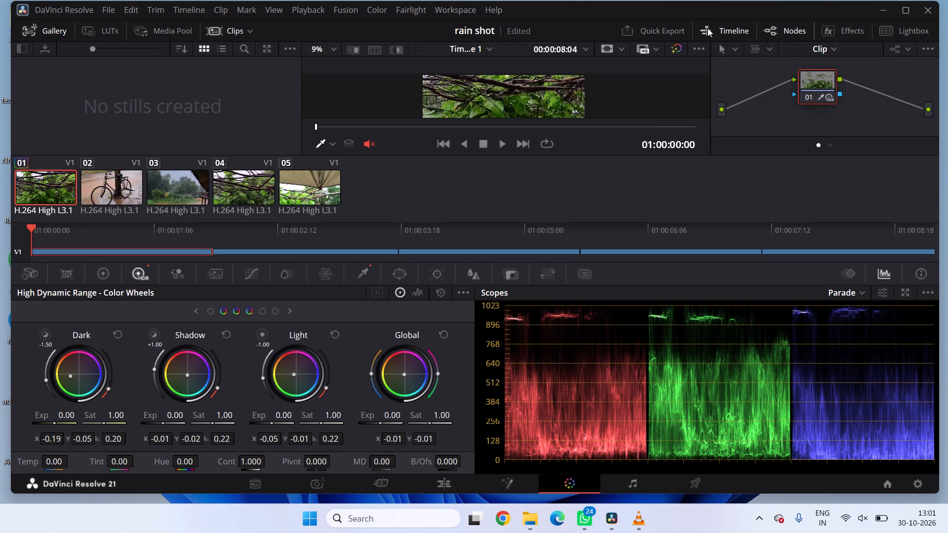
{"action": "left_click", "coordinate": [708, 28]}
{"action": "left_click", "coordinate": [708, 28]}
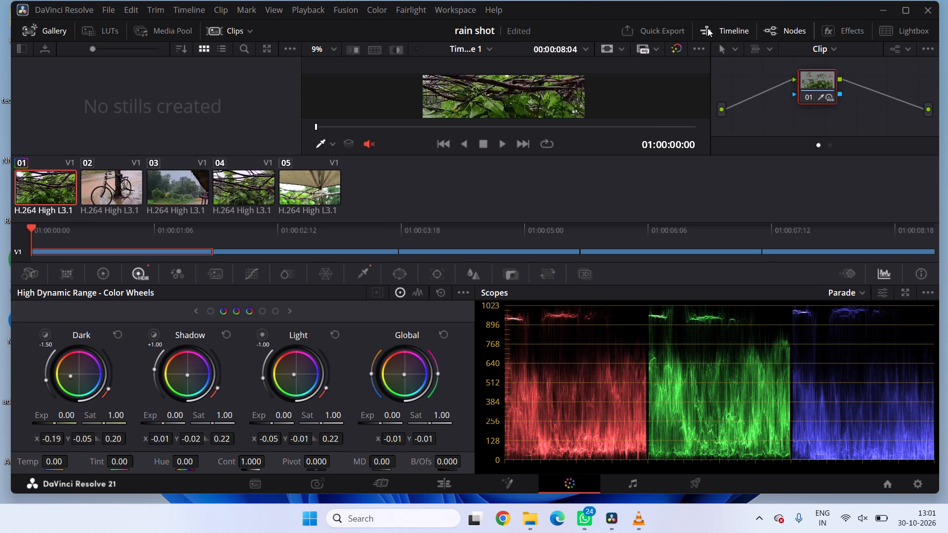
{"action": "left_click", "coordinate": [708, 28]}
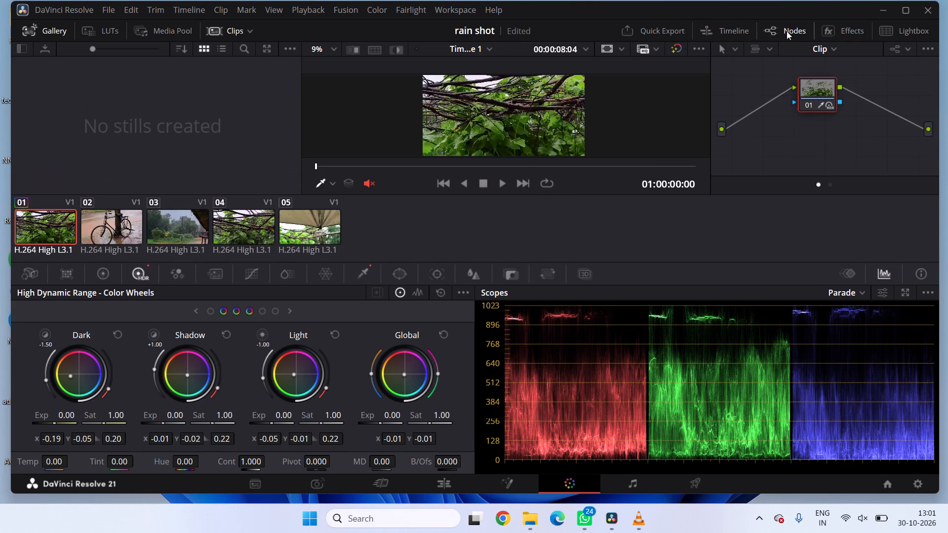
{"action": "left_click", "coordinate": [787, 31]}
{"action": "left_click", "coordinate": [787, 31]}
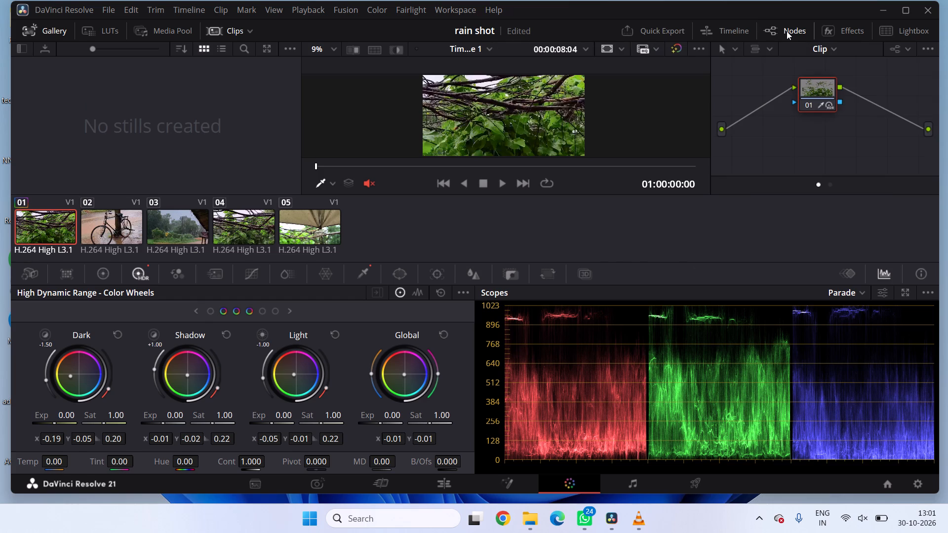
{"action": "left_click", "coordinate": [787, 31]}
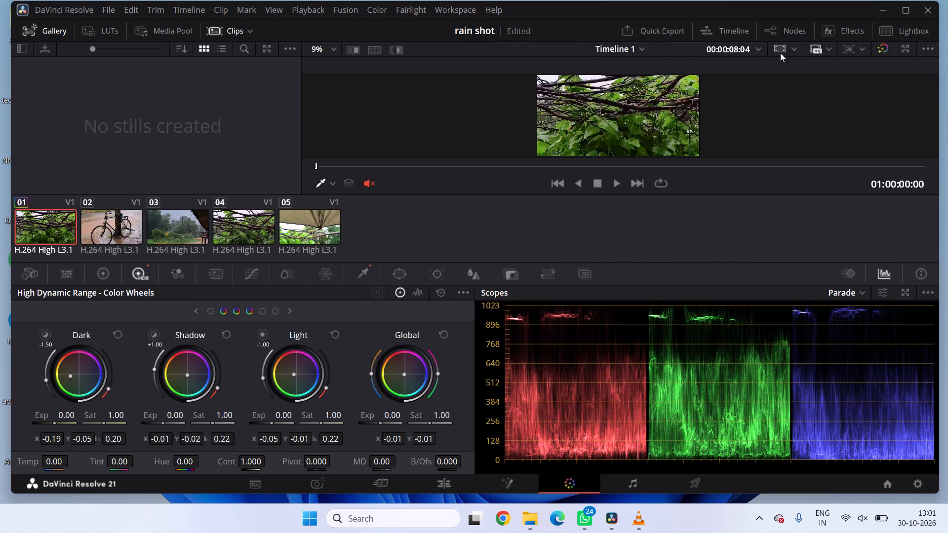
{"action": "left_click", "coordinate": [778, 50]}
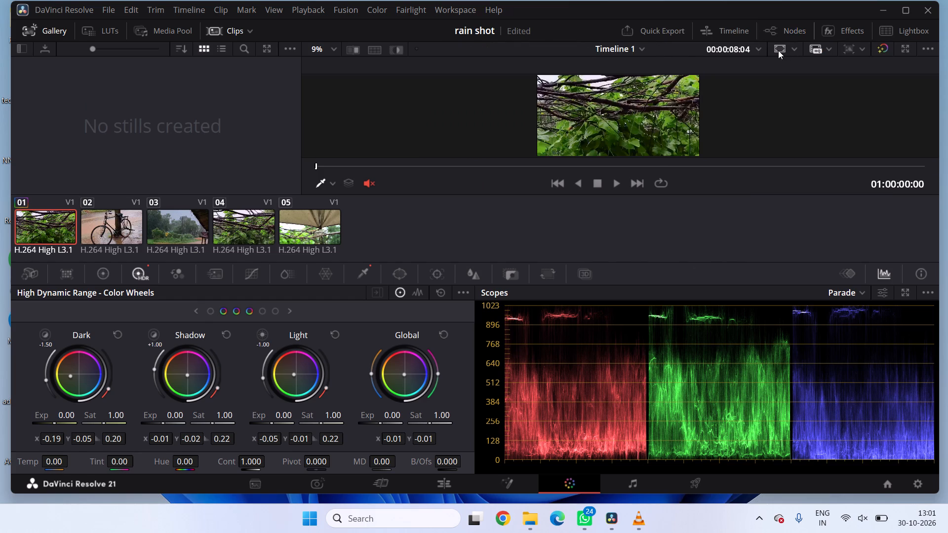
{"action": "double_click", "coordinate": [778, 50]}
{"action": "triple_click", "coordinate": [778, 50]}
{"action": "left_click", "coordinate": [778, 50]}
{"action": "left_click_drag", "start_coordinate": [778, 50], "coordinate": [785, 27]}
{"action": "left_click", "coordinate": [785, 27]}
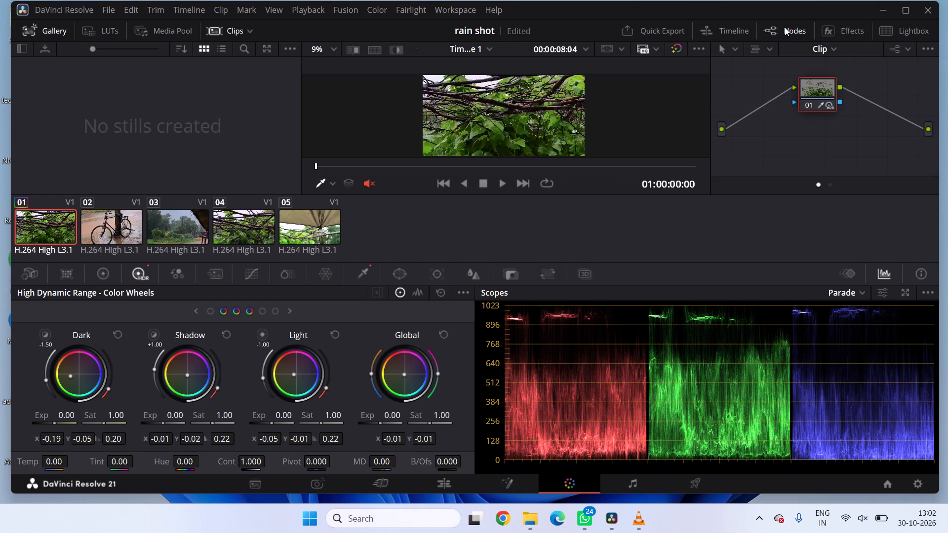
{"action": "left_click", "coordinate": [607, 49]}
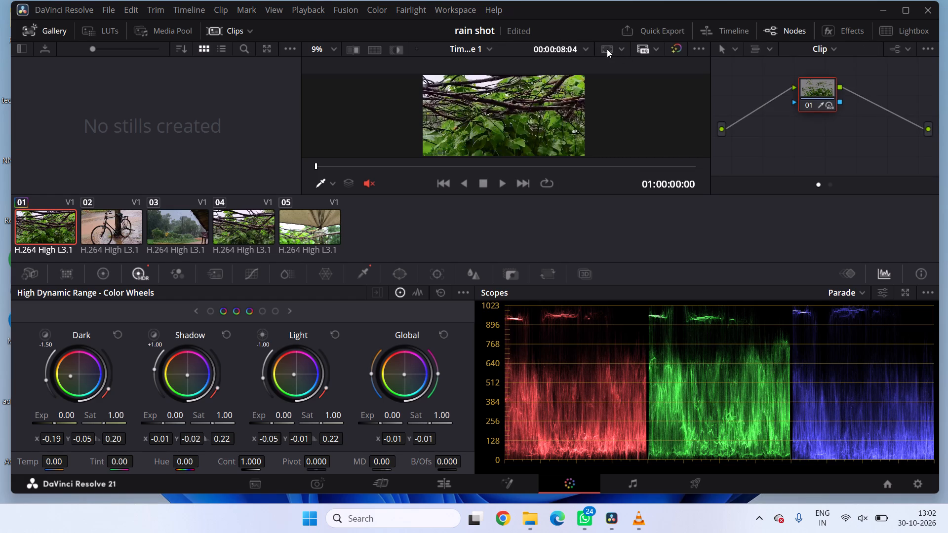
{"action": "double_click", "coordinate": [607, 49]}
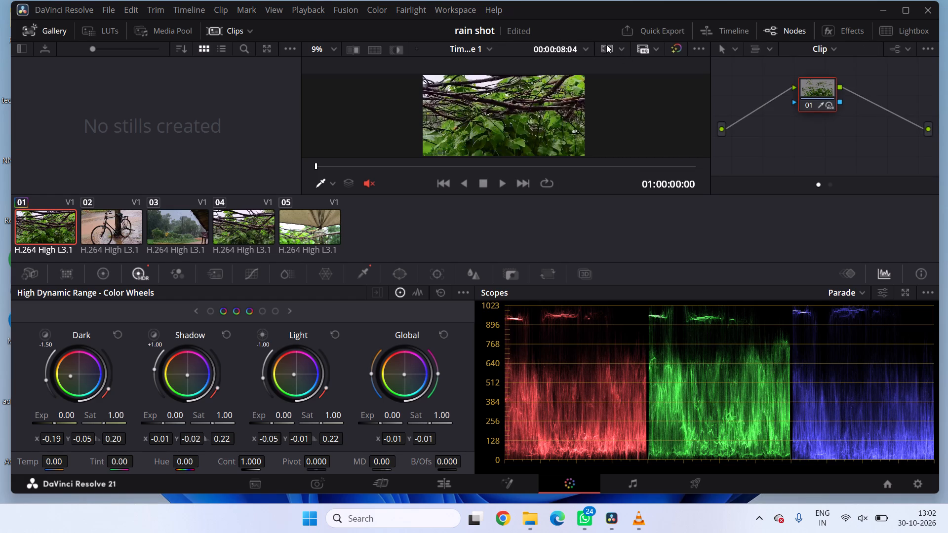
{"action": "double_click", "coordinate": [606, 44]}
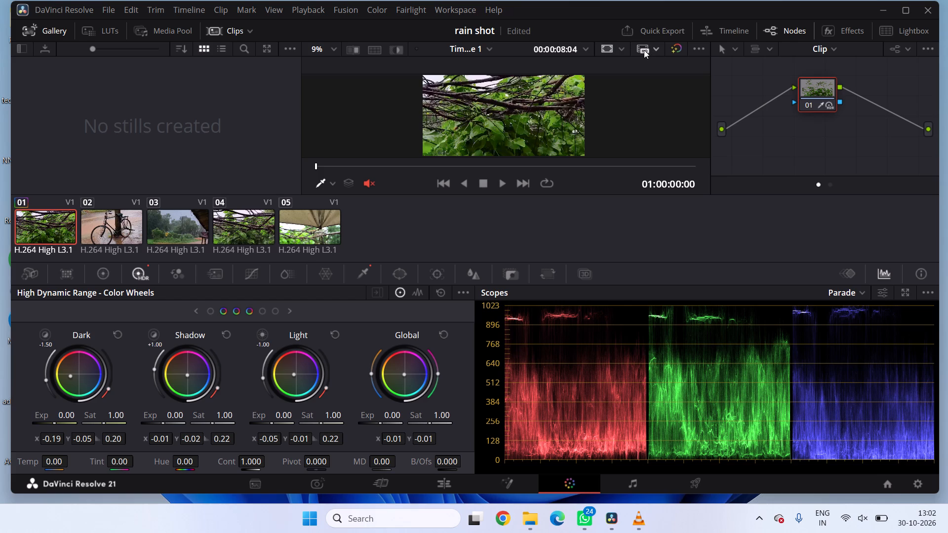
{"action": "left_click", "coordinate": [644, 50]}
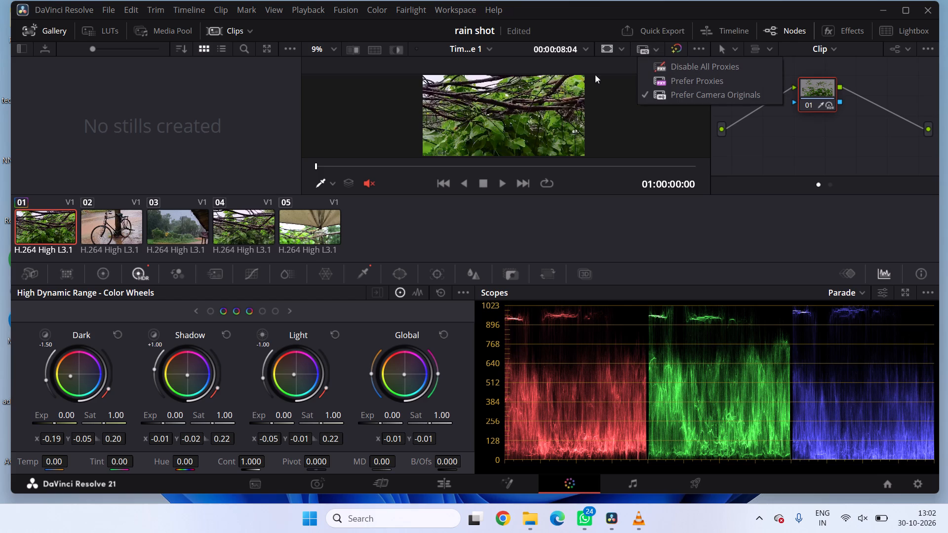
Replace the viewer's Default frame guide with the 1.85 Broadcast and Film guide.
{"action": "left_click", "coordinate": [620, 47]}
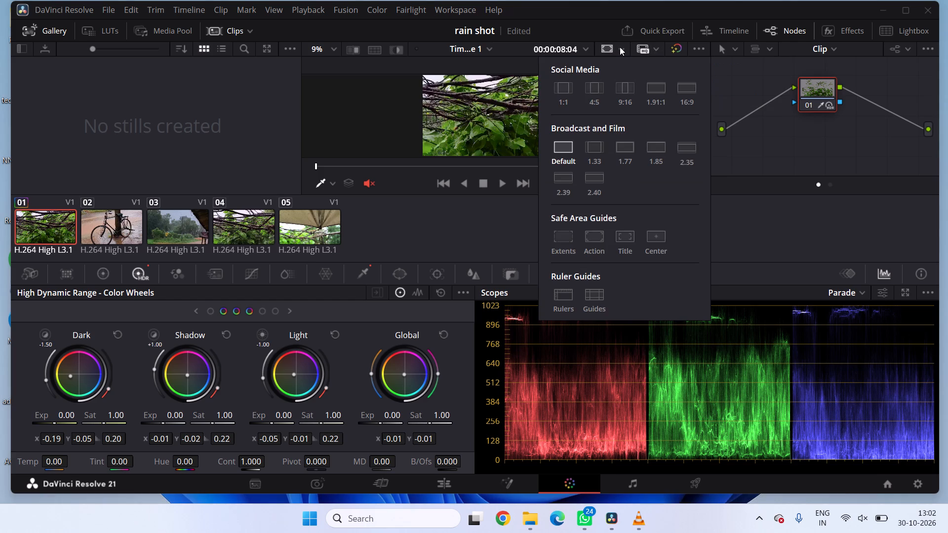
{"action": "left_click", "coordinate": [561, 148]}
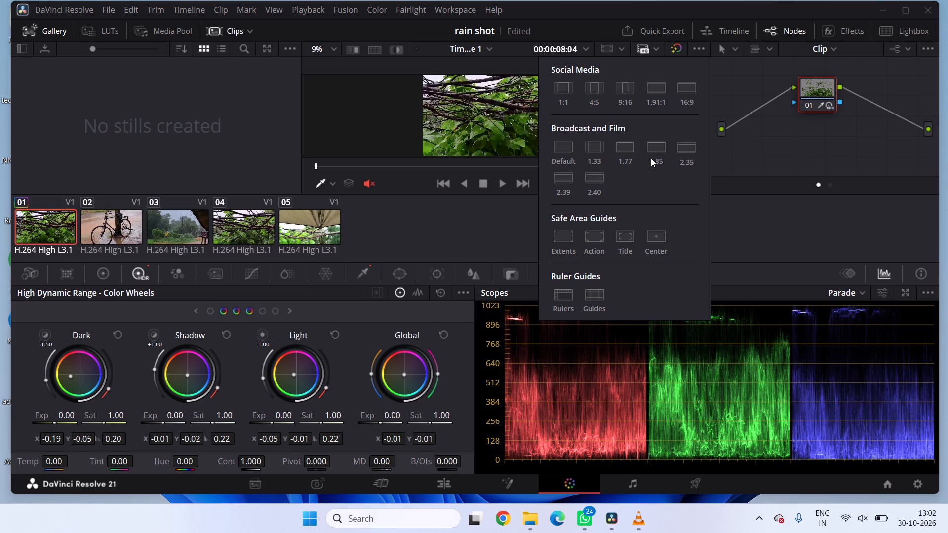
{"action": "left_click", "coordinate": [655, 151]}
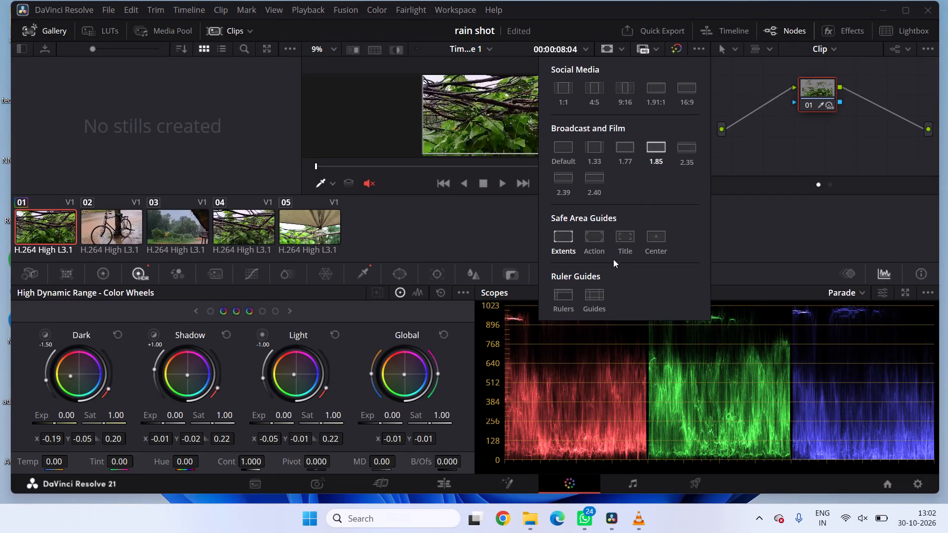
{"action": "left_click", "coordinate": [558, 154]}
{"action": "left_click", "coordinate": [508, 124]}
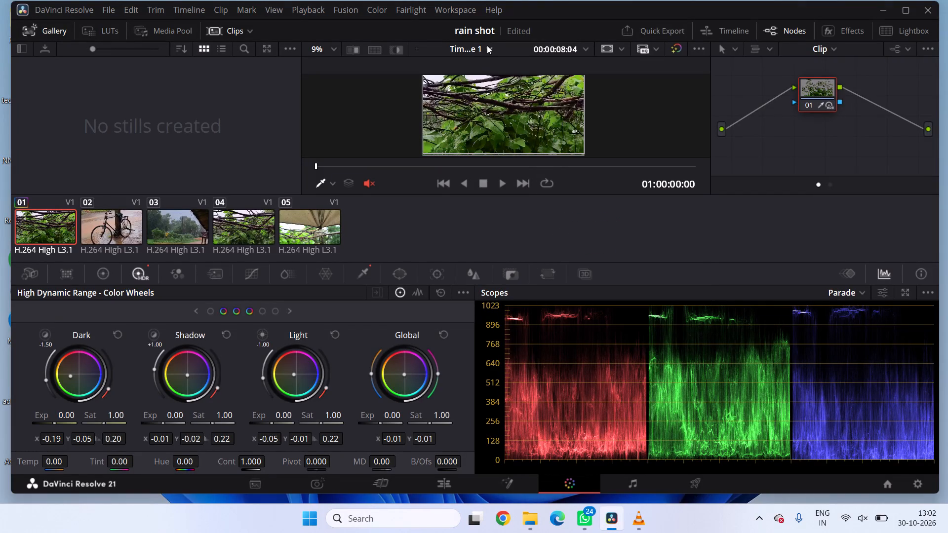
Try the image wipe and highlight views on clip 01 and set the viewer to split screen by Version.
{"action": "left_click", "coordinate": [488, 44]}
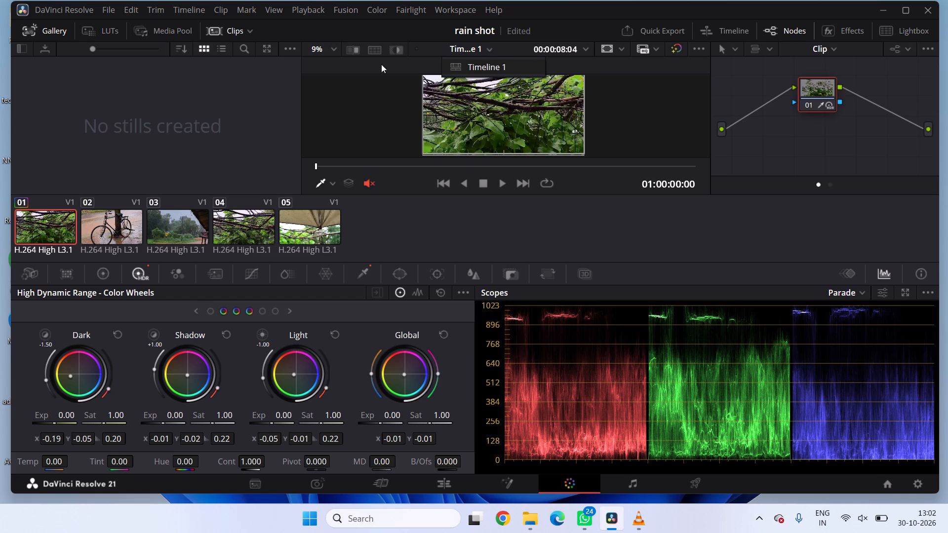
{"action": "left_click", "coordinate": [378, 48]}
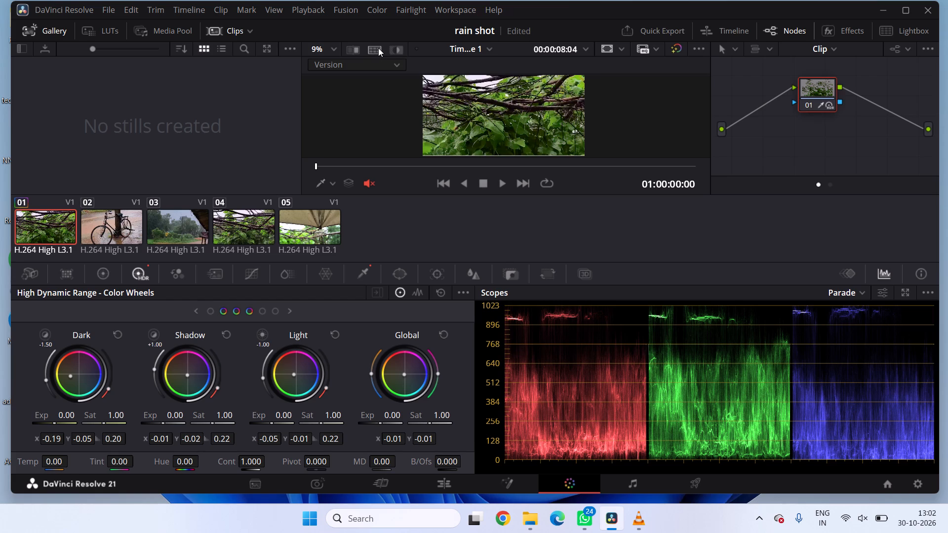
{"action": "left_click", "coordinate": [347, 46]}
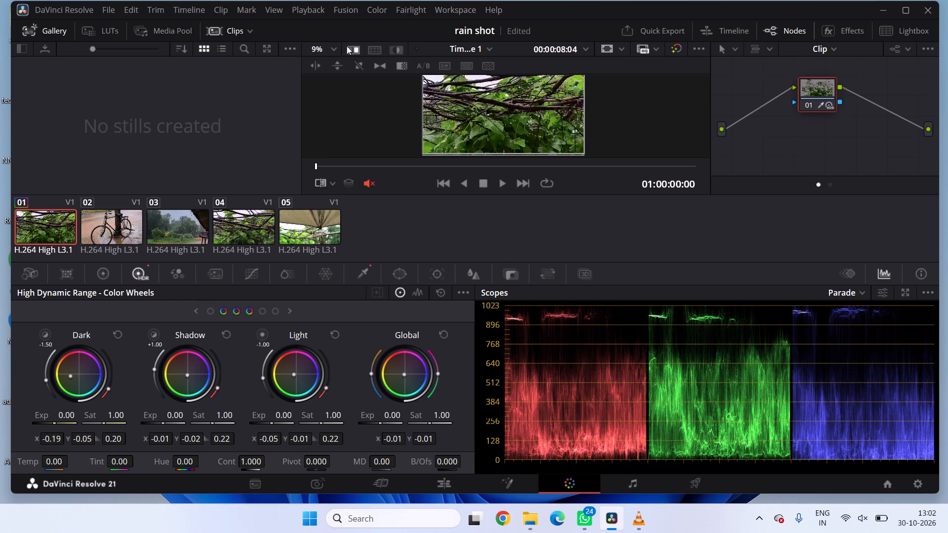
{"action": "left_click", "coordinate": [397, 55]}
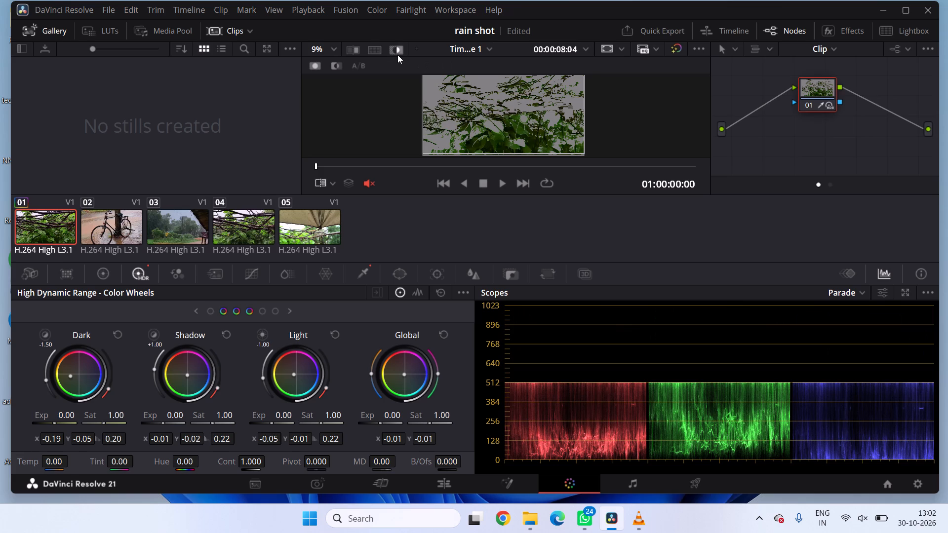
{"action": "left_click", "coordinate": [375, 53]}
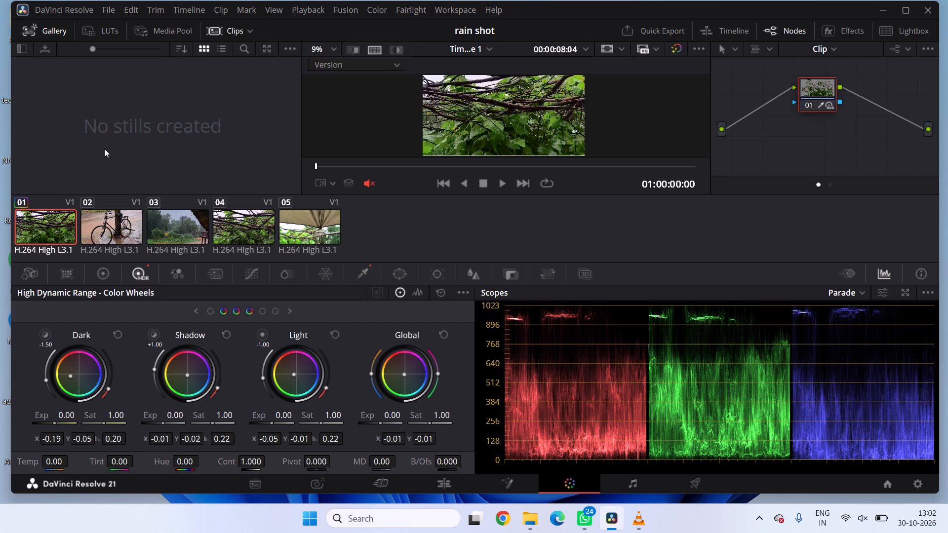
Select clip 02 and shift its HDR Dark wheel's colour balance to X -0.07, Y -0.04.
{"action": "left_click", "coordinate": [115, 227]}
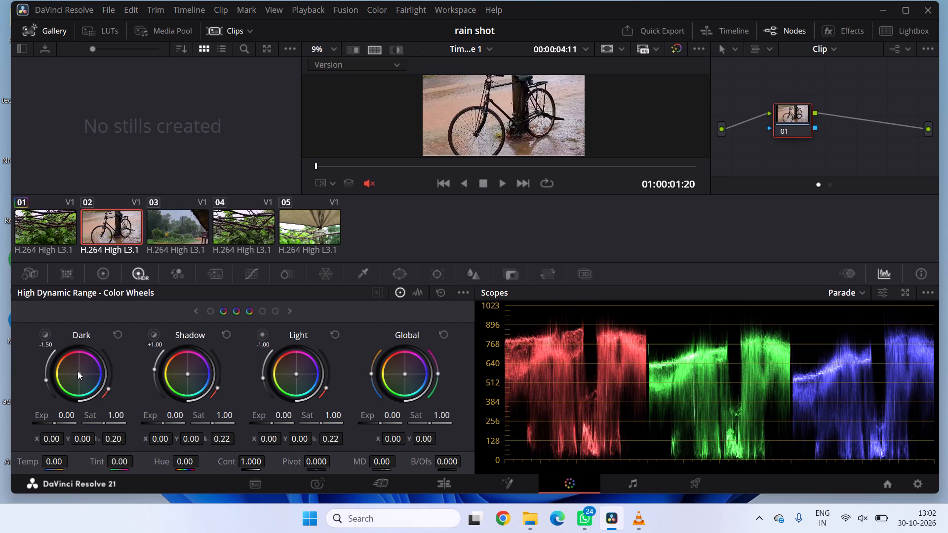
{"action": "left_click_drag", "start_coordinate": [78, 371], "coordinate": [63, 377]}
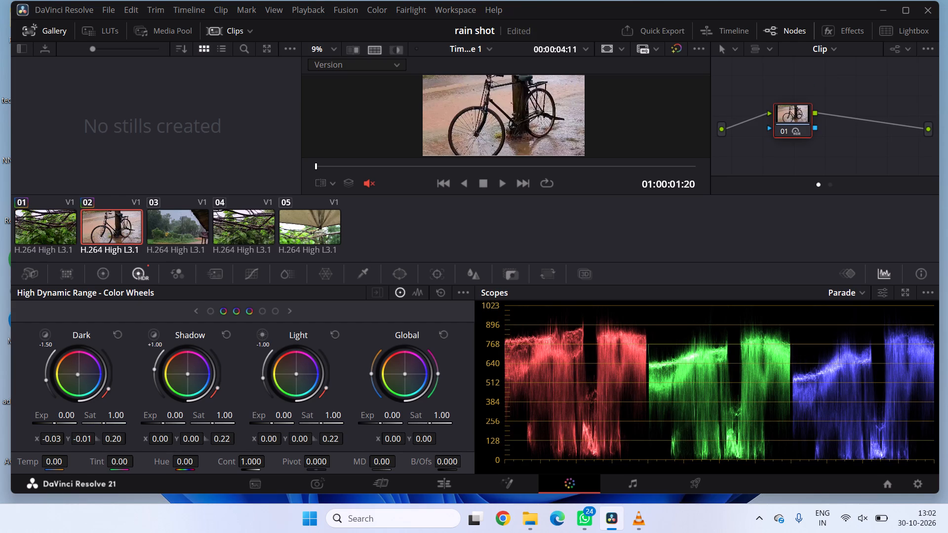
{"action": "left_click_drag", "start_coordinate": [63, 377], "coordinate": [47, 385]}
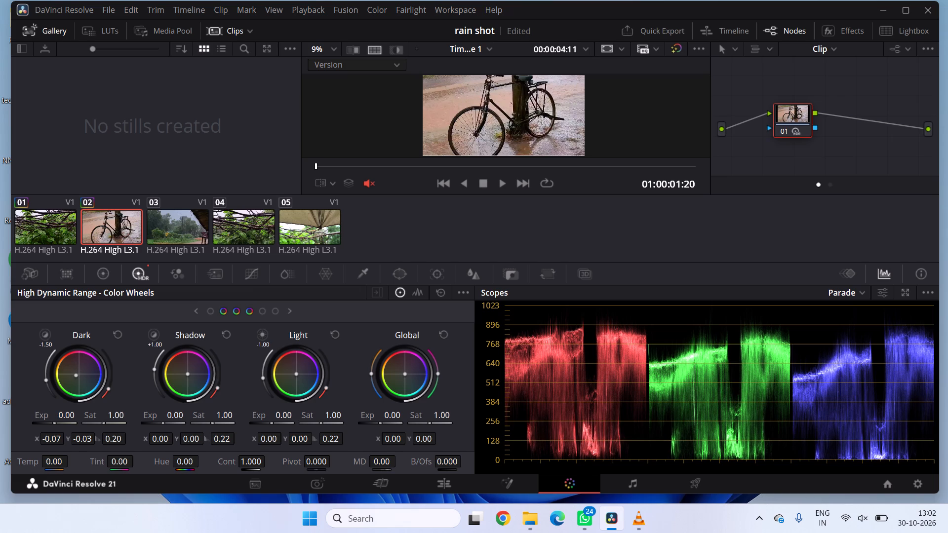
{"action": "left_click_drag", "start_coordinate": [47, 385], "coordinate": [45, 387]}
Shift clip 02's HDR Shadow wheel's colour balance to X -0.05, Y 0.03.
{"action": "left_click_drag", "start_coordinate": [186, 373], "coordinate": [170, 364]}
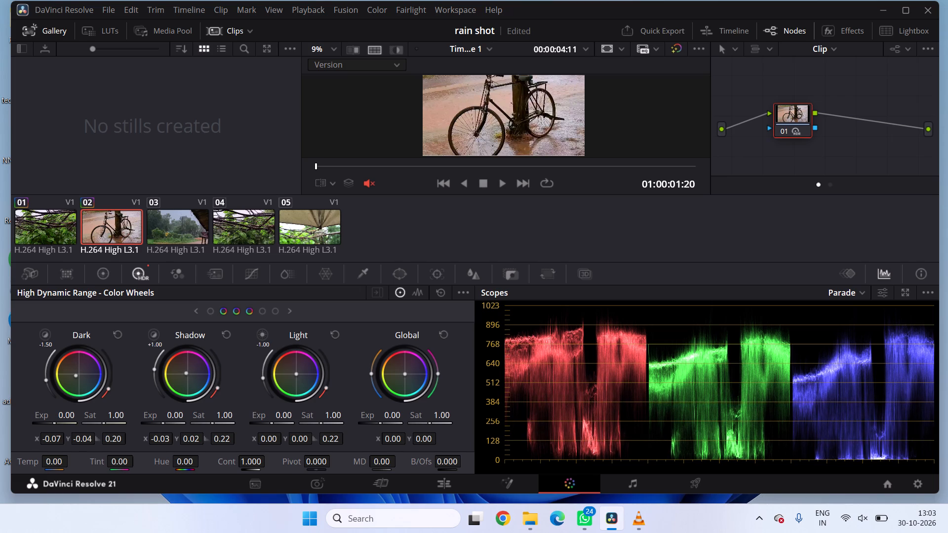
{"action": "left_click_drag", "start_coordinate": [170, 364], "coordinate": [164, 361]}
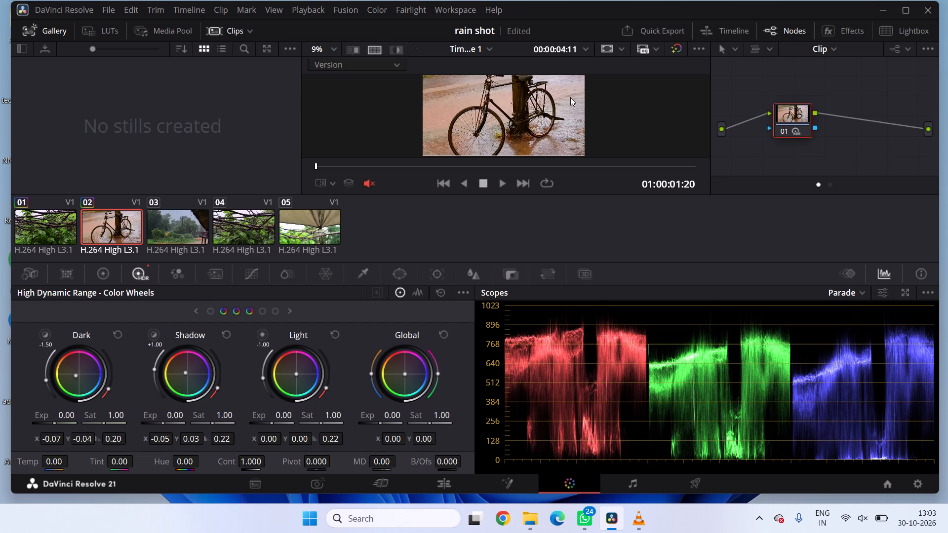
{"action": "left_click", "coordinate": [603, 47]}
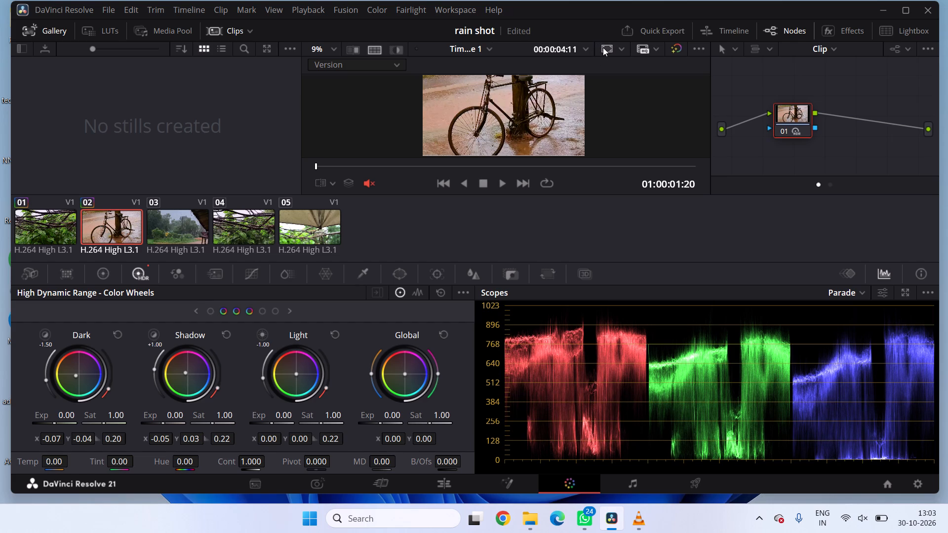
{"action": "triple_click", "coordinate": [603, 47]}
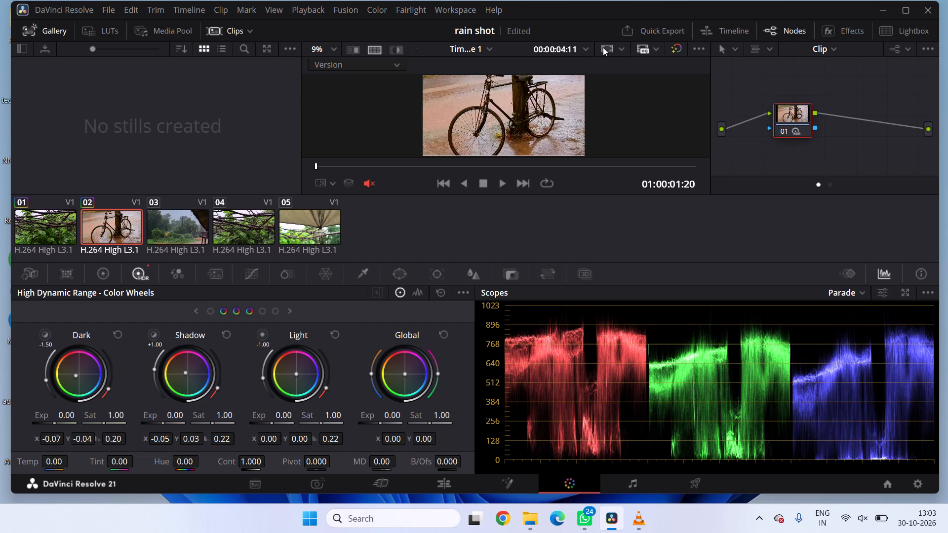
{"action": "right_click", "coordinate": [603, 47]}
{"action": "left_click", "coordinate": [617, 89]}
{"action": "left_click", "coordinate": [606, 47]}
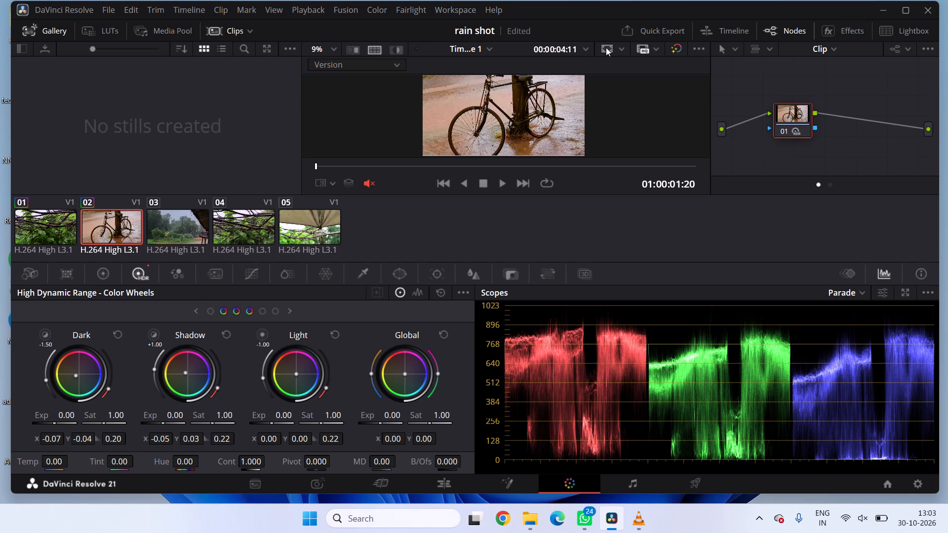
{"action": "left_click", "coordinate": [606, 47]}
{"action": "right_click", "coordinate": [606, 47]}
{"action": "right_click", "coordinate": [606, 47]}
Shift clip 02's HDR Light wheel's colour balance to X -0.05, Y -0.01.
{"action": "left_click", "coordinate": [297, 375]}
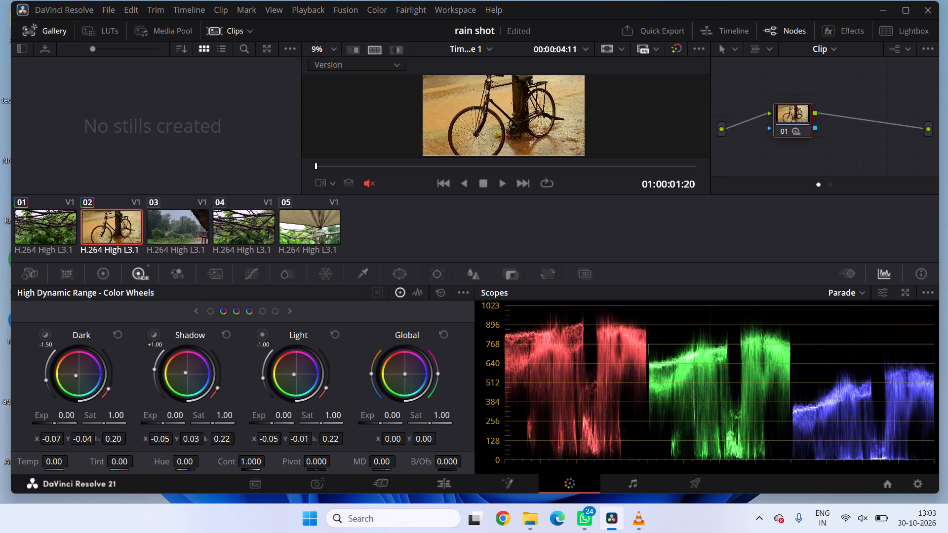
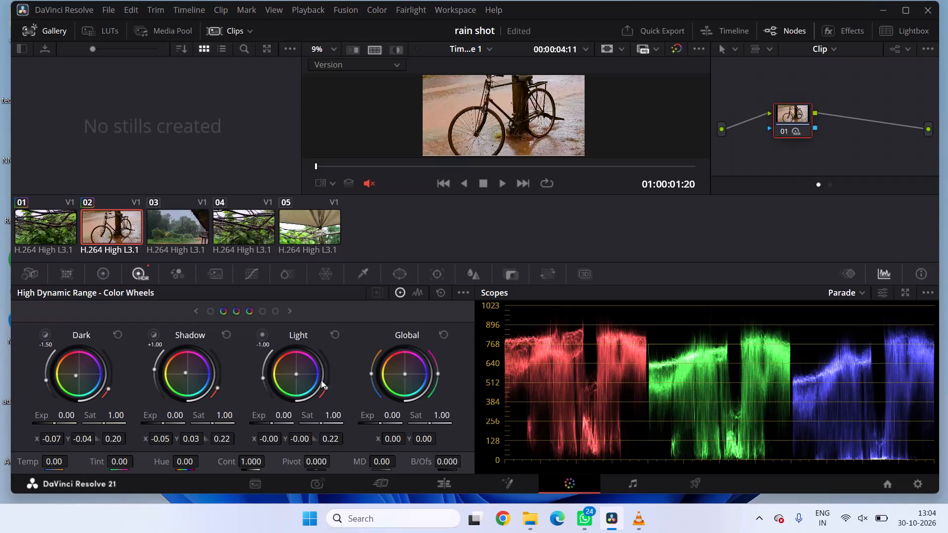
Adjust the falloff of clip 02's HDR Light wheel, settling at 0.28.
{"action": "left_click_drag", "start_coordinate": [327, 388], "coordinate": [293, 330]}
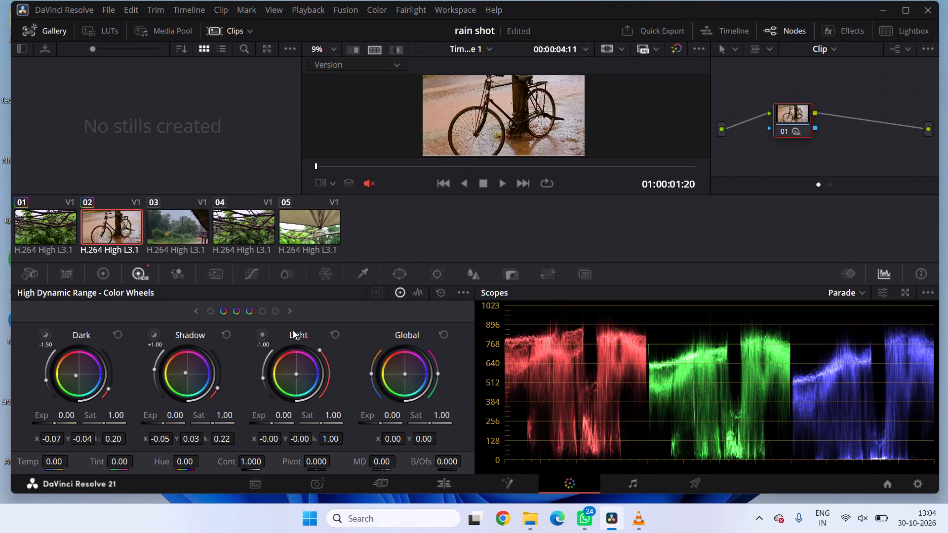
{"action": "left_click_drag", "start_coordinate": [293, 330], "coordinate": [332, 371]}
{"action": "left_click_drag", "start_coordinate": [332, 371], "coordinate": [332, 381]}
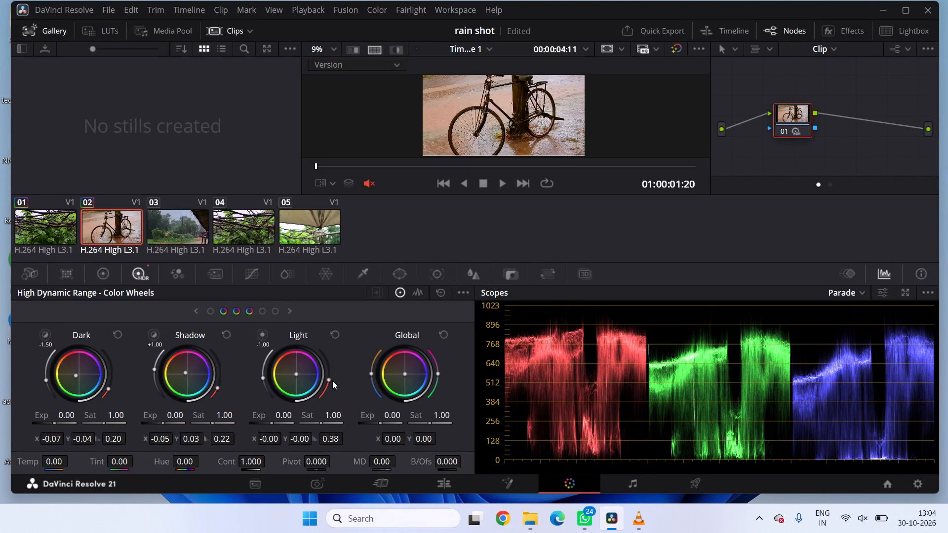
{"action": "left_click_drag", "start_coordinate": [332, 381], "coordinate": [333, 381]}
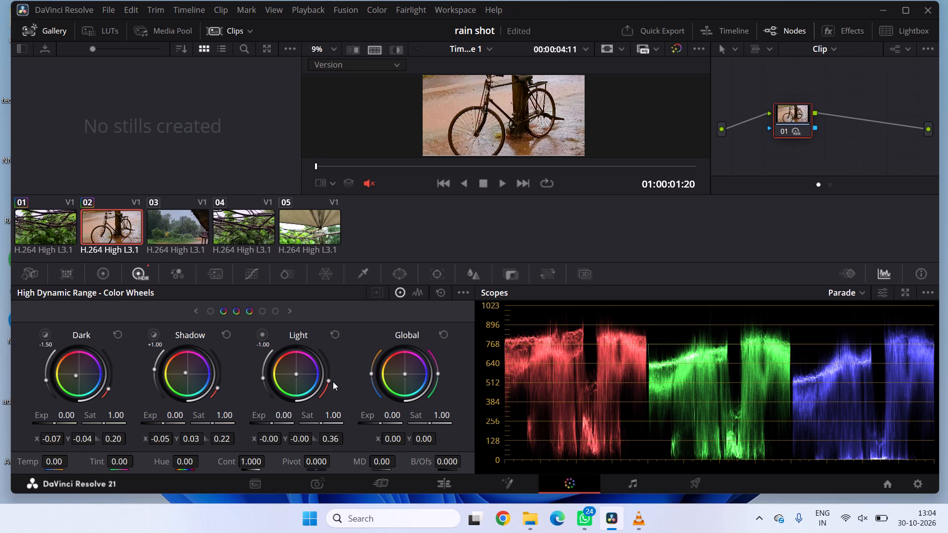
{"action": "left_click_drag", "start_coordinate": [333, 381], "coordinate": [332, 383]}
{"action": "left_click_drag", "start_coordinate": [332, 383], "coordinate": [333, 387]}
{"action": "left_click_drag", "start_coordinate": [333, 387], "coordinate": [326, 390]}
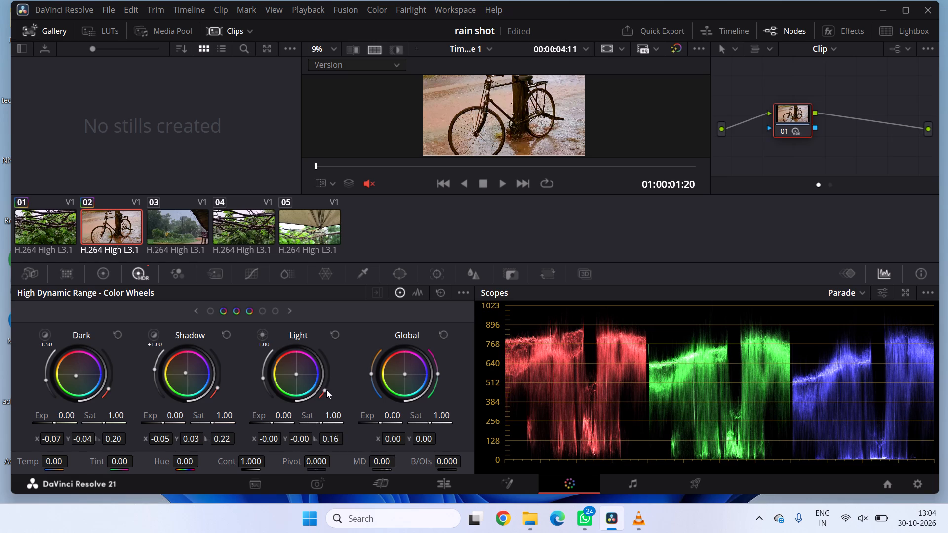
{"action": "left_click_drag", "start_coordinate": [326, 390], "coordinate": [324, 407]}
{"action": "left_click_drag", "start_coordinate": [319, 395], "coordinate": [326, 384]}
Cool clip 02's HDR Global wheel by setting its colour temperature to about -358.
{"action": "left_click_drag", "start_coordinate": [371, 375], "coordinate": [375, 348]}
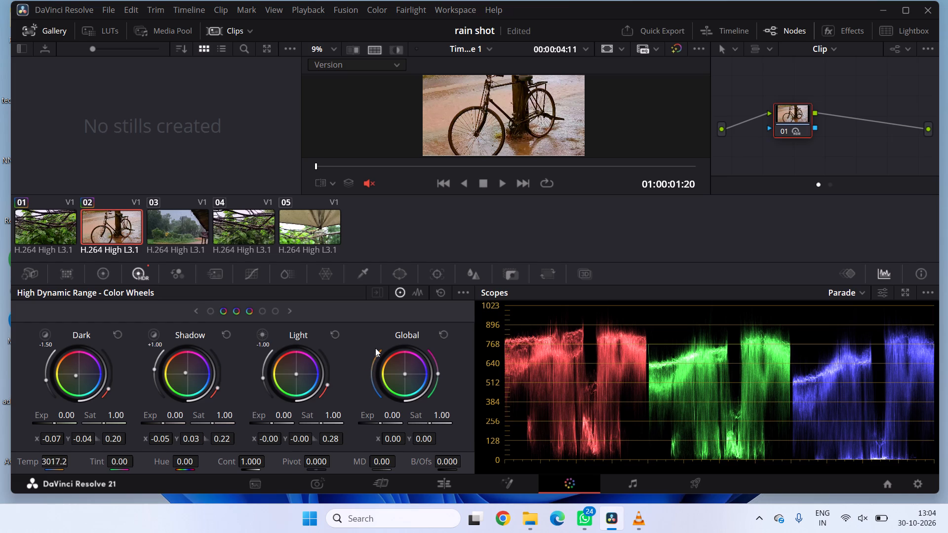
{"action": "left_click_drag", "start_coordinate": [375, 348], "coordinate": [369, 431]}
{"action": "left_click_drag", "start_coordinate": [369, 431], "coordinate": [361, 377]}
{"action": "left_click", "coordinate": [403, 369]}
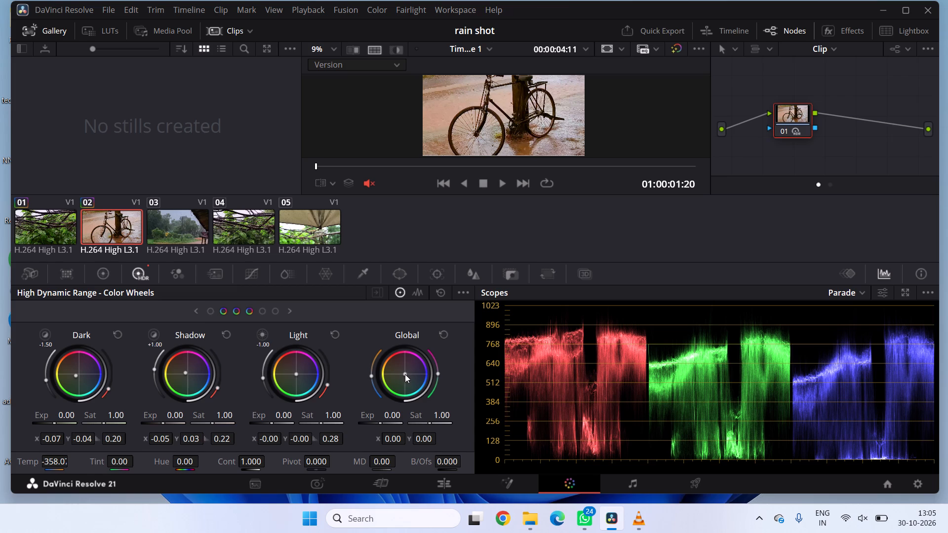
Shift clip 02's HDR Global wheel's colour balance to about X -0.11, Y 0.00.
{"action": "left_click_drag", "start_coordinate": [405, 374], "coordinate": [379, 364]}
{"action": "left_click_drag", "start_coordinate": [379, 364], "coordinate": [350, 375]}
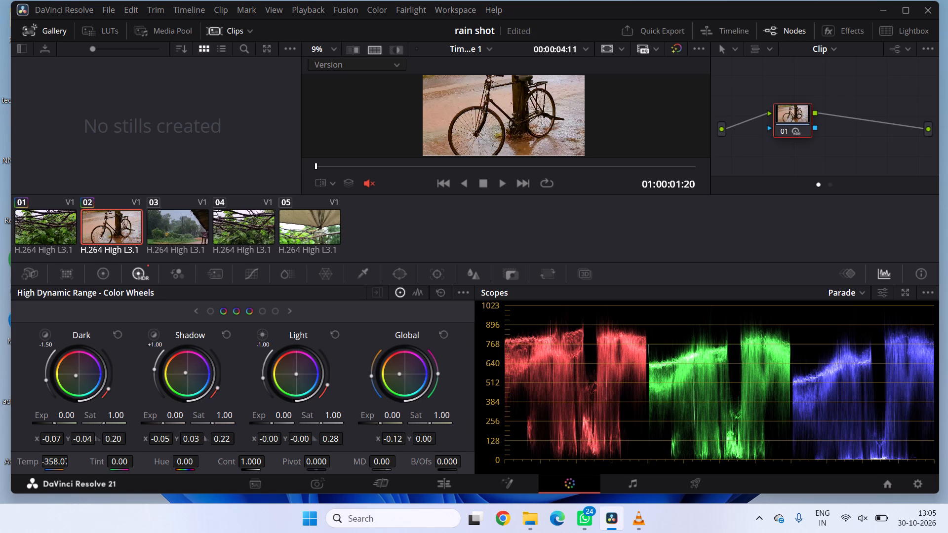
{"action": "left_click_drag", "start_coordinate": [350, 375], "coordinate": [353, 374]}
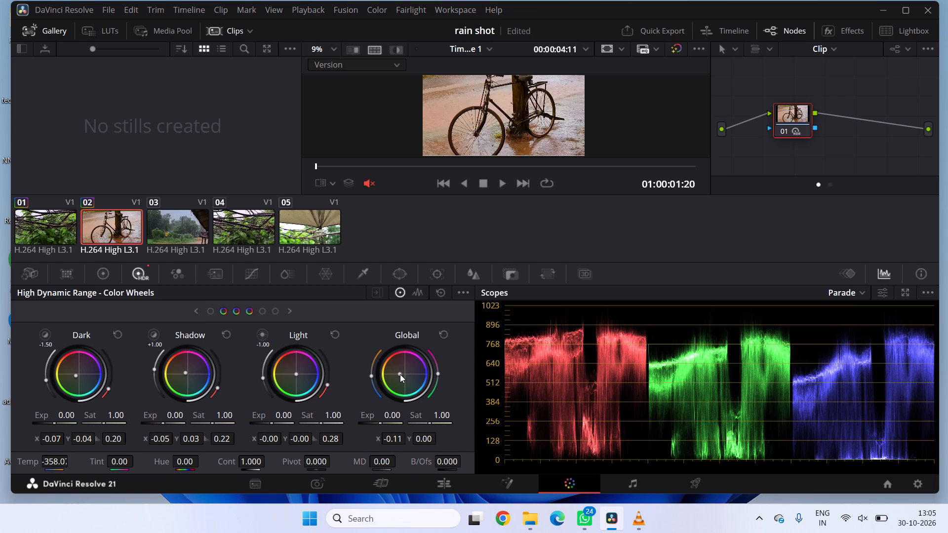